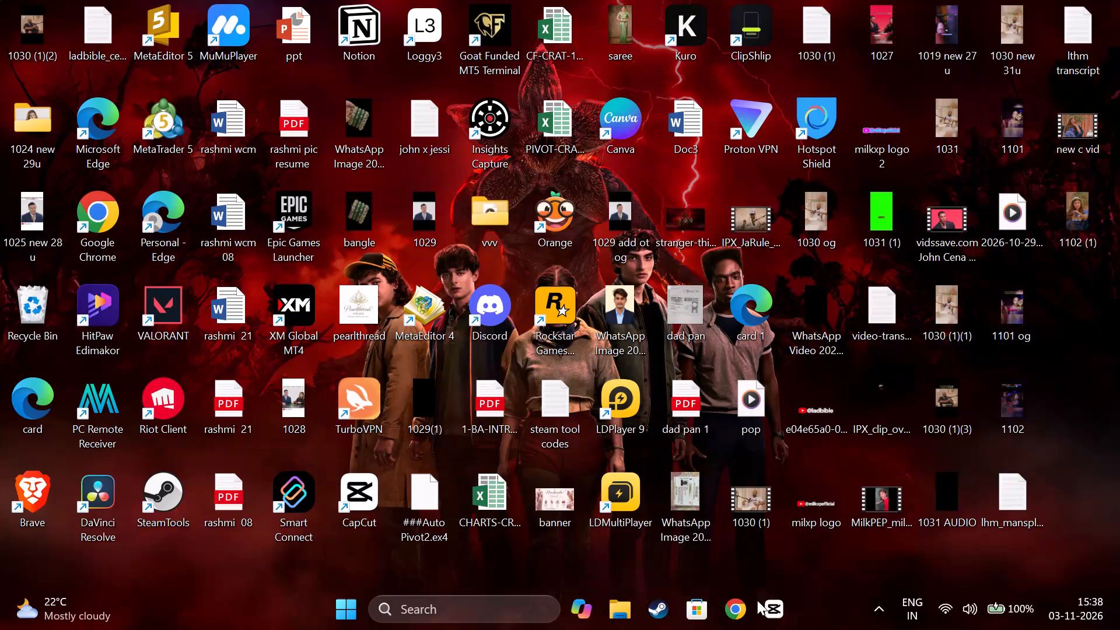
Look over the Let Him Mansplain Podcast Clipping campaign page, including its payout rates, budget and reference materials.
{"action": "left_click", "coordinate": [882, 600]}
{"action": "left_click", "coordinate": [882, 600]}
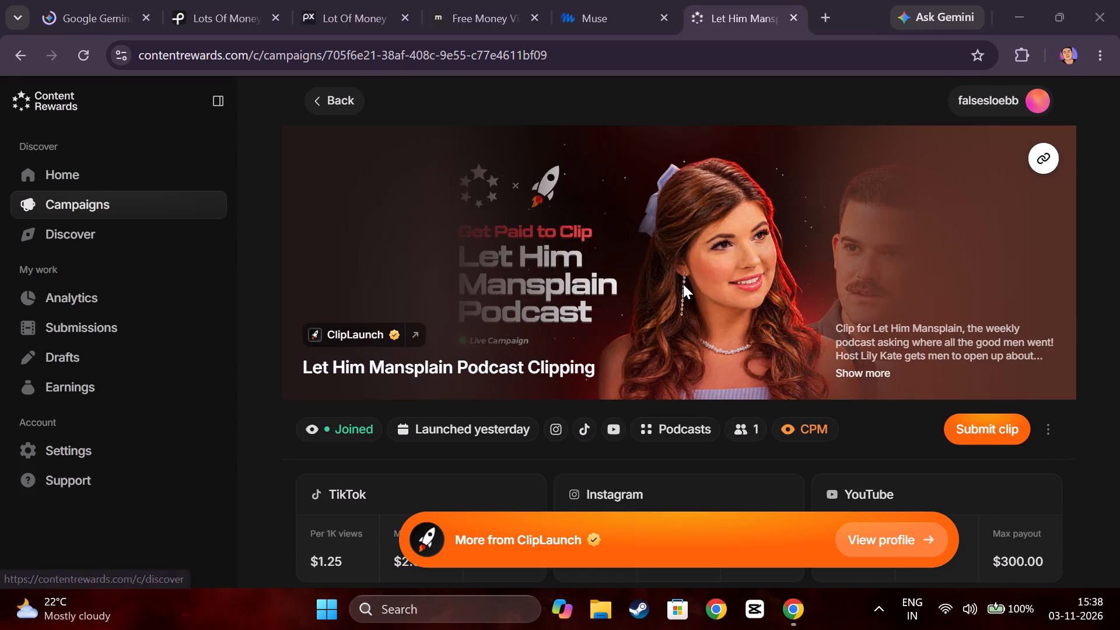
{"action": "scroll", "coordinate": [558, 283], "scroll_direction": "down", "scroll_amount": 2}
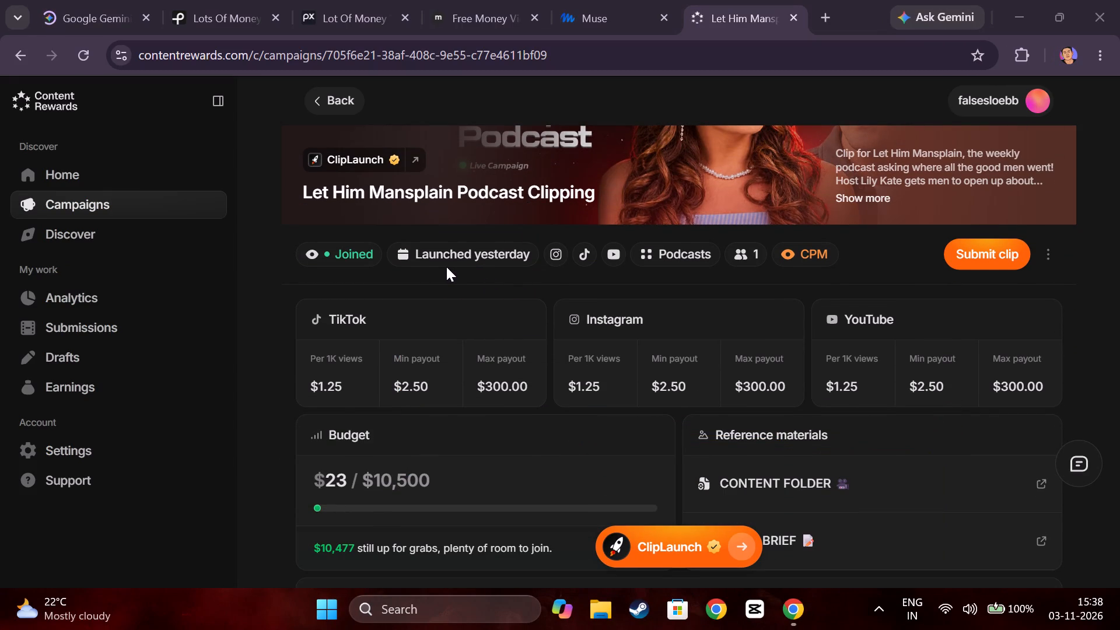
{"action": "scroll", "coordinate": [446, 267], "scroll_direction": "down", "scroll_amount": 2}
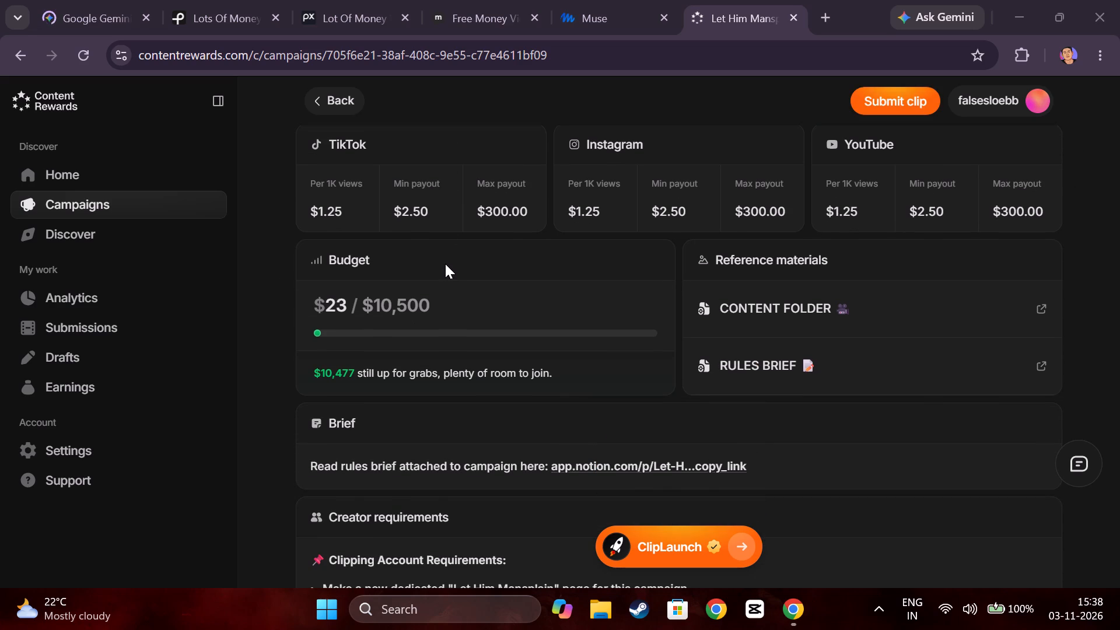
{"action": "scroll", "coordinate": [456, 262], "scroll_direction": "down", "scroll_amount": 2}
{"action": "scroll", "coordinate": [547, 267], "scroll_direction": "down", "scroll_amount": 6}
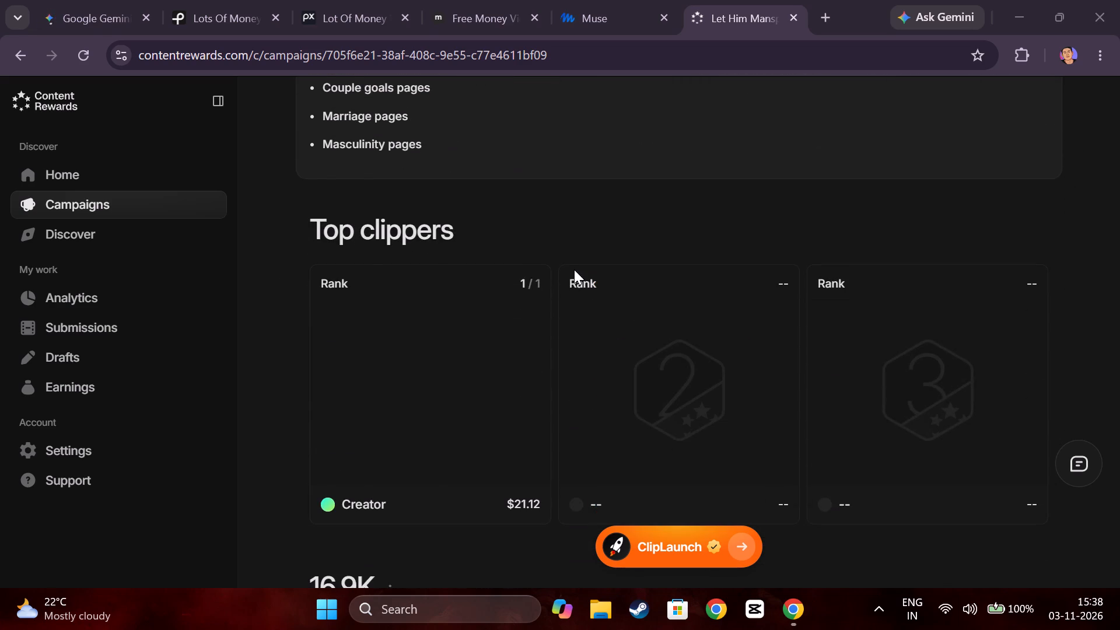
{"action": "scroll", "coordinate": [574, 269], "scroll_direction": "down", "scroll_amount": 2}
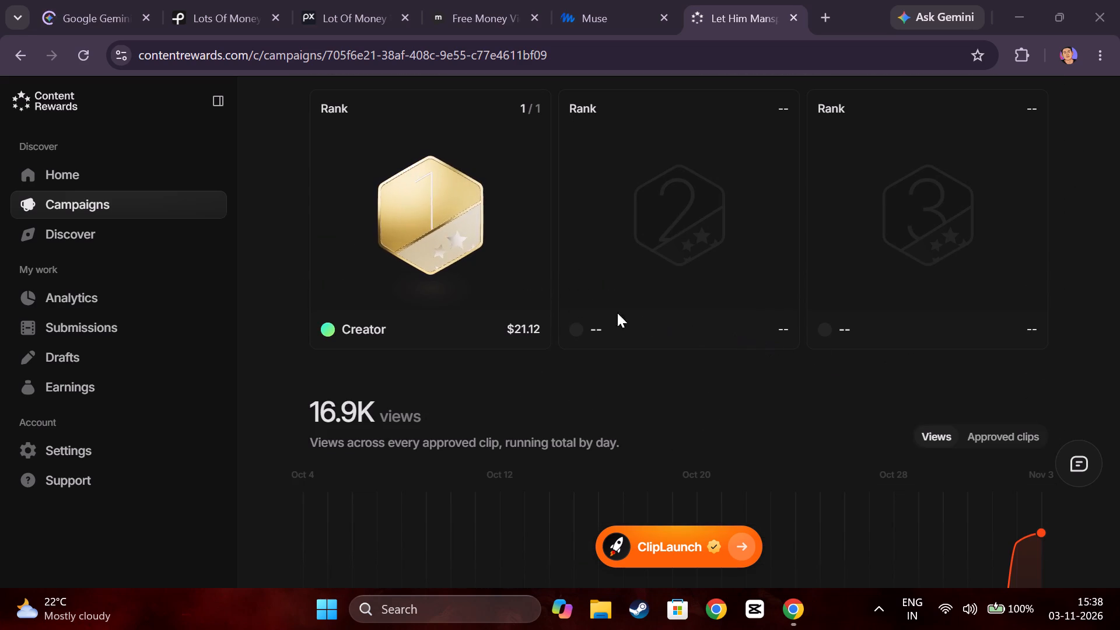
Examine the campaign's top clippers ranking and compare its Approved clips and Views charts.
{"action": "left_click", "coordinate": [471, 244]}
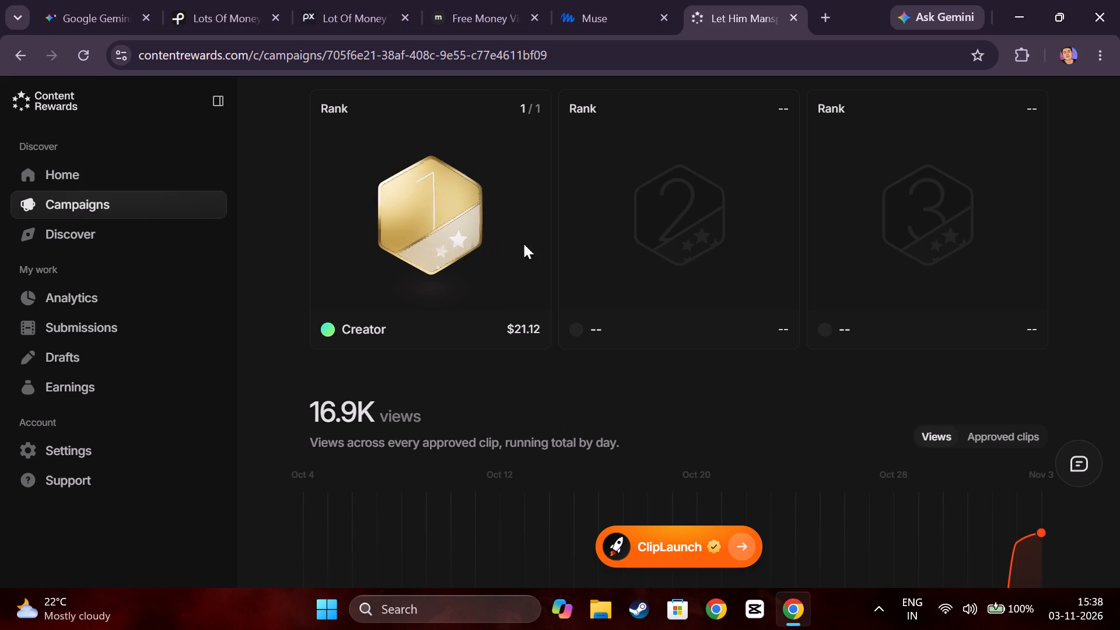
{"action": "left_click", "coordinate": [708, 246]}
{"action": "left_click", "coordinate": [932, 259]}
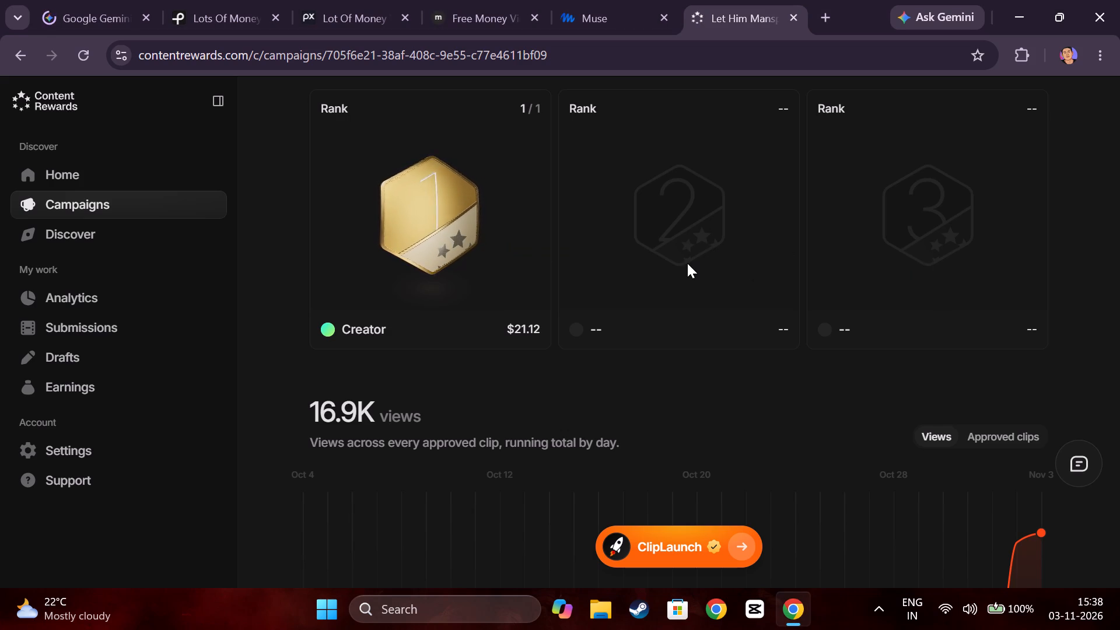
{"action": "scroll", "coordinate": [687, 263], "scroll_direction": "down", "scroll_amount": 2}
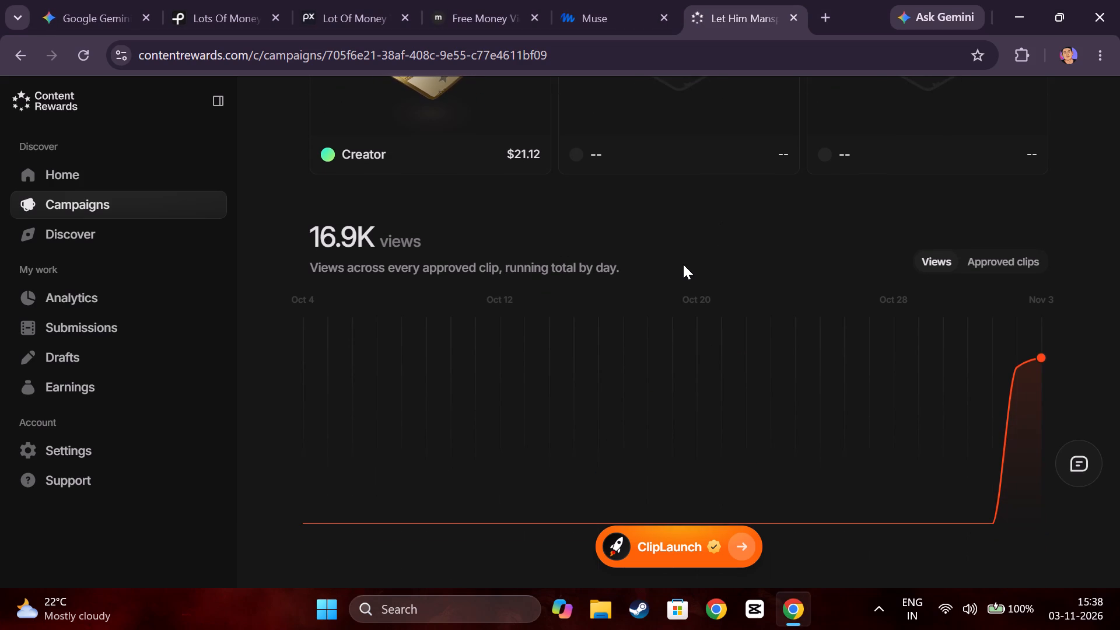
{"action": "left_click", "coordinate": [1017, 262]}
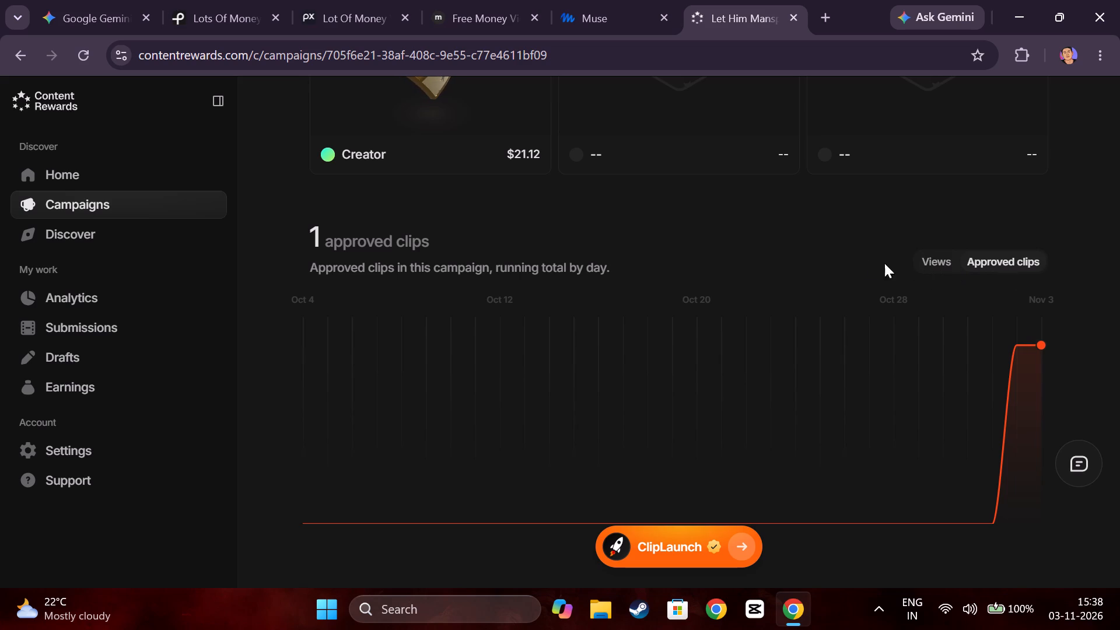
{"action": "left_click", "coordinate": [937, 264]}
Read the campaign's creator requirements, then review its brief, reference materials and overview up to the banner.
{"action": "scroll", "coordinate": [736, 277], "scroll_direction": "up", "scroll_amount": 2}
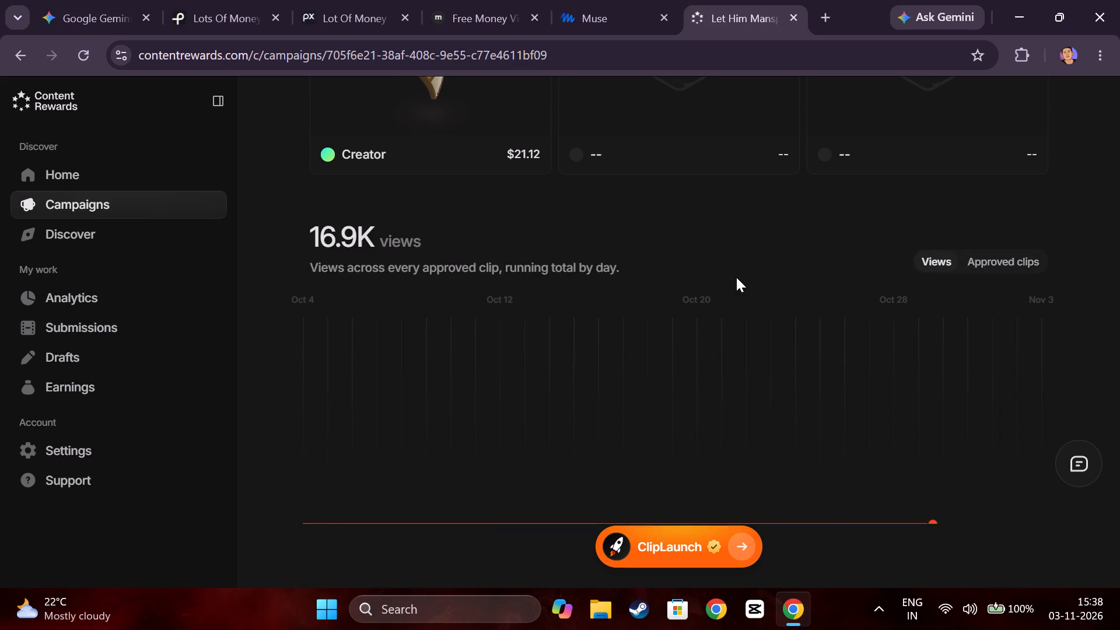
{"action": "scroll", "coordinate": [736, 277], "scroll_direction": "up", "scroll_amount": 7}
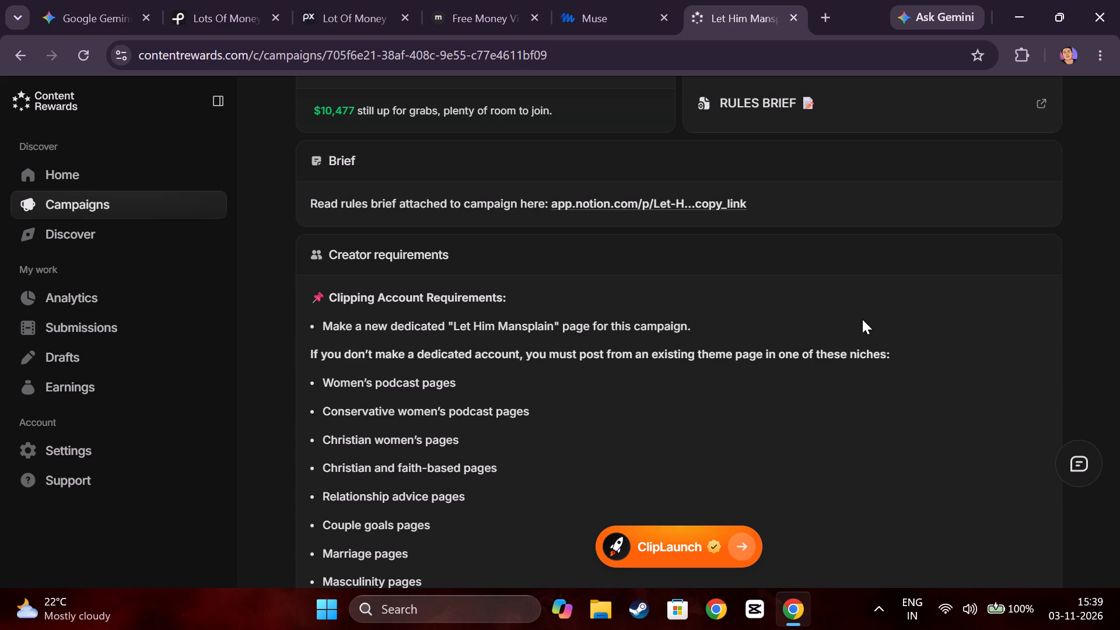
{"action": "scroll", "coordinate": [862, 319], "scroll_direction": "down", "scroll_amount": 3}
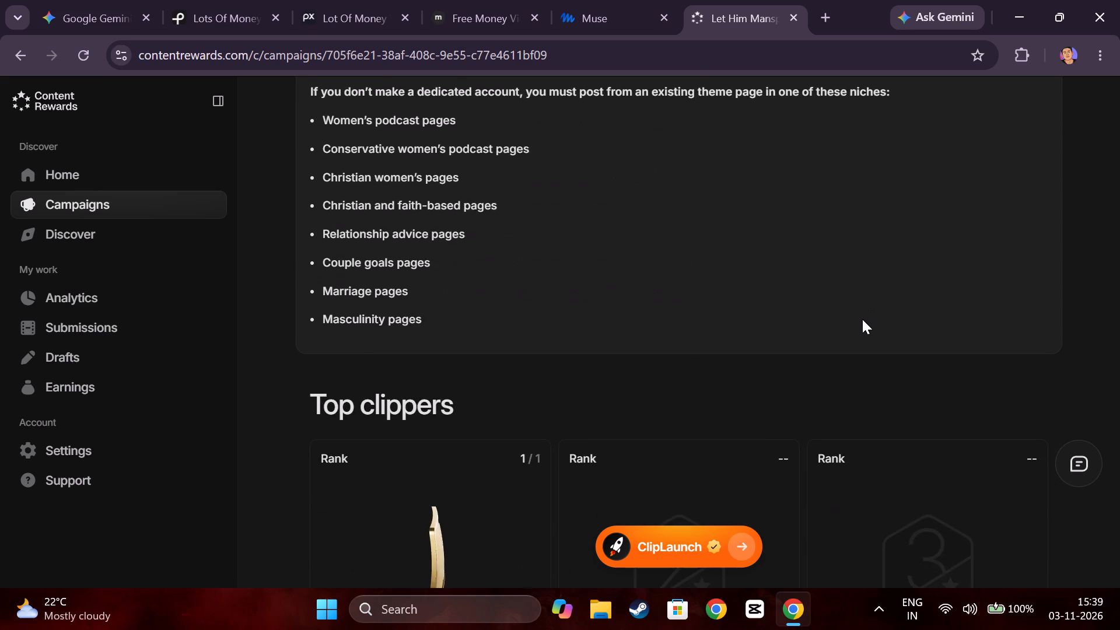
{"action": "scroll", "coordinate": [862, 319], "scroll_direction": "up", "scroll_amount": 5}
{"action": "scroll", "coordinate": [862, 319], "scroll_direction": "down", "scroll_amount": 4}
{"action": "scroll", "coordinate": [862, 319], "scroll_direction": "up", "scroll_amount": 1}
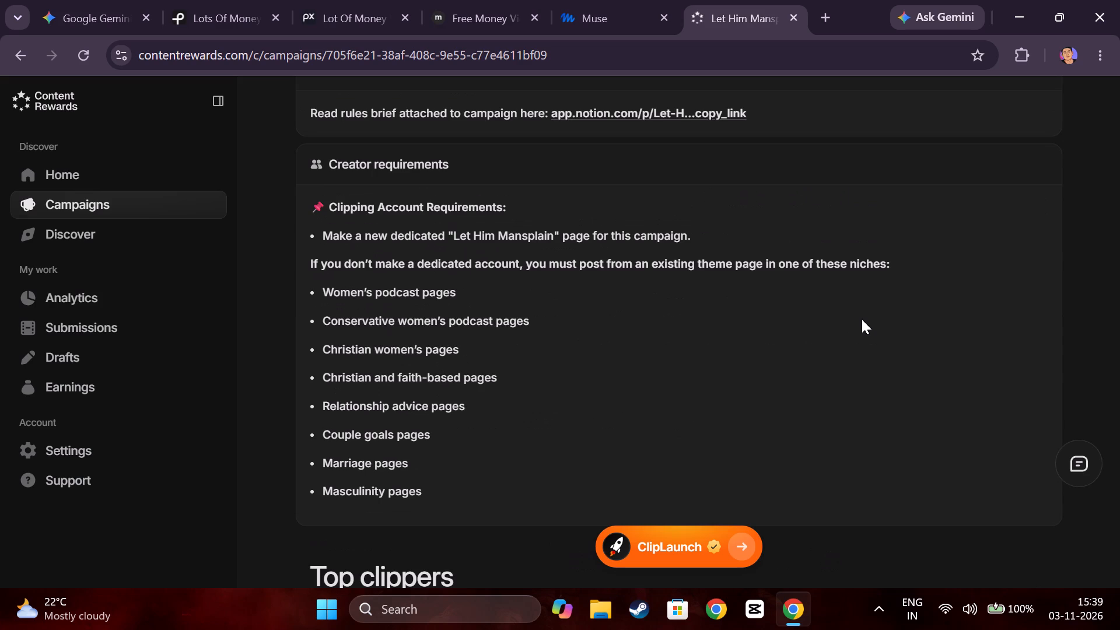
{"action": "scroll", "coordinate": [853, 319], "scroll_direction": "up", "scroll_amount": 4}
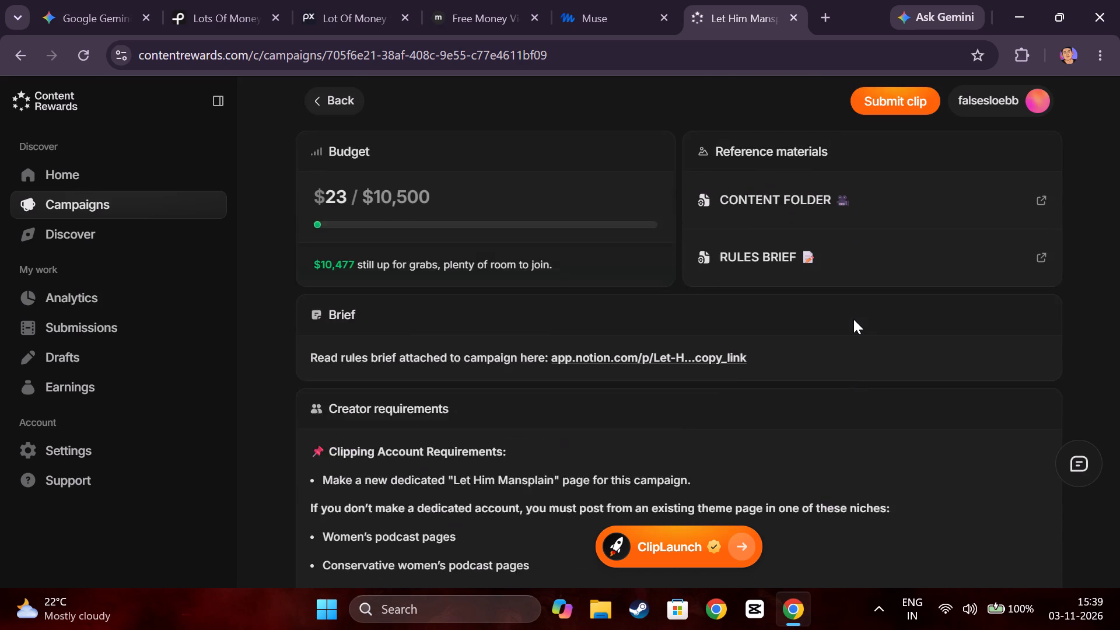
{"action": "scroll", "coordinate": [657, 323], "scroll_direction": "up", "scroll_amount": 3}
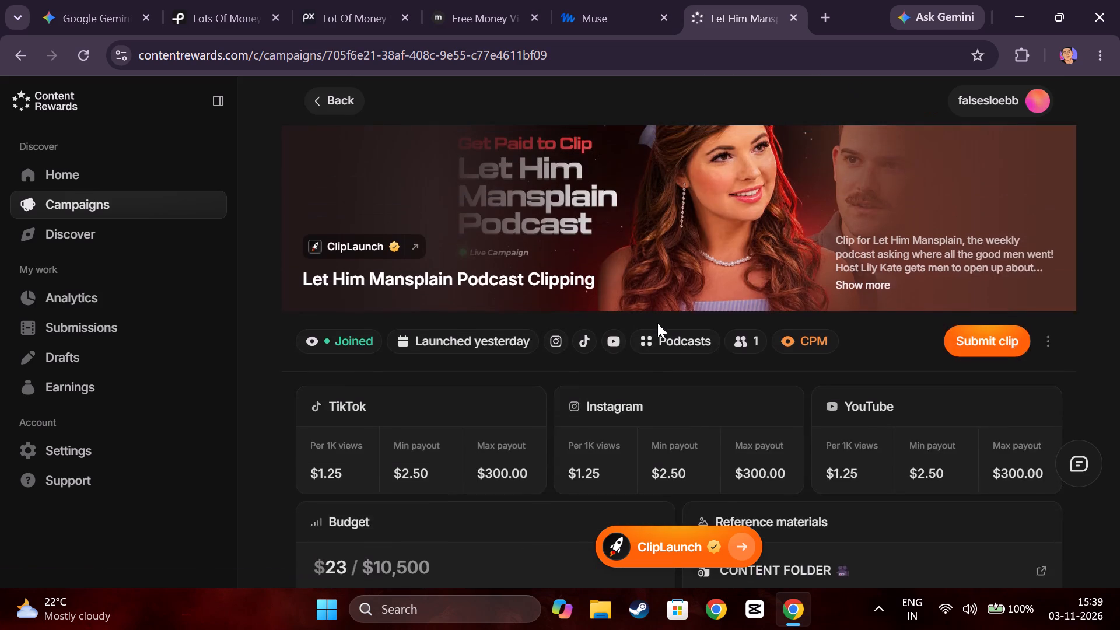
{"action": "scroll", "coordinate": [657, 323], "scroll_direction": "up", "scroll_amount": 1}
{"action": "scroll", "coordinate": [657, 323], "scroll_direction": "down", "scroll_amount": 3}
{"action": "scroll", "coordinate": [657, 323], "scroll_direction": "up", "scroll_amount": 3}
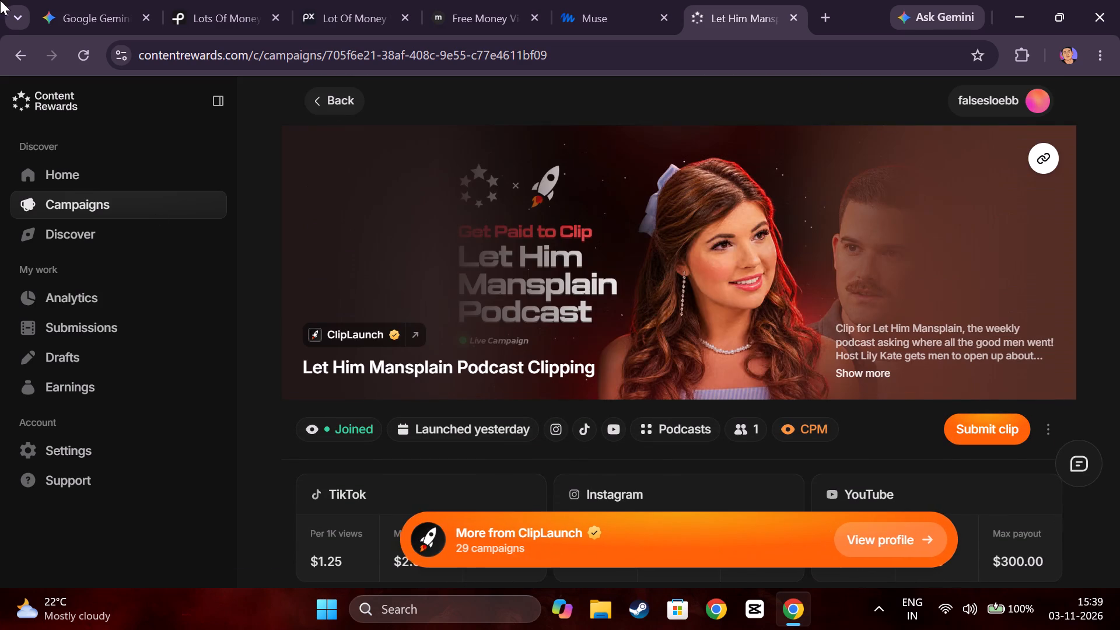
Return to the Discover page, browse the listed campaigns and open the $2,400 Hidden Stream Campaign.
{"action": "left_click", "coordinate": [316, 107]}
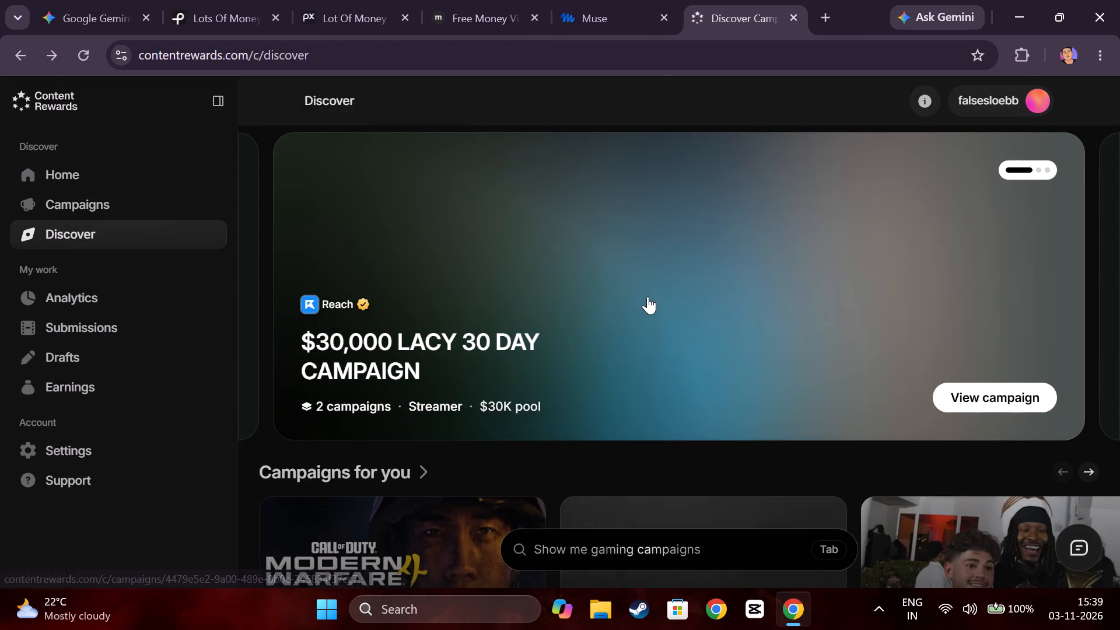
{"action": "scroll", "coordinate": [647, 296], "scroll_direction": "down", "scroll_amount": 6}
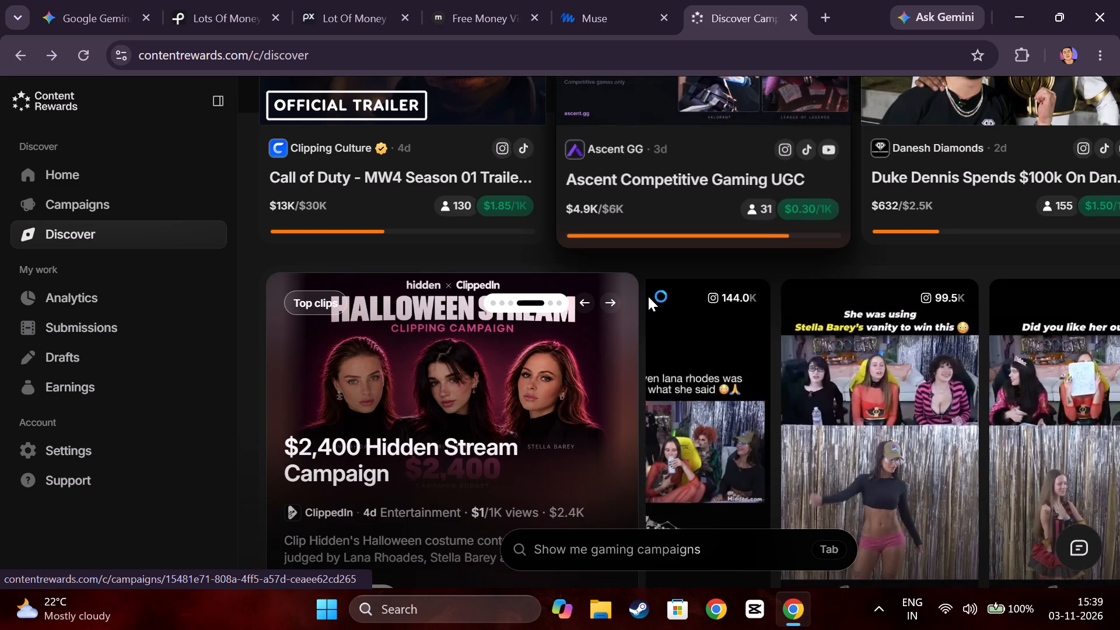
{"action": "scroll", "coordinate": [648, 296], "scroll_direction": "down", "scroll_amount": 2}
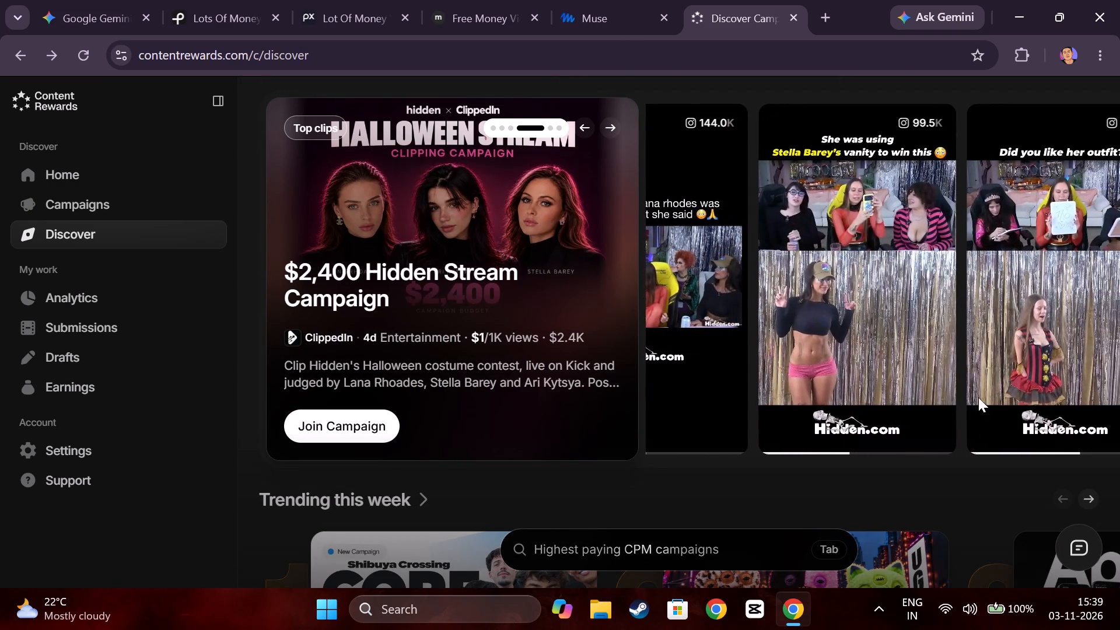
Open the featured $2,400 Hidden Stream Campaign and review its platform payout rates, budget and reference materials.
{"action": "scroll", "coordinate": [722, 478], "scroll_direction": "down", "scroll_amount": 2}
{"action": "scroll", "coordinate": [370, 314], "scroll_direction": "up", "scroll_amount": 1}
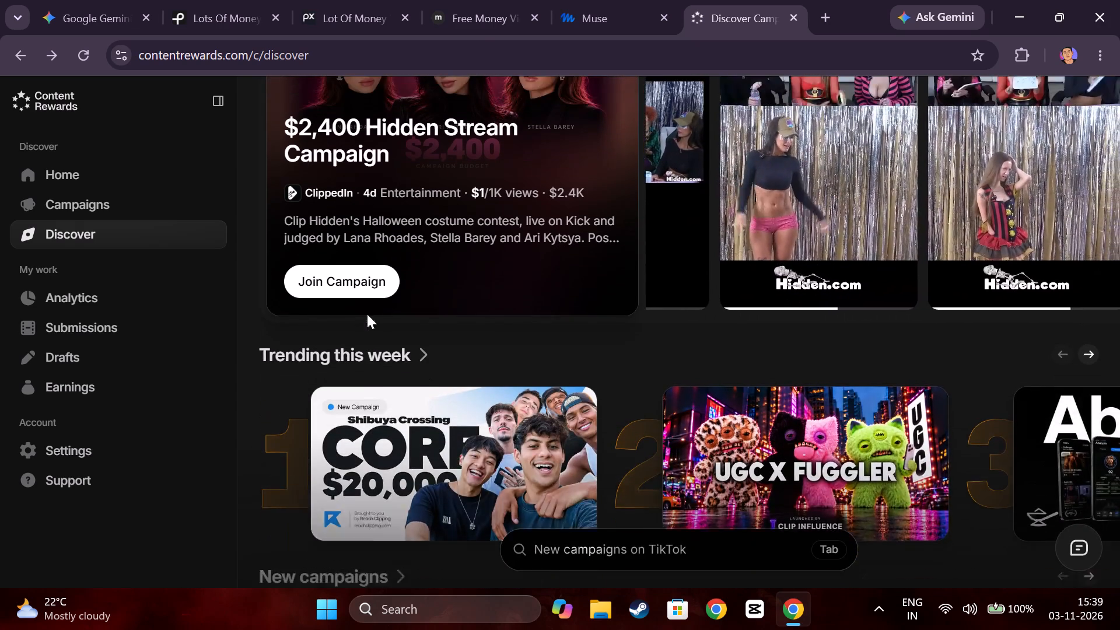
{"action": "left_click", "coordinate": [366, 214]}
{"action": "scroll", "coordinate": [366, 214], "scroll_direction": "up", "scroll_amount": 1}
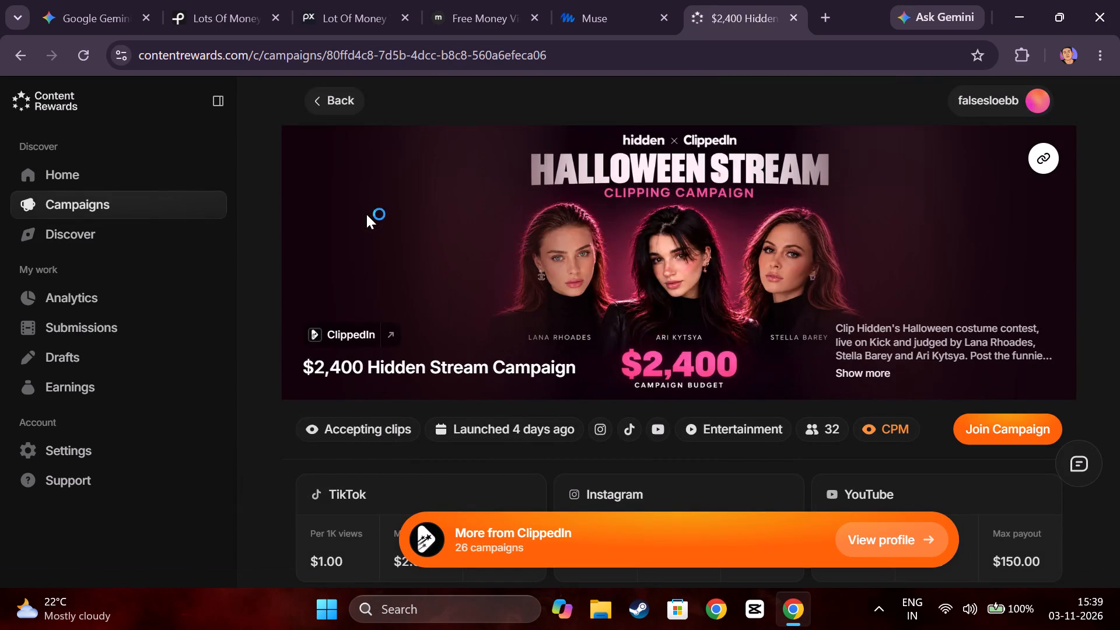
{"action": "scroll", "coordinate": [366, 214], "scroll_direction": "down", "scroll_amount": 2}
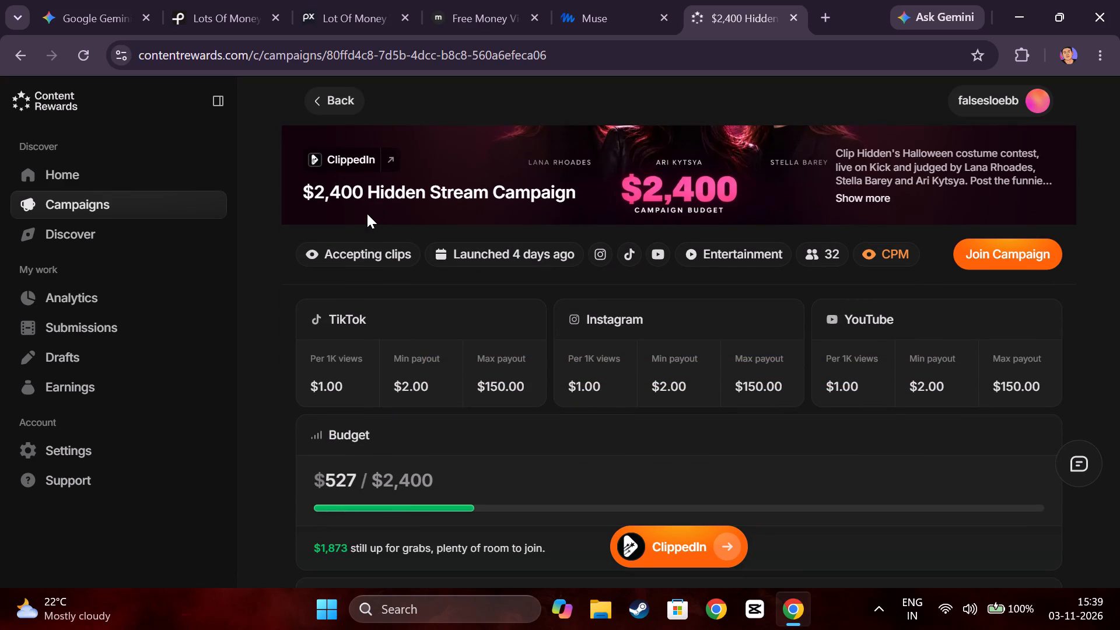
{"action": "scroll", "coordinate": [374, 219], "scroll_direction": "down", "scroll_amount": 2}
{"action": "scroll", "coordinate": [374, 219], "scroll_direction": "up", "scroll_amount": 1}
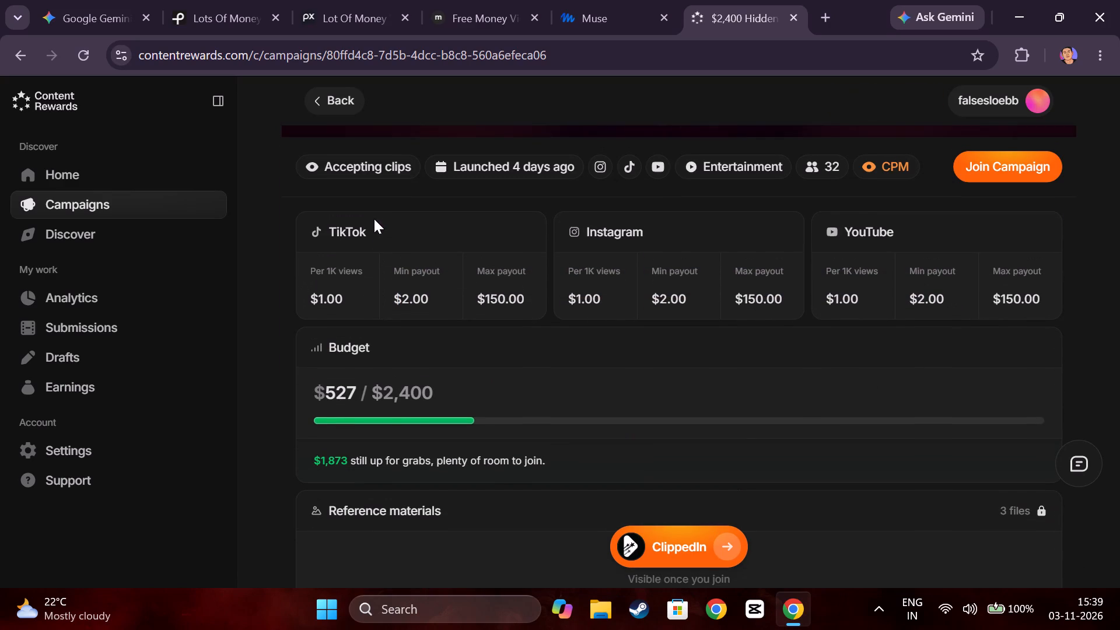
{"action": "scroll", "coordinate": [374, 219], "scroll_direction": "up", "scroll_amount": 2}
{"action": "scroll", "coordinate": [374, 219], "scroll_direction": "down", "scroll_amount": 9}
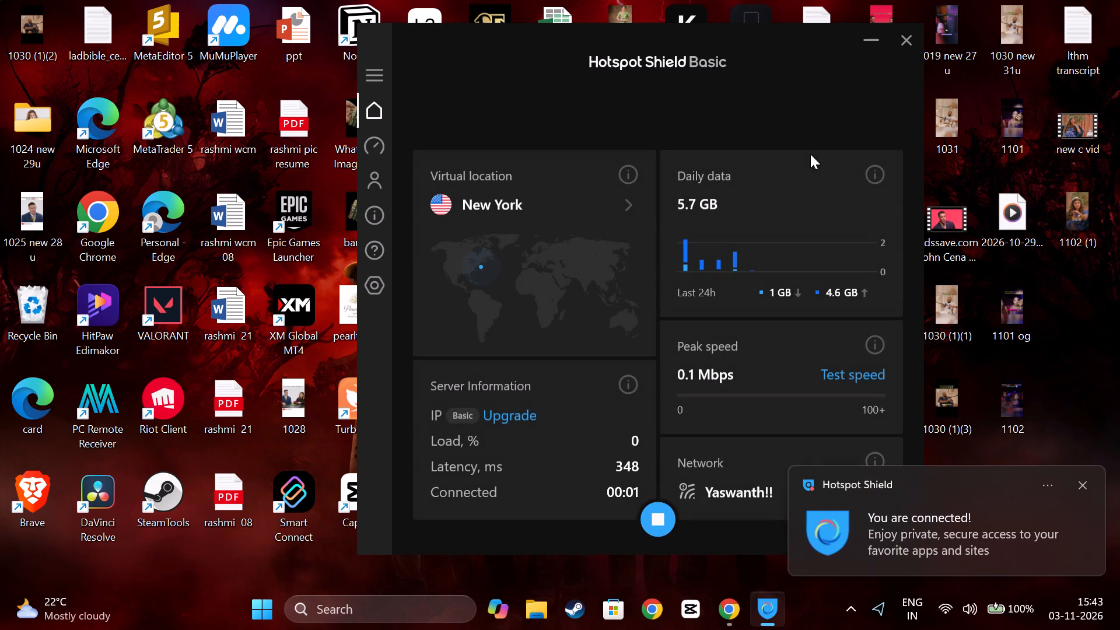
Close the Hotspot Shield window to get back to the desktop.
{"action": "left_click", "coordinate": [911, 36]}
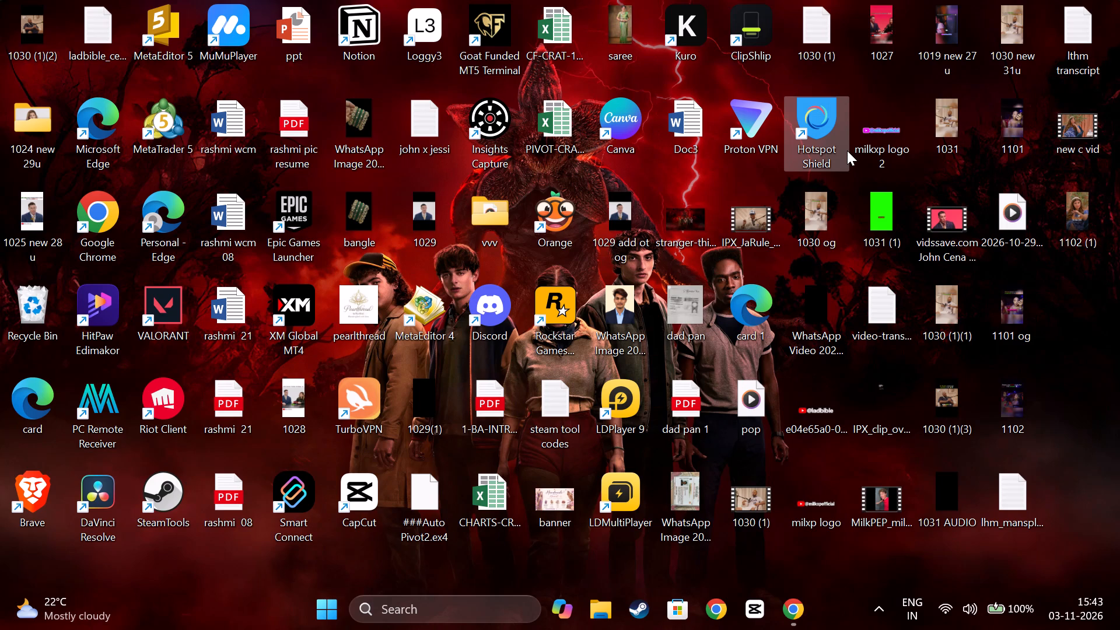
From the Windows desktop, connect the Boult Audio Airbass Bluetooth headset and dismiss the open pop-ups.
{"action": "left_click", "coordinate": [978, 602]}
{"action": "left_click", "coordinate": [961, 271]}
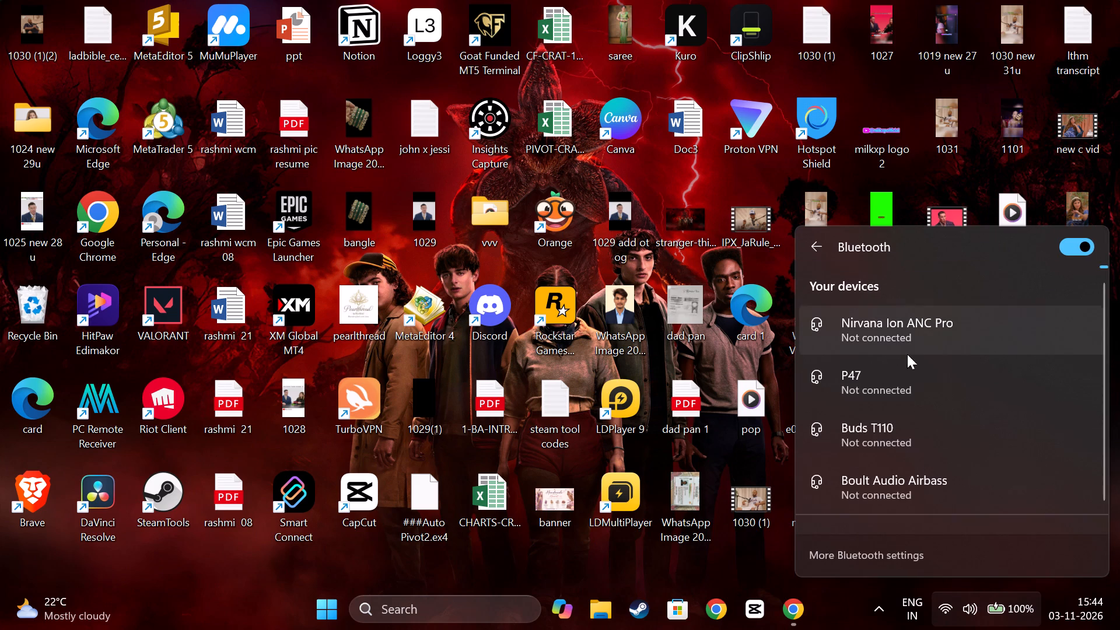
{"action": "left_click", "coordinate": [885, 481]}
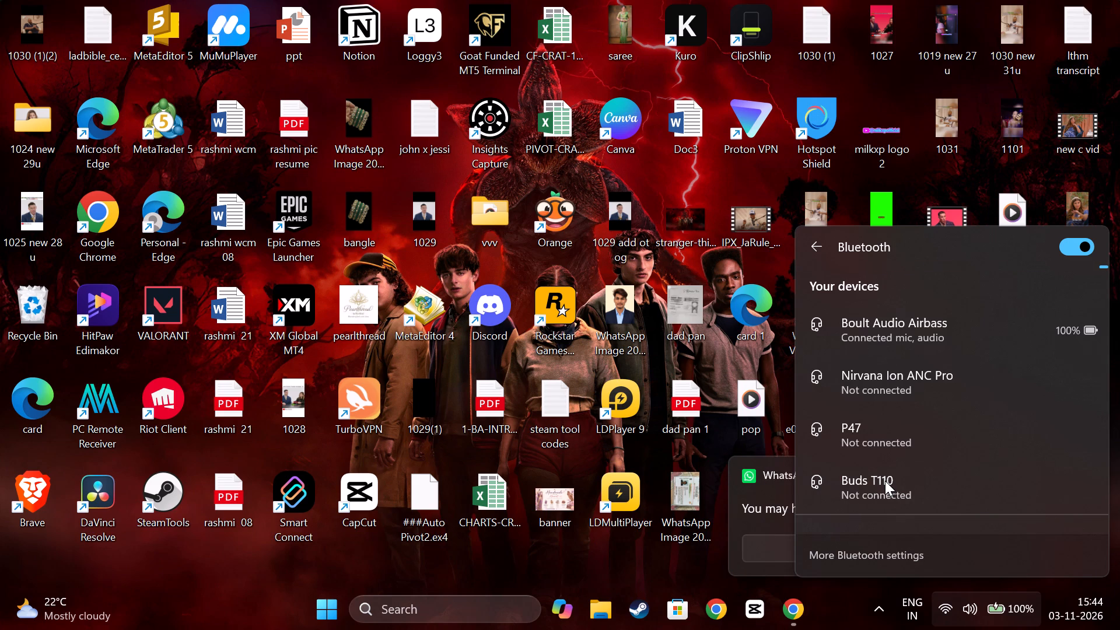
{"action": "left_click", "coordinate": [824, 606]}
{"action": "left_click", "coordinate": [1080, 474]}
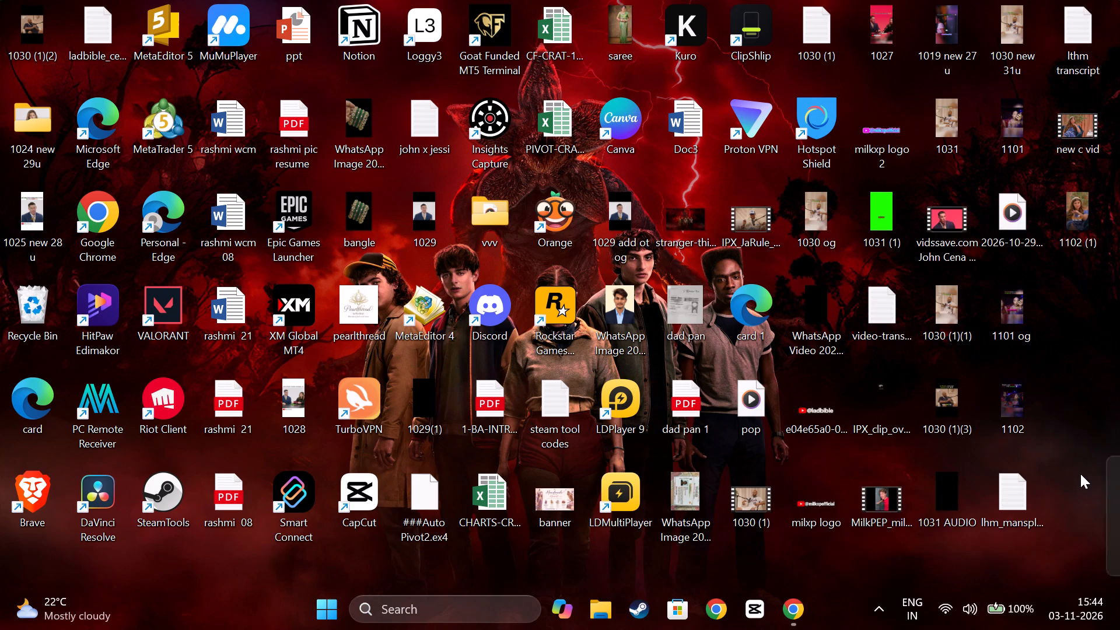
Preview the green-screen video "1031 (1)" from the desktop, close the player and delete the file.
{"action": "double_click", "coordinate": [882, 216]}
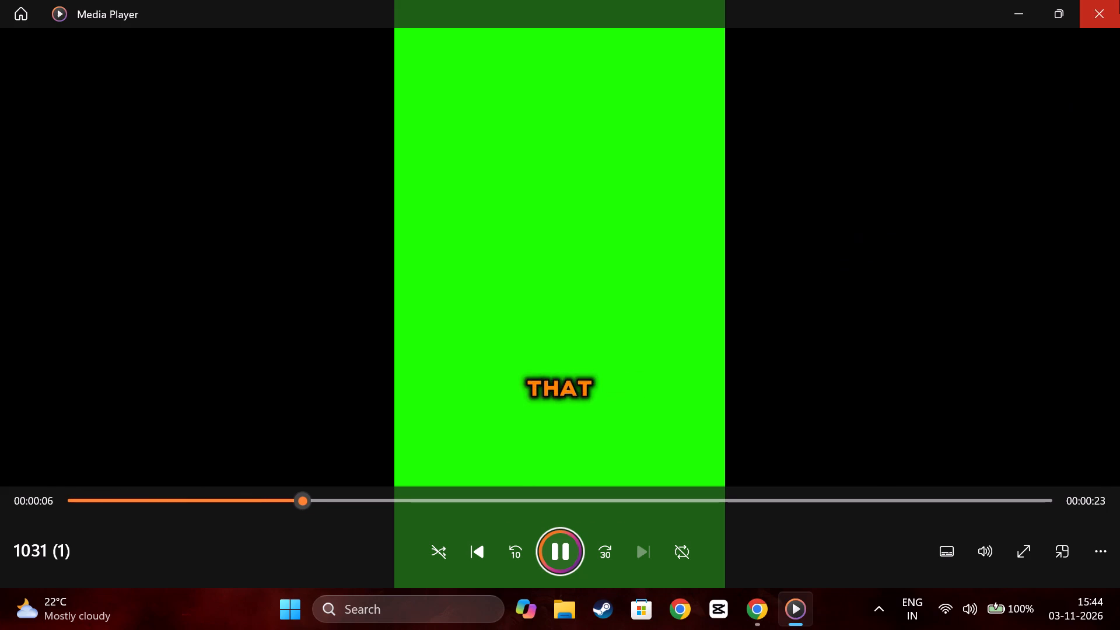
{"action": "left_click", "coordinate": [1091, 6]}
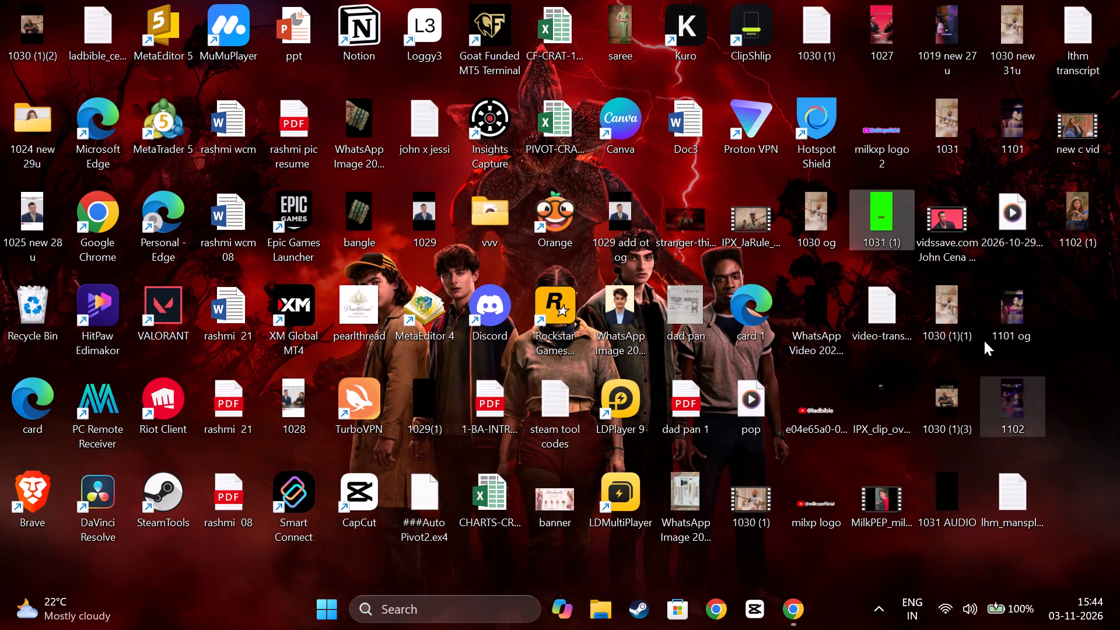
{"action": "right_click", "coordinate": [886, 233]}
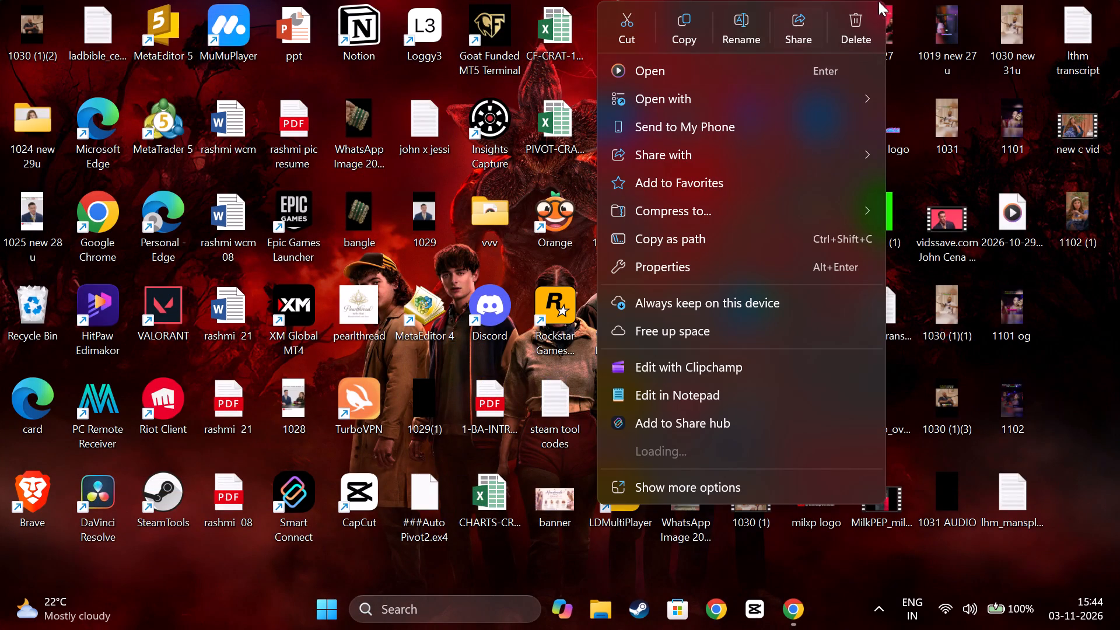
{"action": "left_click", "coordinate": [868, 32]}
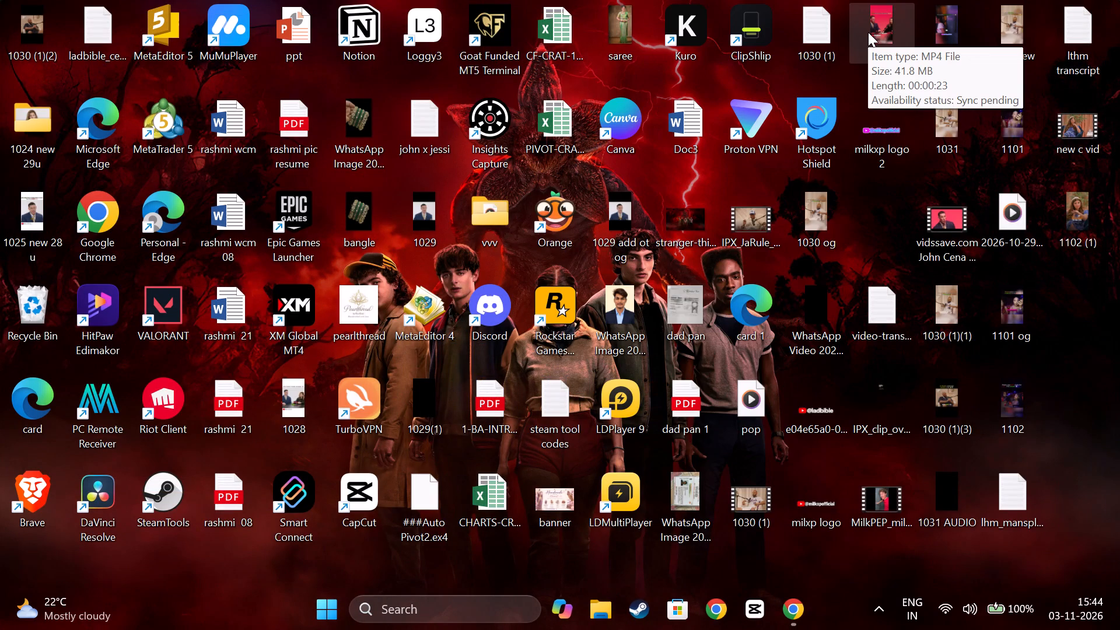
Play the desktop video "1102 (1)" to check the clip, then close the player.
{"action": "left_click", "coordinate": [1082, 228]}
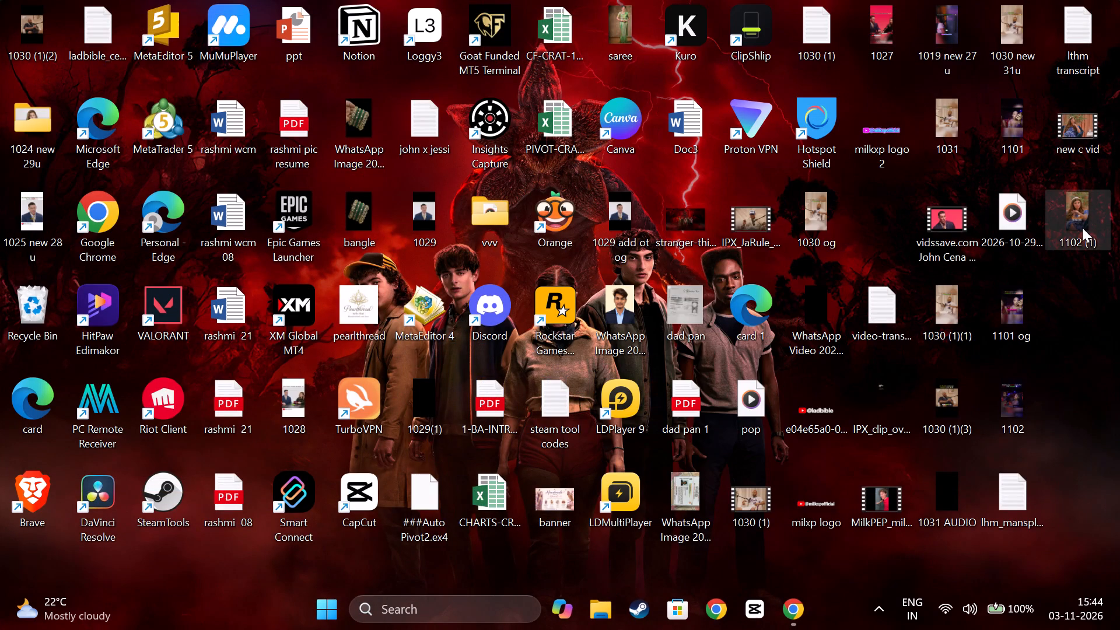
{"action": "double_click", "coordinate": [1082, 228]}
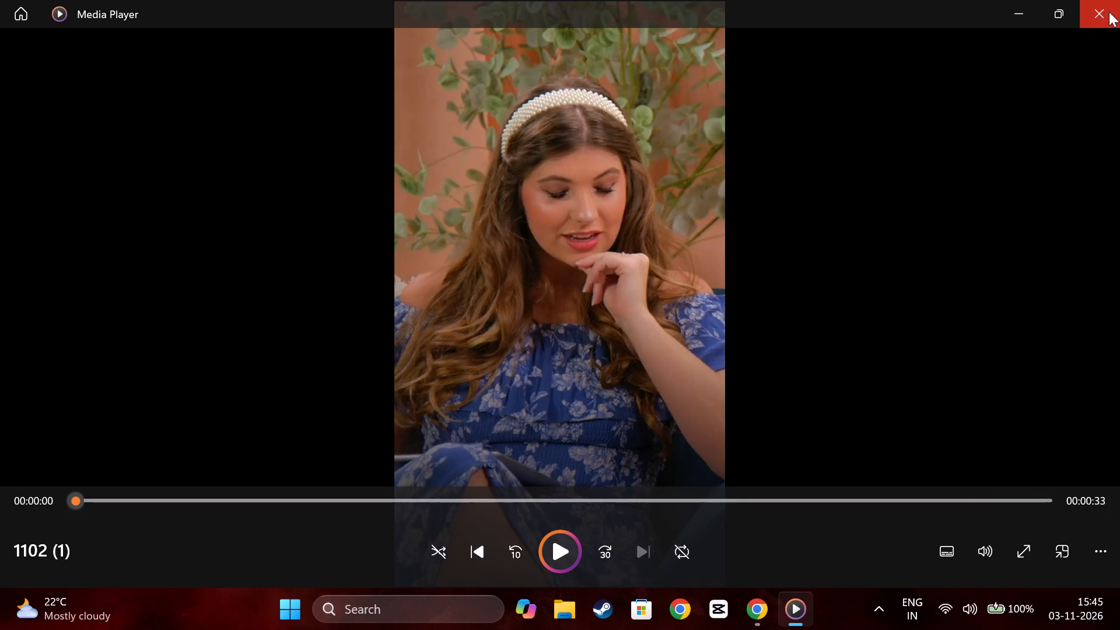
{"action": "left_click", "coordinate": [1109, 12]}
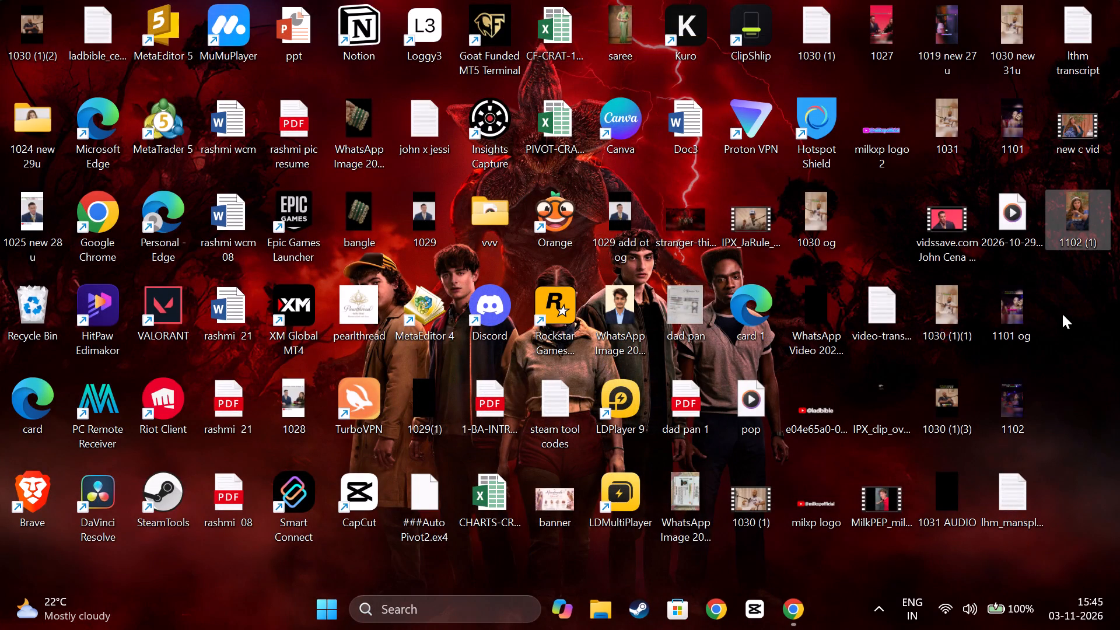
{"action": "left_click", "coordinate": [794, 600]}
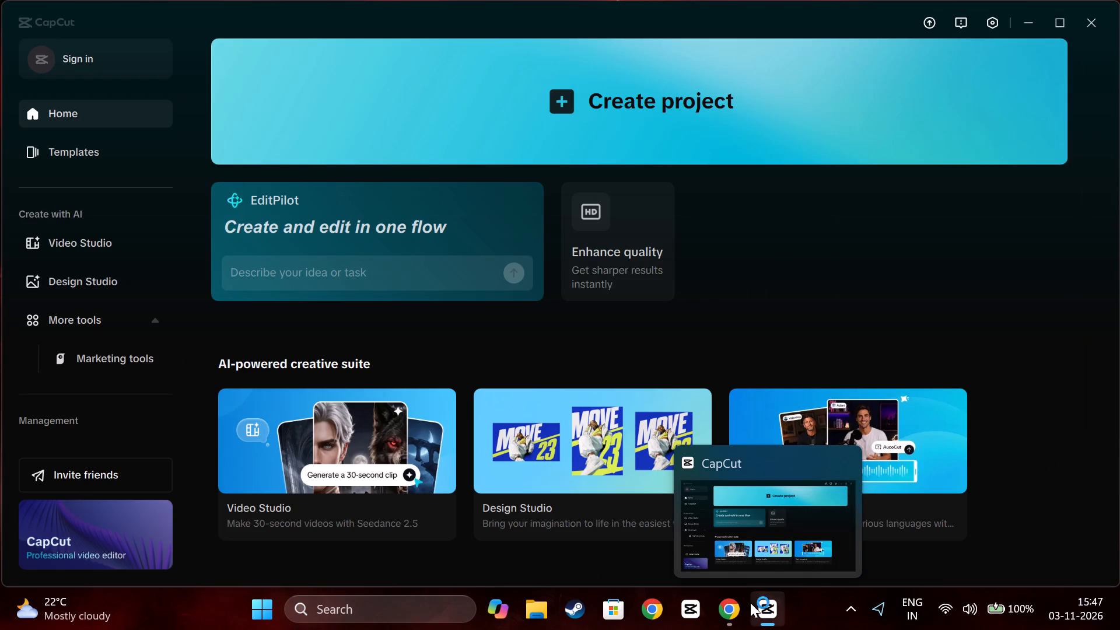
{"action": "scroll", "coordinate": [684, 515], "scroll_direction": "down", "scroll_amount": 5}
{"action": "scroll", "coordinate": [485, 354], "scroll_direction": "down", "scroll_amount": 12}
{"action": "scroll", "coordinate": [484, 345], "scroll_direction": "up", "scroll_amount": 18}
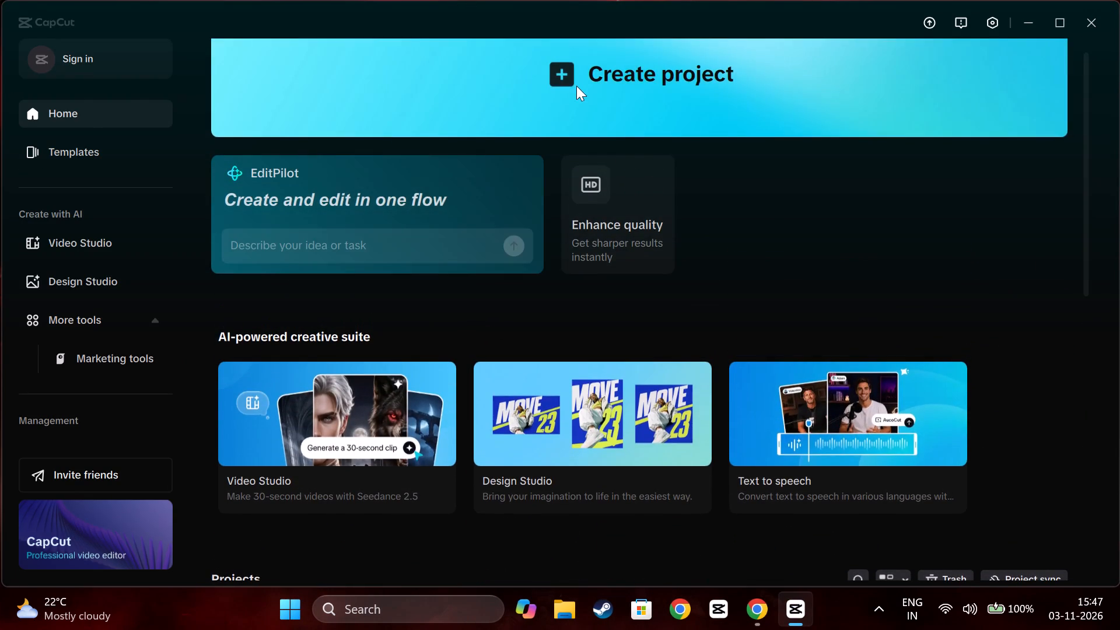
{"action": "left_click", "coordinate": [576, 86]}
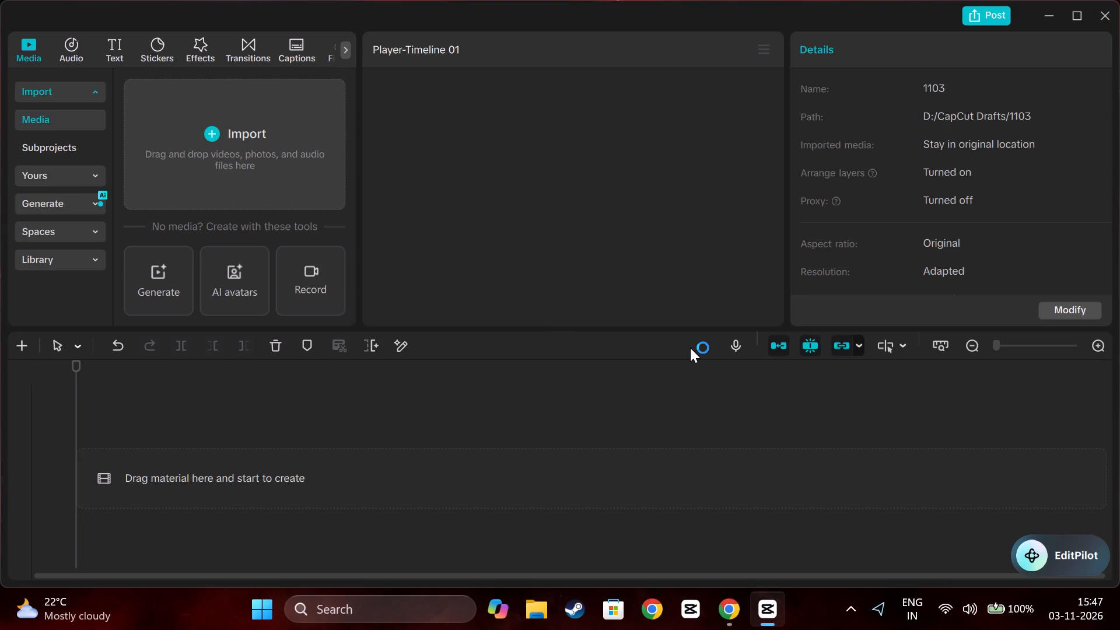
Import the desktop video "2026-10-29-preme-preme-invades-area-29-discord" into the CapCut project and place it at the start of the timeline.
{"action": "left_click", "coordinate": [1112, 629]}
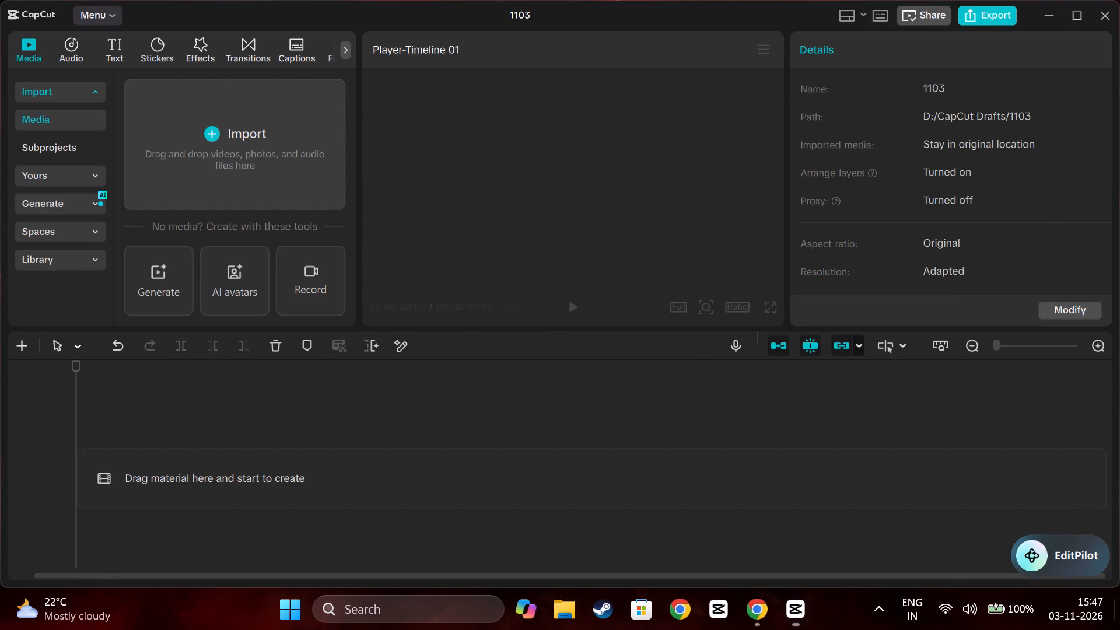
{"action": "left_click_drag", "start_coordinate": [1003, 213], "coordinate": [809, 607]}
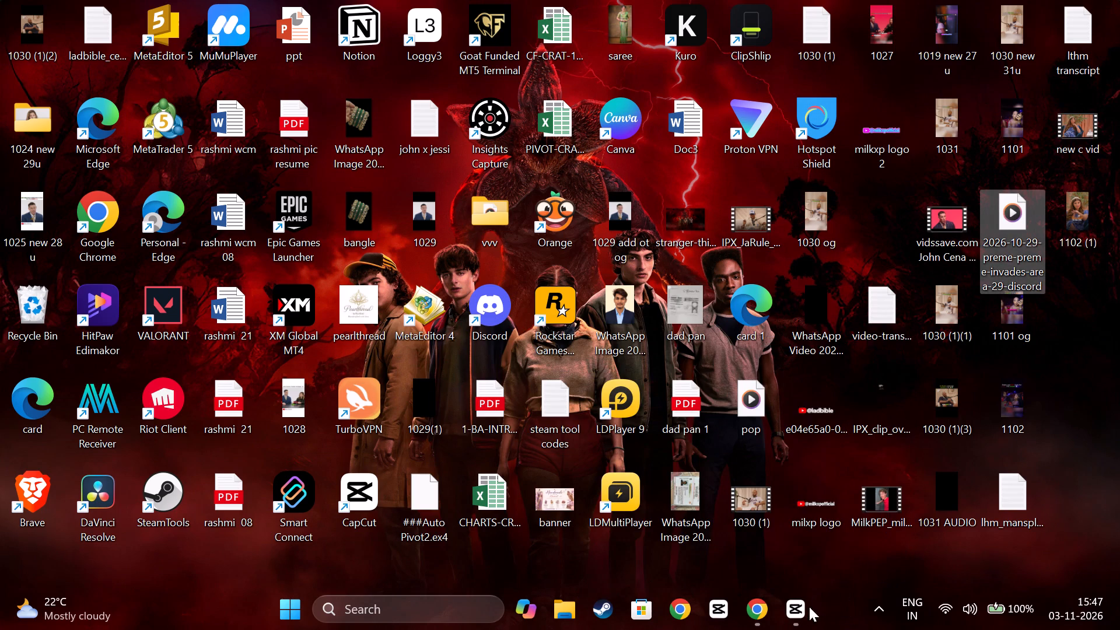
{"action": "left_click_drag", "start_coordinate": [809, 607], "coordinate": [266, 124]}
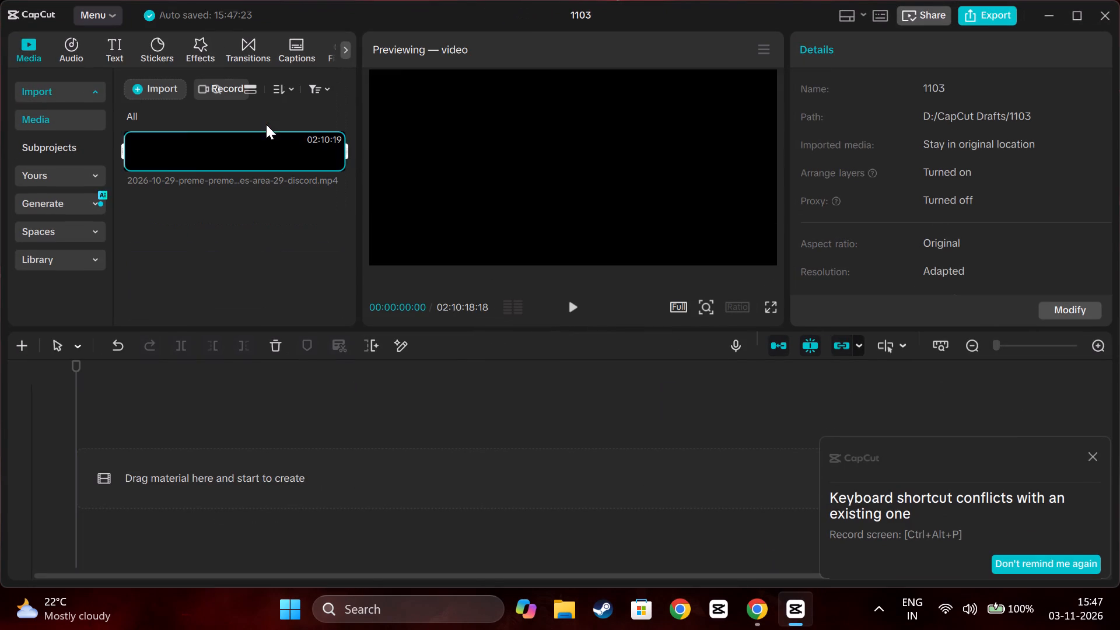
{"action": "left_click_drag", "start_coordinate": [242, 142], "coordinate": [228, 470]}
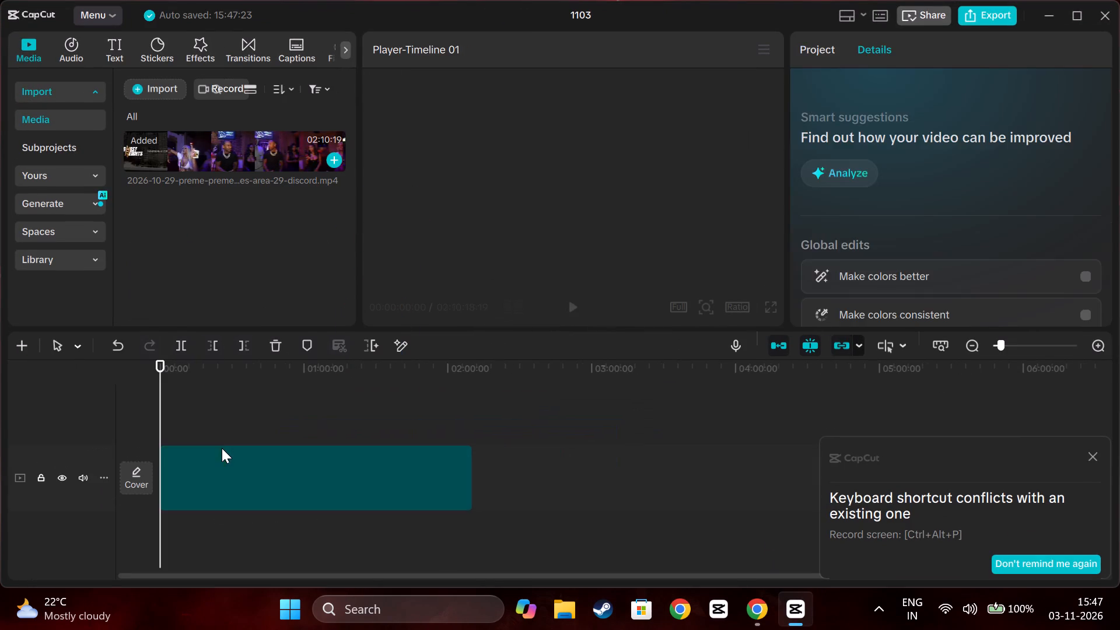
Split the stream video on the timeline at exactly 00:29:00:00.
{"action": "left_click_drag", "start_coordinate": [157, 405], "coordinate": [172, 401]}
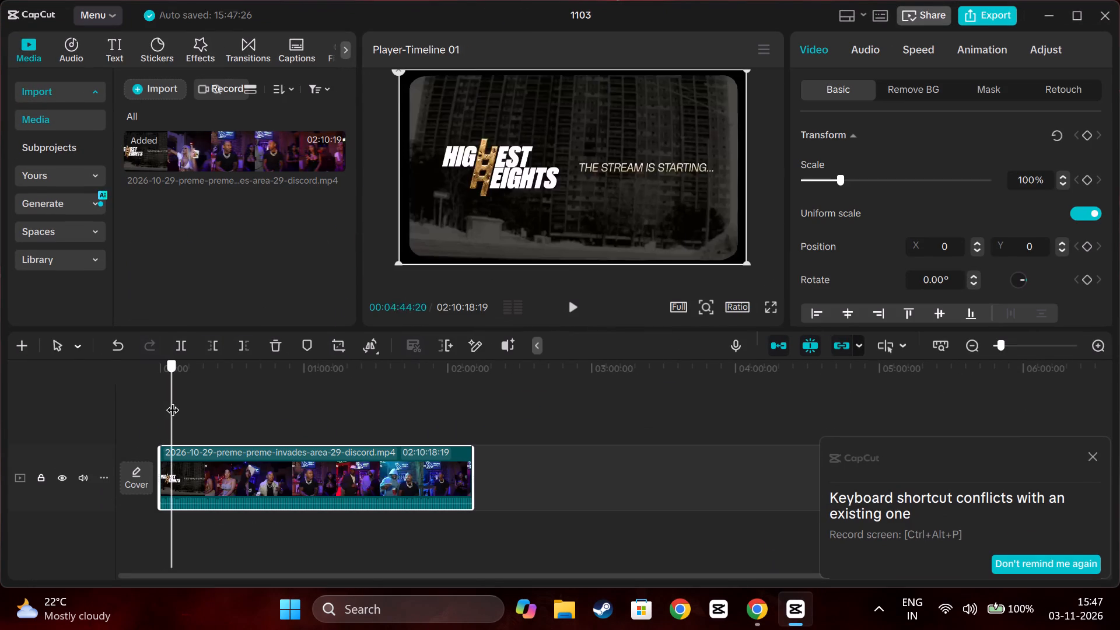
{"action": "left_click_drag", "start_coordinate": [172, 401], "coordinate": [227, 407]}
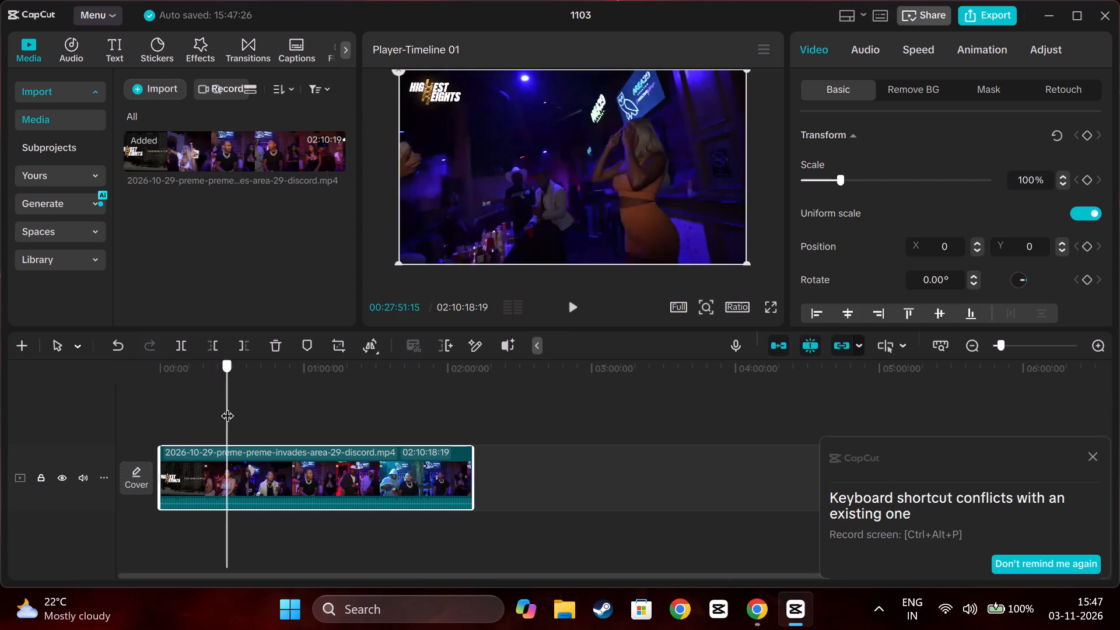
{"action": "left_click_drag", "start_coordinate": [227, 407], "coordinate": [230, 407]}
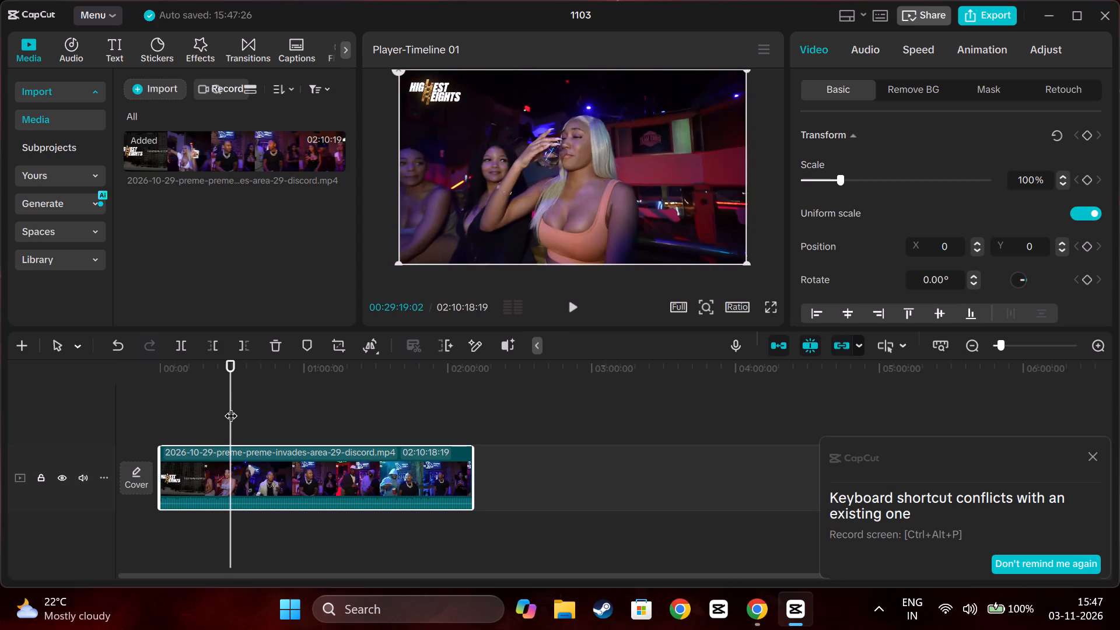
{"action": "key", "text": "Left"}
{"action": "key", "text": "Left"}
{"action": "key", "text": "Left"}
{"action": "key", "text": "Left"}
{"action": "key", "text": "Left"}
{"action": "key", "text": "Left"}
{"action": "key", "text": "Left"}
{"action": "key", "text": "Left"}
{"action": "key", "text": "Left"}
{"action": "key", "text": "Left"}
{"action": "key", "text": "Left"}
{"action": "key", "text": "Left"}
{"action": "key", "text": "Left"}
{"action": "key", "text": "Left"}
{"action": "key", "text": "Left"}
{"action": "key", "text": "Left"}
{"action": "key", "text": "Left"}
{"action": "key", "text": "Left"}
{"action": "key", "text": "Left"}
{"action": "key", "text": "Left"}
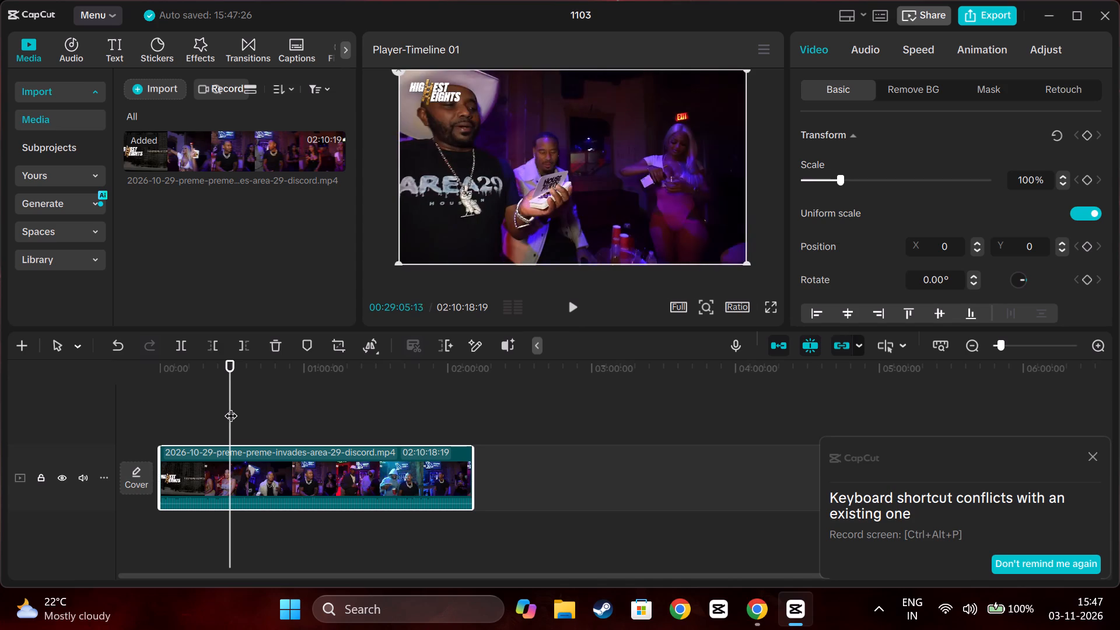
{"action": "key", "text": "Left"}
{"action": "key", "text": "Left"}
{"action": "key", "text": "Left"}
{"action": "key", "text": "Left"}
{"action": "key", "text": "Left"}
{"action": "key", "text": "Left"}
{"action": "key", "text": "Left"}
{"action": "key", "text": "Left"}
{"action": "key", "text": "Left"}
{"action": "key", "text": "Left"}
{"action": "key", "text": "Left"}
{"action": "key", "text": "Left"}
{"action": "key", "text": "Left"}
{"action": "key", "text": "Left"}
{"action": "key", "text": "Left"}
{"action": "key", "text": "Left"}
{"action": "key", "text": "Left"}
{"action": "key", "text": "Left"}
{"action": "key", "text": "Left"}
{"action": "key", "text": "Left"}
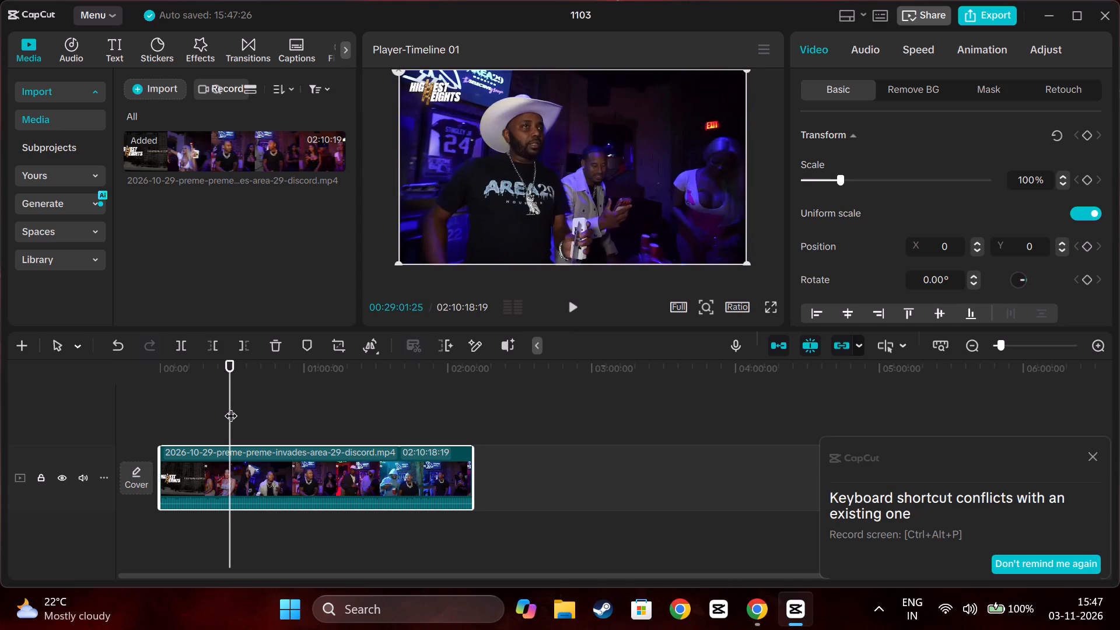
{"action": "key", "text": "Left"}
{"action": "key", "text": "Left"}
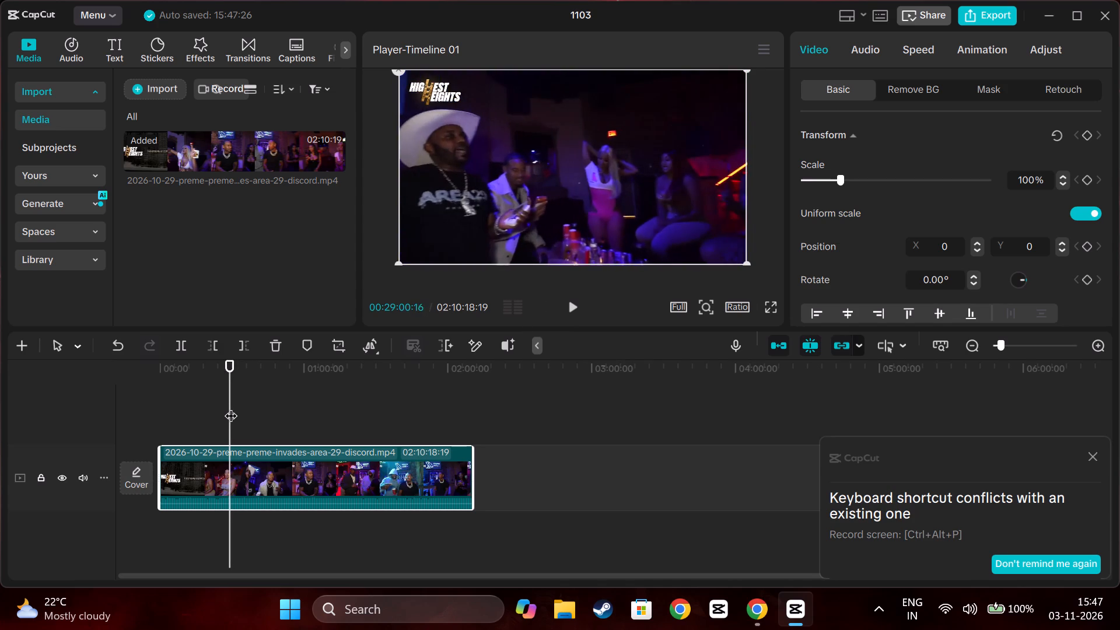
{"action": "key", "text": "Left"}
{"action": "key", "text": "Left"}
{"action": "key", "text": "Left"}
{"action": "key", "text": "Left"}
{"action": "key", "text": "Left"}
{"action": "key", "text": "Left"}
{"action": "key", "text": "Left"}
{"action": "key", "text": "Left"}
{"action": "key", "text": "Left"}
{"action": "key", "text": "Left"}
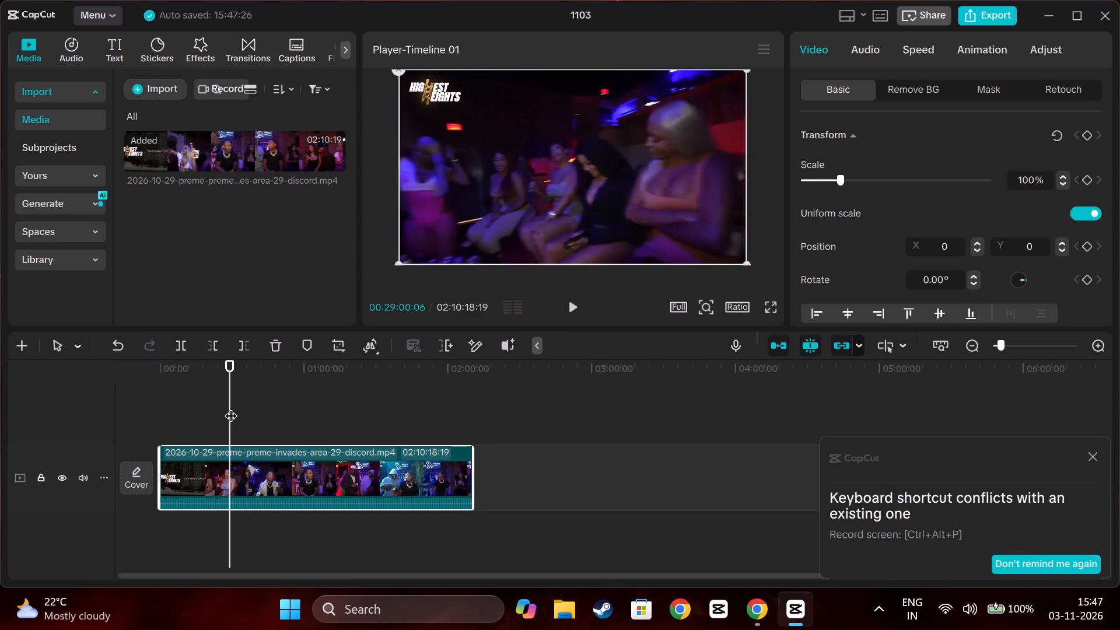
{"action": "key", "text": "Left"}
{"action": "key", "text": "Left"}
{"action": "key", "text": "Left"}
{"action": "key", "text": "Left"}
{"action": "key", "text": "Left"}
{"action": "key", "text": "Left"}
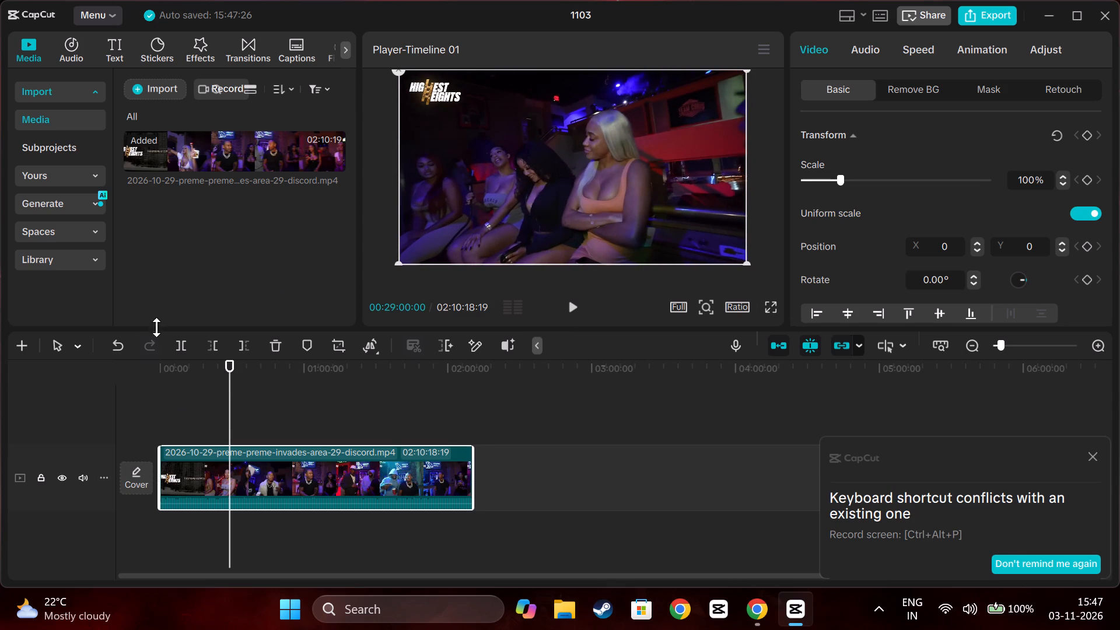
{"action": "left_click", "coordinate": [179, 343]}
Move the first 29-minute segment to a separate track above the main one, then mute and hide that track.
{"action": "left_click_drag", "start_coordinate": [195, 471], "coordinate": [198, 396]}
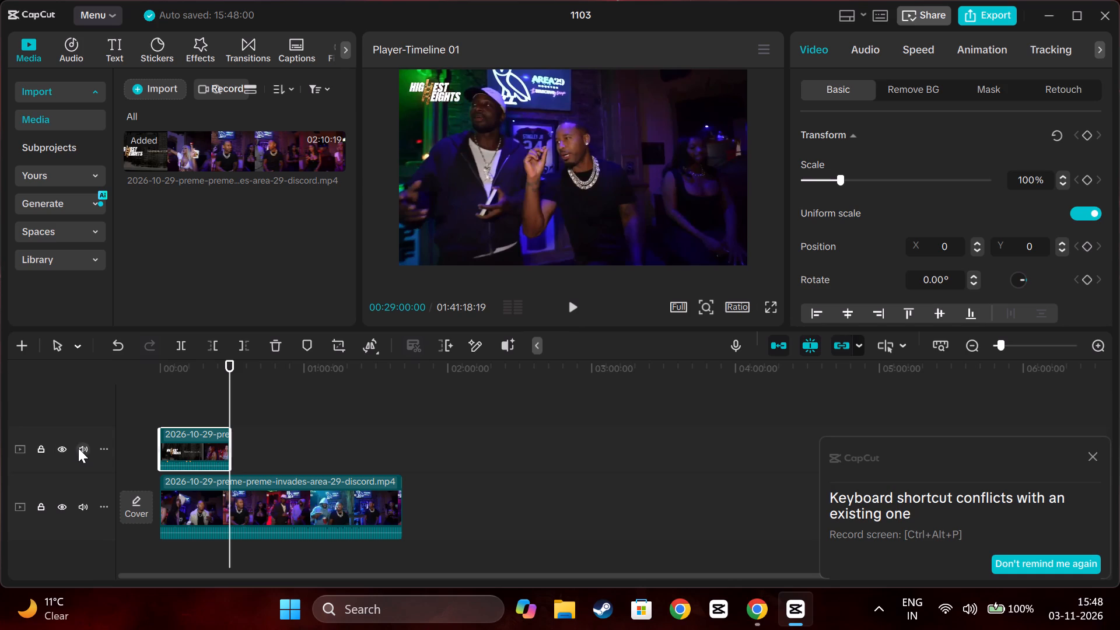
{"action": "left_click", "coordinate": [78, 448]}
{"action": "left_click", "coordinate": [65, 446]}
{"action": "left_click_drag", "start_coordinate": [226, 399], "coordinate": [211, 399]}
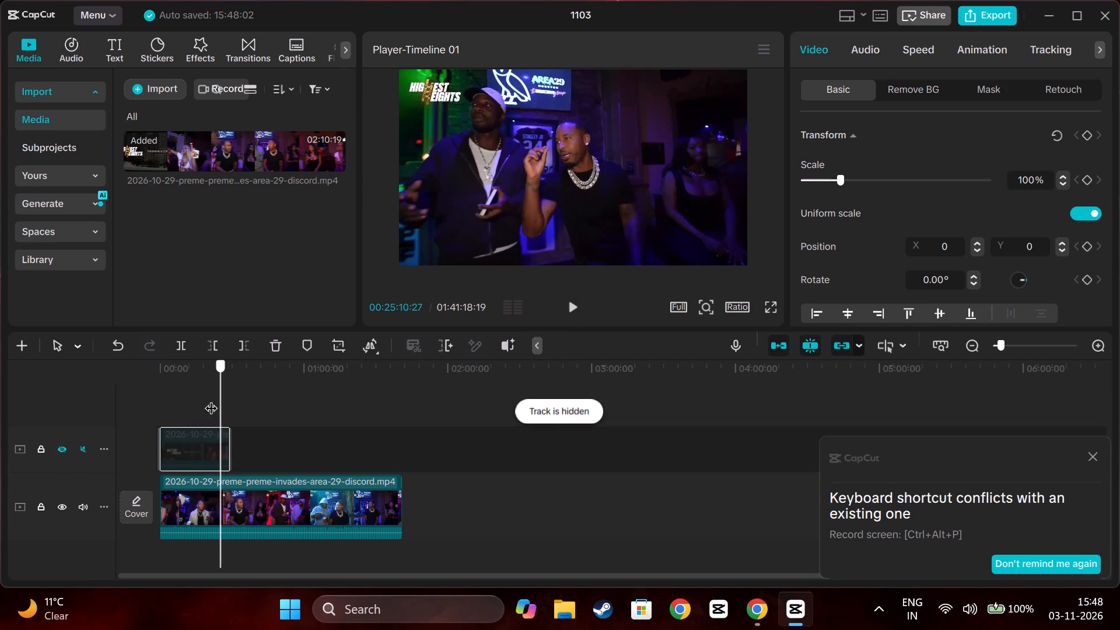
{"action": "left_click_drag", "start_coordinate": [211, 399], "coordinate": [119, 398]}
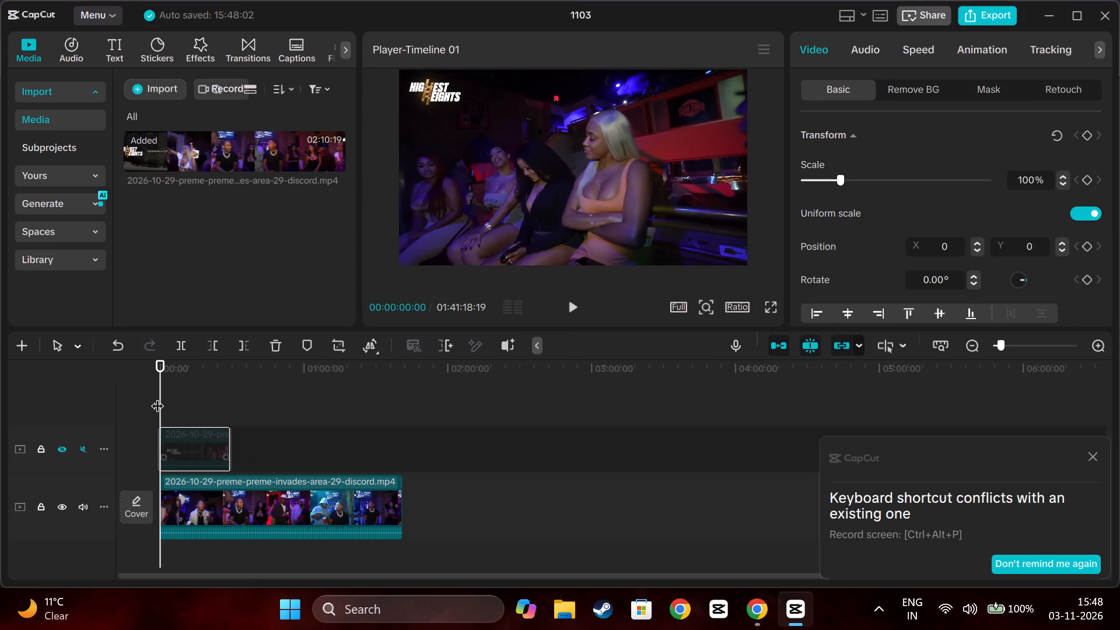
Play around 00:15:23 to find the moment's start, and delete the part of the upper-track segment before 00:15:22:13.
{"action": "left_click_drag", "start_coordinate": [159, 396], "coordinate": [205, 399]}
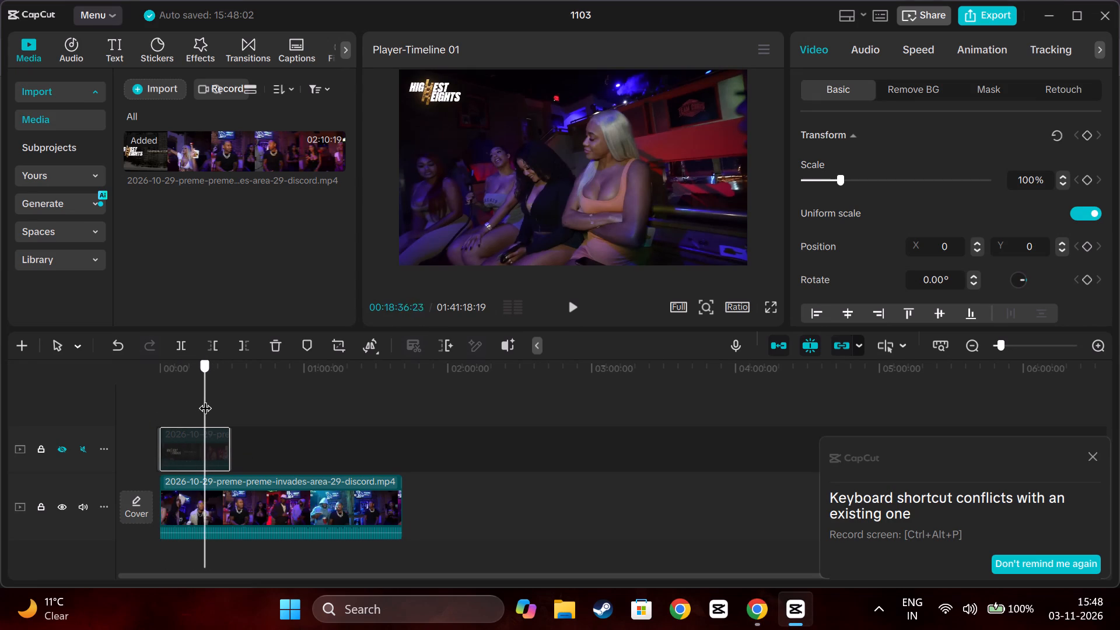
{"action": "left_click_drag", "start_coordinate": [205, 399], "coordinate": [196, 403]}
{"action": "key", "text": "space"}
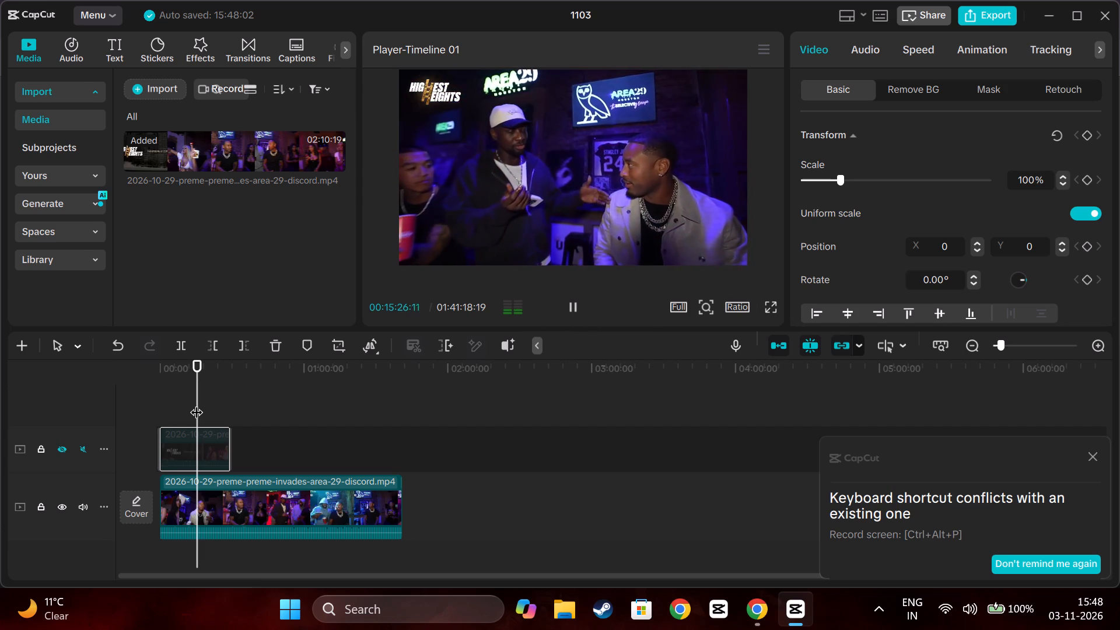
{"action": "key", "text": "space"}
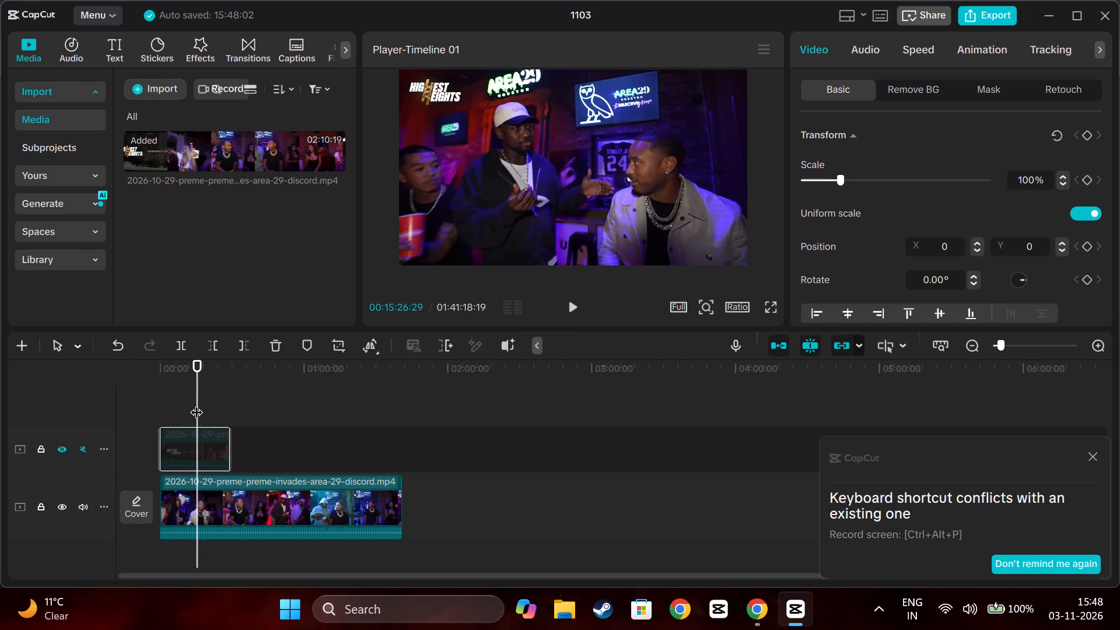
{"action": "key", "text": "Left"}
{"action": "key", "text": "Left"}
{"action": "key", "text": "Left"}
{"action": "key", "text": "Left"}
{"action": "key", "text": "Left"}
{"action": "key", "text": "Left"}
{"action": "key", "text": "Left"}
{"action": "key", "text": "Left"}
{"action": "key", "text": "Left"}
{"action": "key", "text": "Left"}
{"action": "key", "text": "Left"}
{"action": "key", "text": "Left"}
{"action": "key", "text": "Left"}
{"action": "key", "text": "Left"}
{"action": "key", "text": "Left"}
{"action": "key", "text": "Left"}
{"action": "key", "text": "Left"}
{"action": "key", "text": "Left"}
{"action": "key", "text": "Left"}
{"action": "key", "text": "Left"}
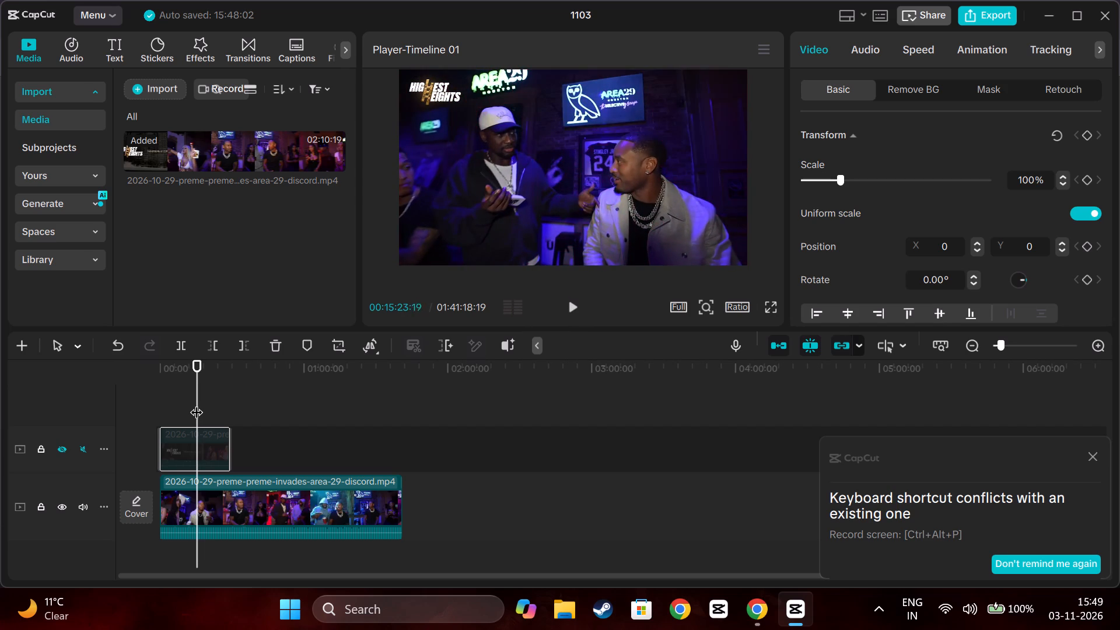
{"action": "key", "text": "space"}
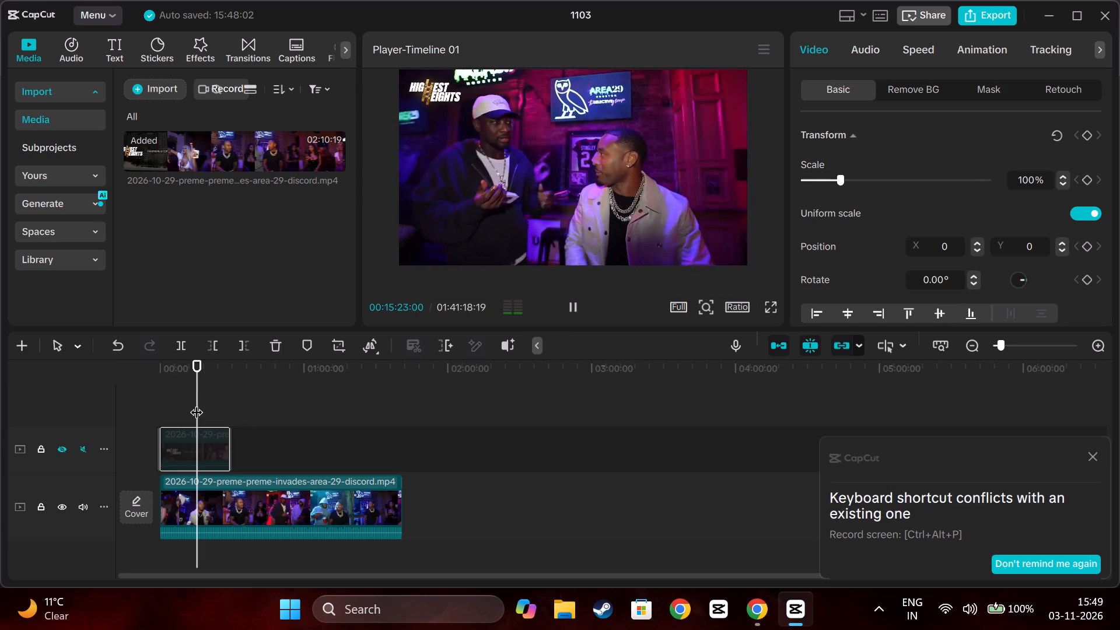
{"action": "key", "text": "space"}
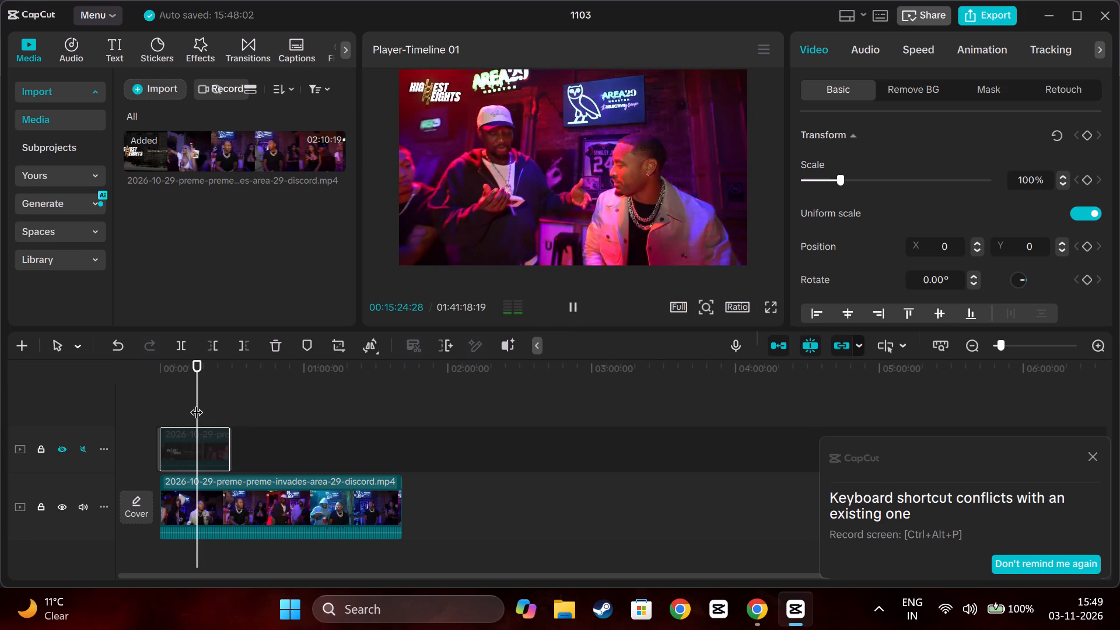
{"action": "key", "text": "space"}
{"action": "key", "text": "space"}
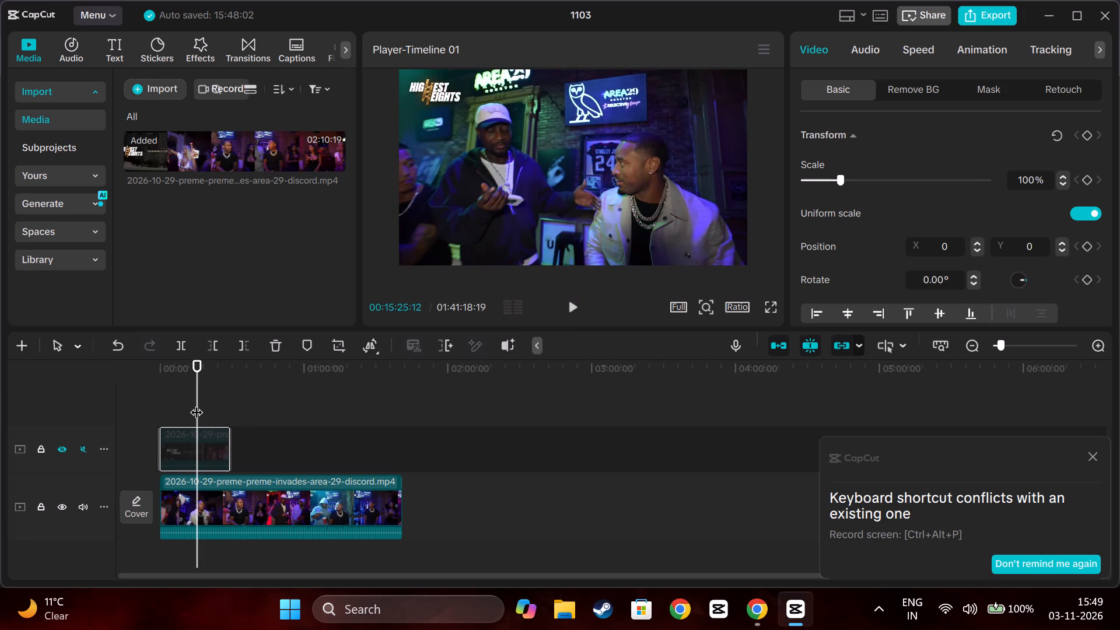
{"action": "key", "text": "Left"}
{"action": "key", "text": "Left"}
{"action": "key", "text": "Left"}
{"action": "key", "text": "Left"}
{"action": "key", "text": "Left"}
{"action": "key", "text": "Left"}
{"action": "key", "text": "Left"}
{"action": "key", "text": "Left"}
{"action": "key", "text": "Left"}
{"action": "key", "text": "Left"}
{"action": "key", "text": "Left"}
{"action": "key", "text": "Left"}
{"action": "key", "text": "Left"}
{"action": "key", "text": "Left"}
{"action": "key", "text": "Left"}
{"action": "key", "text": "Left"}
{"action": "key", "text": "Left"}
{"action": "key", "text": "Left"}
{"action": "key", "text": "Left"}
{"action": "key", "text": "Left"}
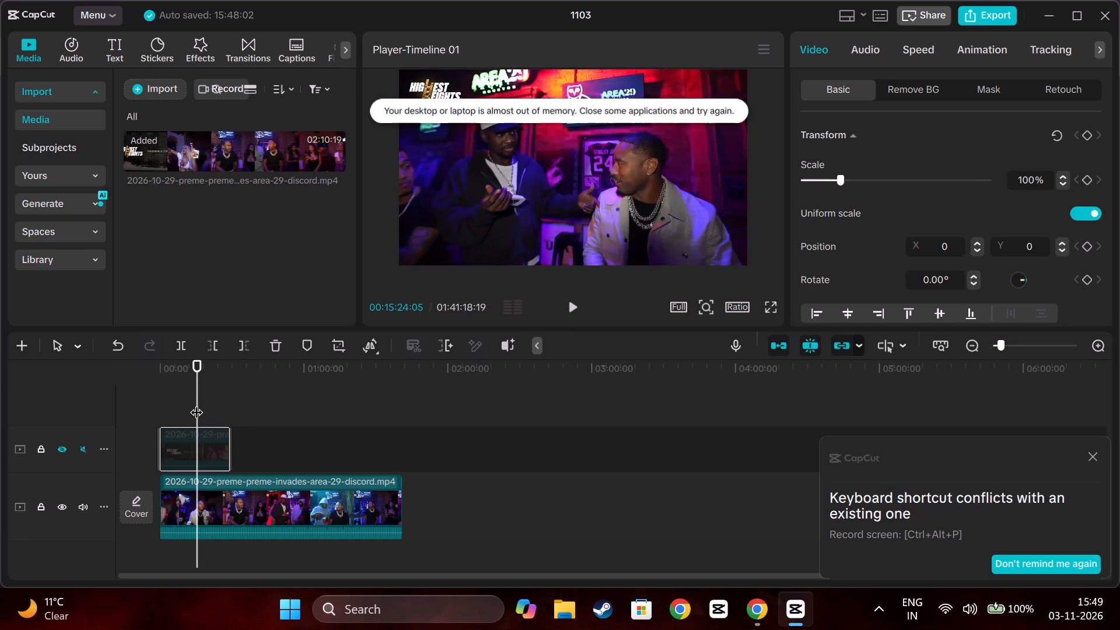
{"action": "key", "text": "Left"}
{"action": "key", "text": "Left"}
{"action": "key", "text": "Left"}
{"action": "key", "text": "Left"}
{"action": "key", "text": "Left"}
{"action": "key", "text": "Left"}
{"action": "key", "text": "Left"}
{"action": "key", "text": "Left"}
{"action": "key", "text": "Left"}
{"action": "key", "text": "Left"}
{"action": "key", "text": "Left"}
{"action": "key", "text": "Left"}
{"action": "key", "text": "Left"}
{"action": "key", "text": "Left"}
{"action": "key", "text": "Left"}
{"action": "key", "text": "Left"}
{"action": "key", "text": "Left"}
{"action": "key", "text": "Left"}
{"action": "key", "text": "Left"}
{"action": "key", "text": "Left"}
{"action": "key", "text": "Left"}
{"action": "key", "text": "Left"}
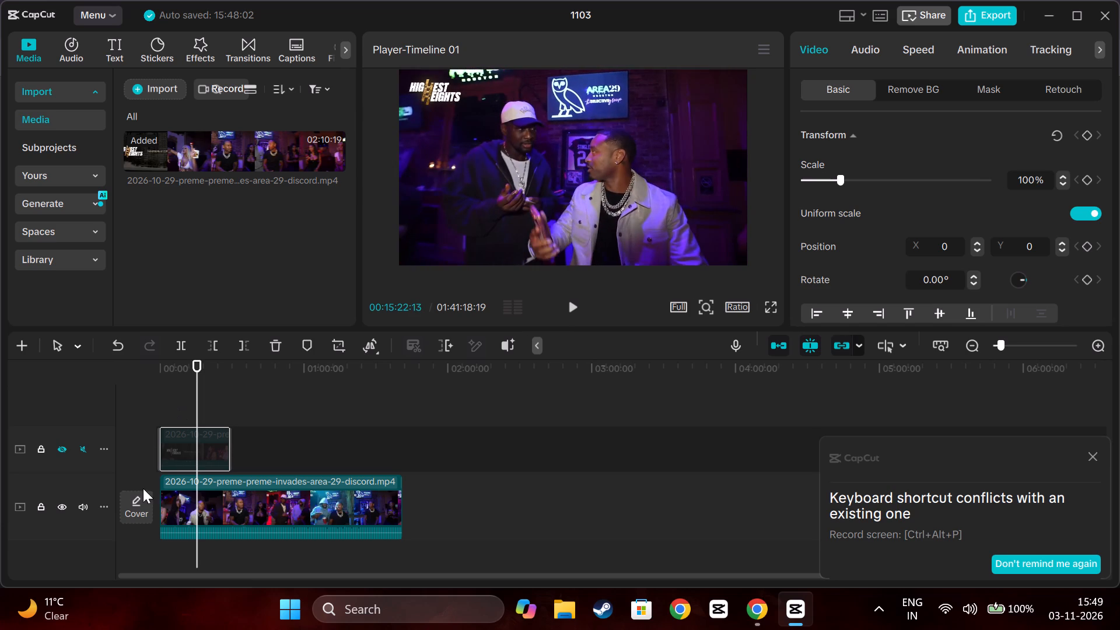
{"action": "left_click", "coordinate": [209, 339]}
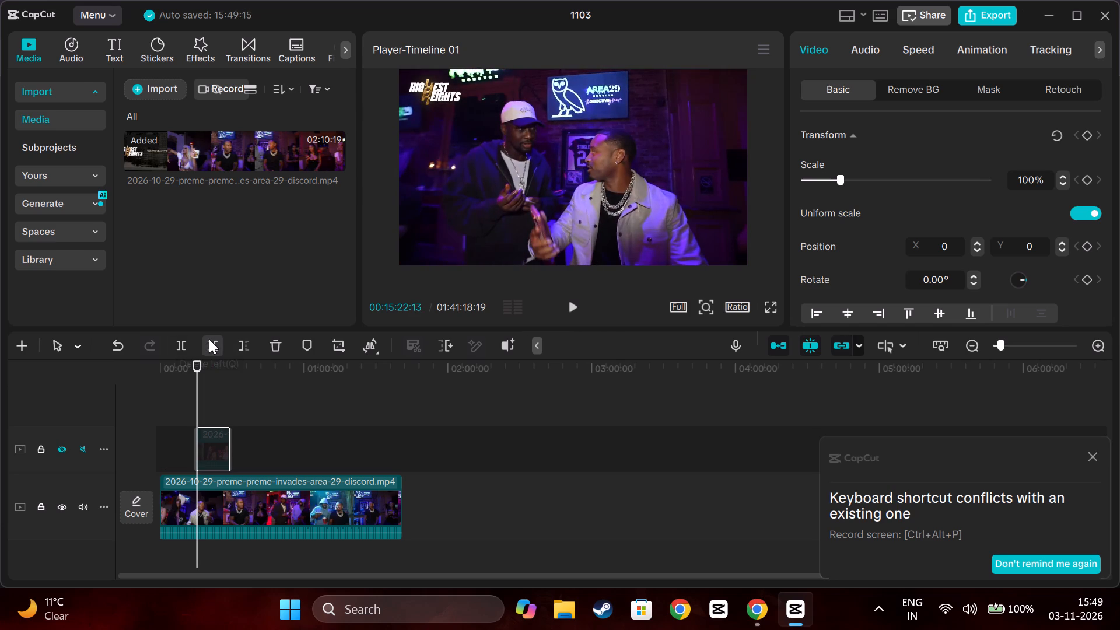
Delete the part of the main-track stream video before 00:15:22:13.
{"action": "left_click", "coordinate": [209, 501]}
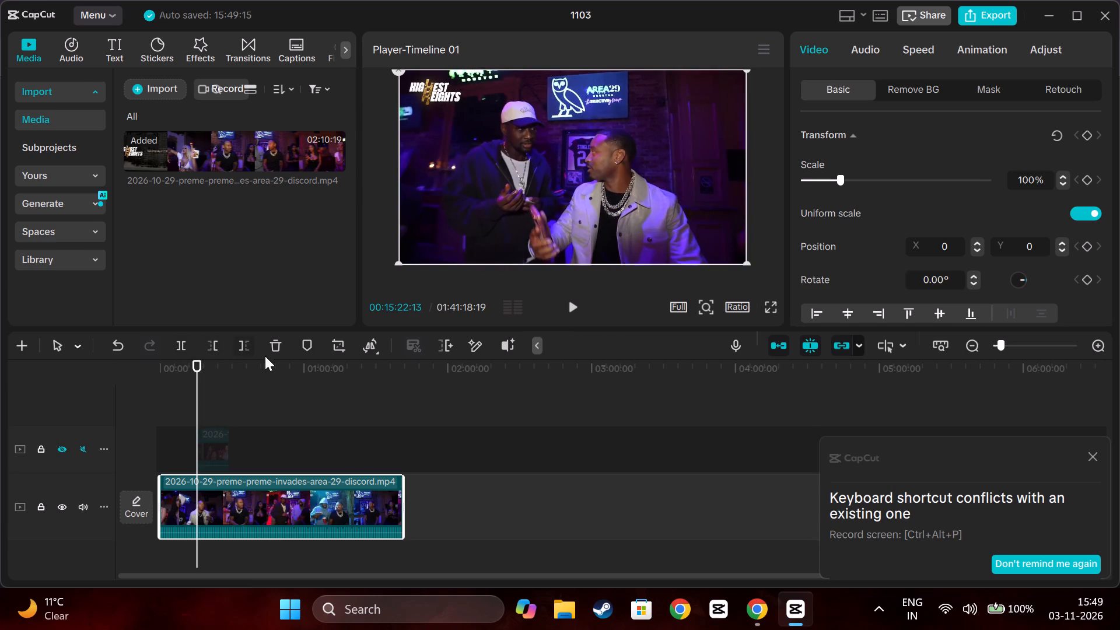
{"action": "left_click", "coordinate": [211, 341]}
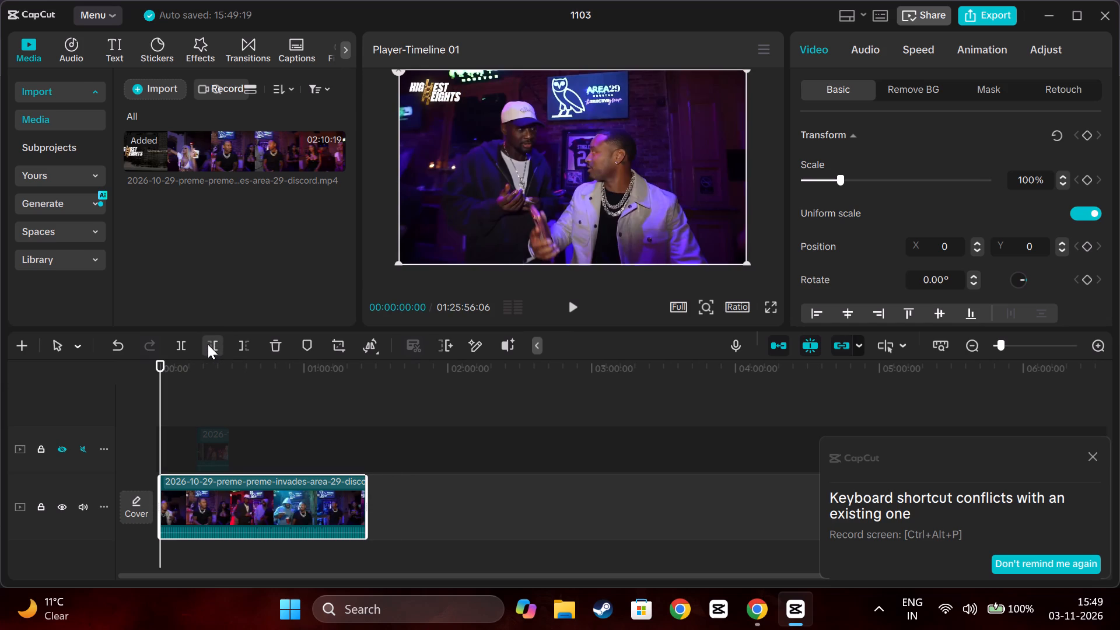
Play the opening of the main clip and trim off its beginning up to 00:00:01:25.
{"action": "key", "text": "space"}
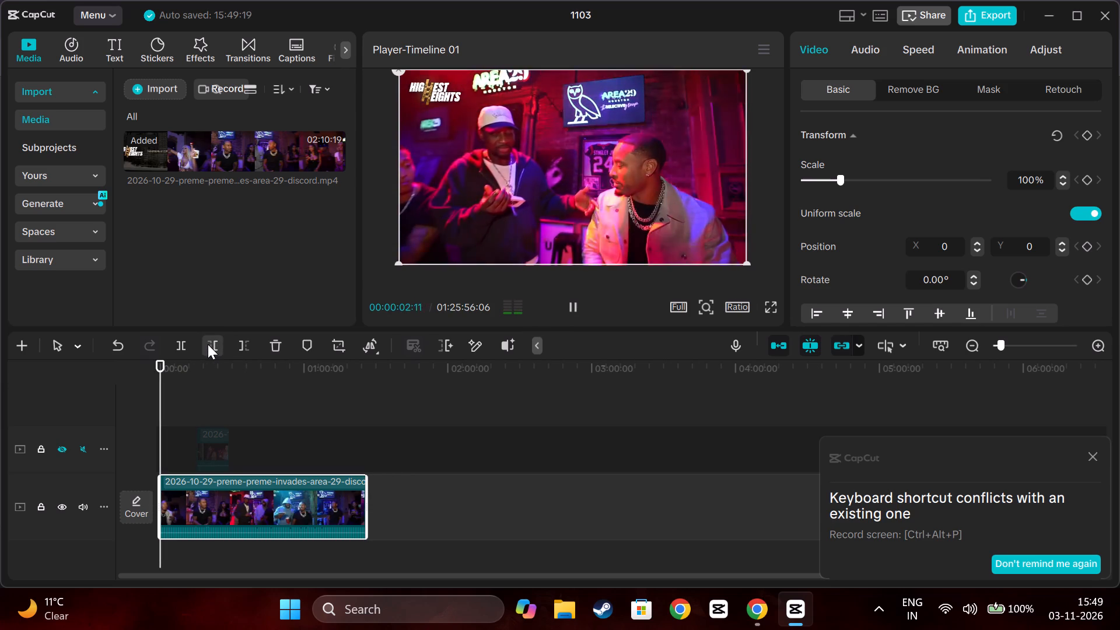
{"action": "key", "text": "space"}
{"action": "key", "text": "Left"}
{"action": "key", "text": "Left"}
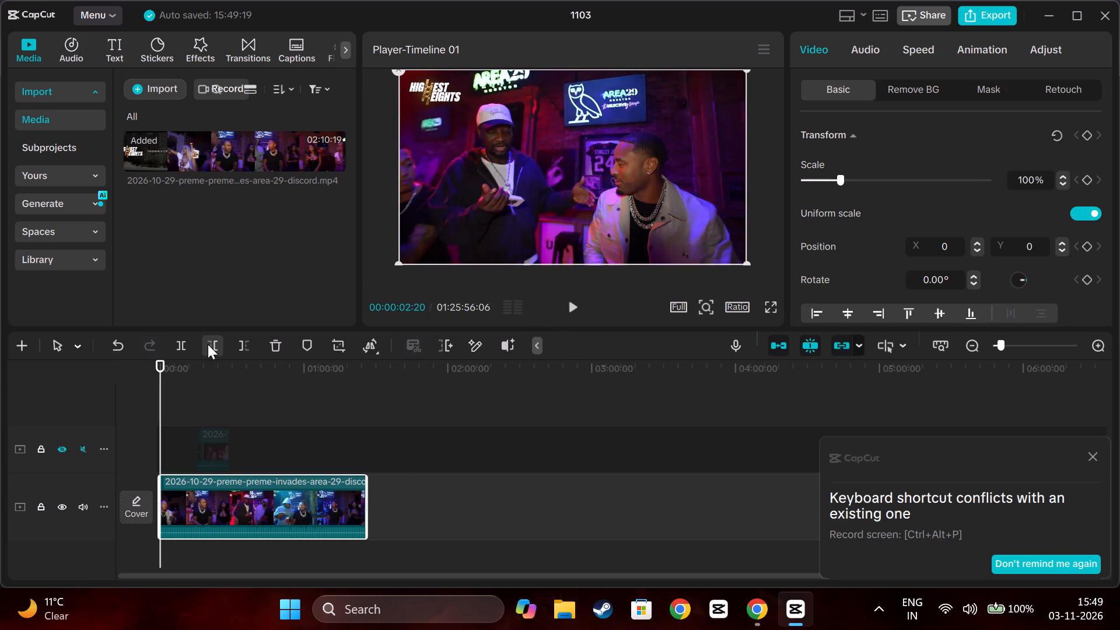
{"action": "key", "text": "Left"}
{"action": "key", "text": "Left"}
{"action": "key", "text": "Left"}
{"action": "key", "text": "Left"}
{"action": "key", "text": "Left"}
{"action": "key", "text": "Left"}
{"action": "key", "text": "Left"}
{"action": "key", "text": "Left"}
{"action": "key", "text": "Left"}
{"action": "key", "text": "Left"}
{"action": "key", "text": "Left"}
{"action": "key", "text": "Left"}
{"action": "key", "text": "Left"}
{"action": "key", "text": "Left"}
{"action": "key", "text": "Left"}
{"action": "key", "text": "Left"}
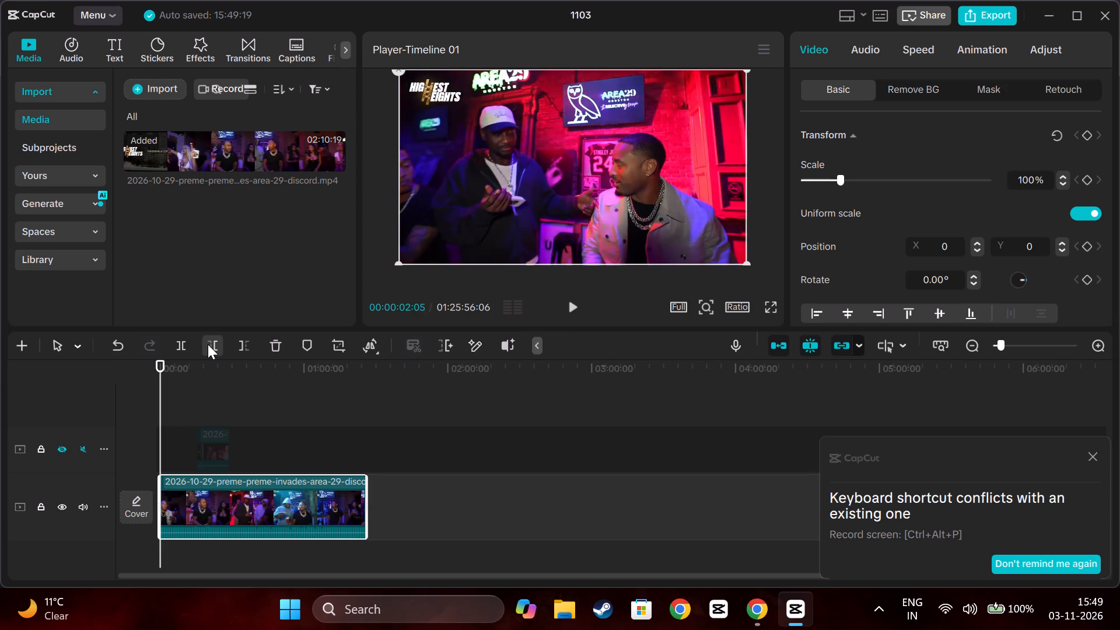
{"action": "key", "text": "Left"}
{"action": "key", "text": "Left"}
{"action": "key", "text": "Left"}
{"action": "key", "text": "Left"}
{"action": "key", "text": "Left"}
{"action": "key", "text": "Left"}
{"action": "key", "text": "Left"}
{"action": "key", "text": "Left"}
{"action": "key", "text": "Left"}
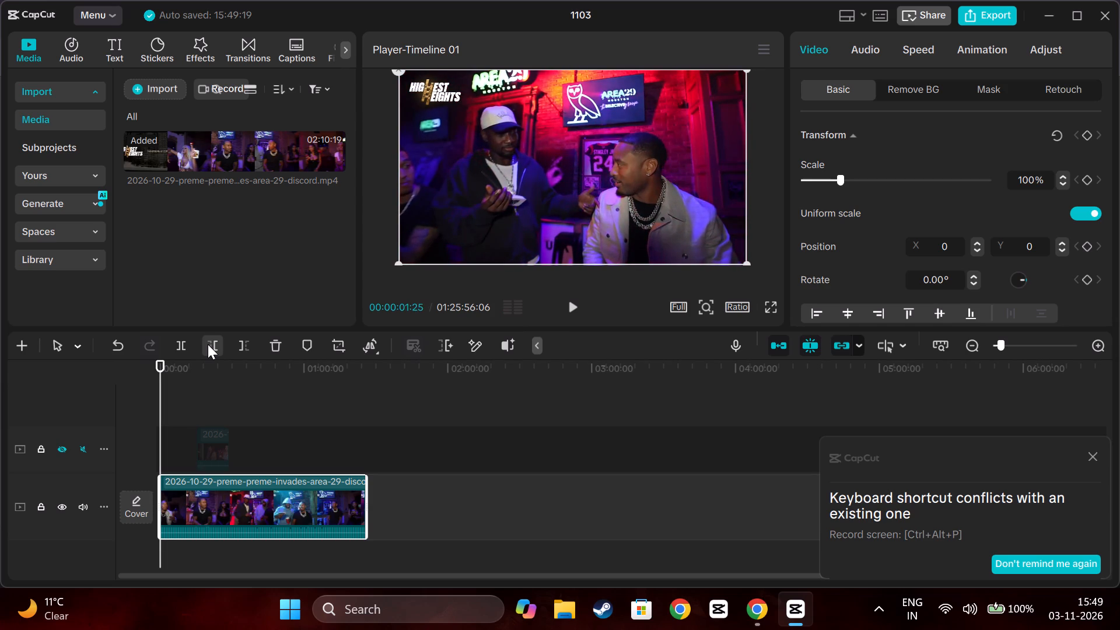
{"action": "scroll", "coordinate": [208, 344], "scroll_direction": "up", "scroll_amount": 5, "text": "ctrl"}
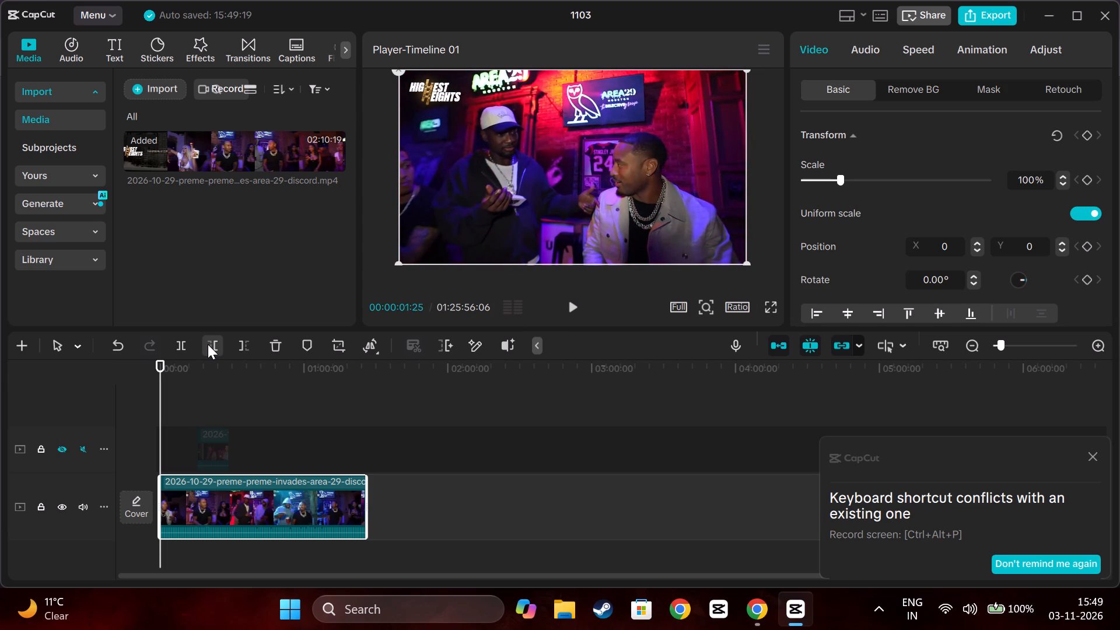
{"action": "scroll", "coordinate": [208, 344], "scroll_direction": "up", "scroll_amount": 9, "text": "ctrl"}
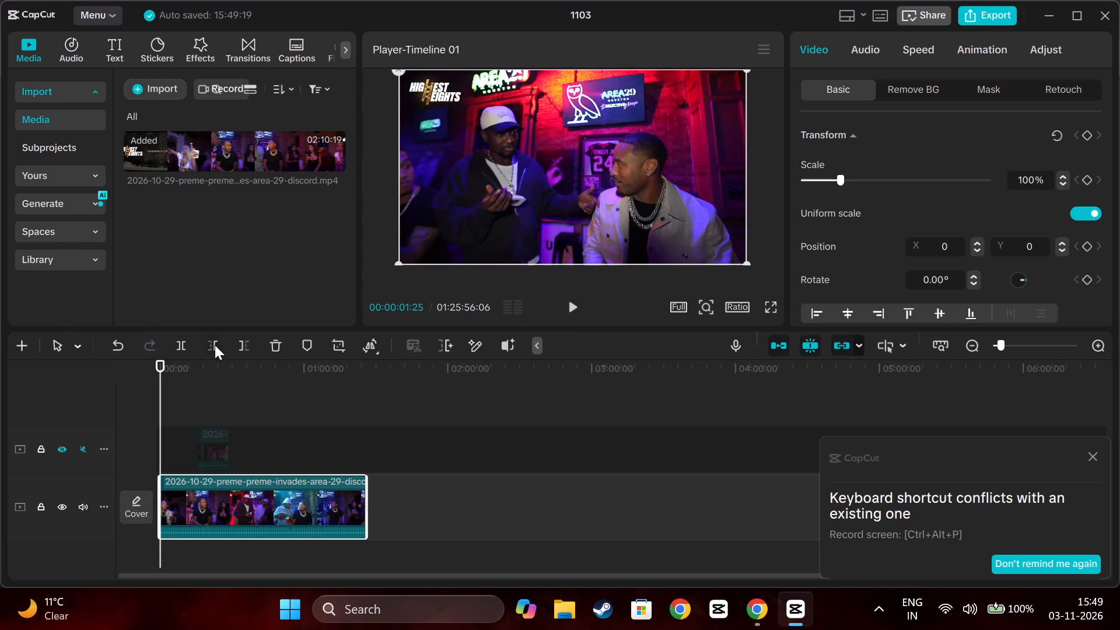
{"action": "left_click", "coordinate": [215, 345]}
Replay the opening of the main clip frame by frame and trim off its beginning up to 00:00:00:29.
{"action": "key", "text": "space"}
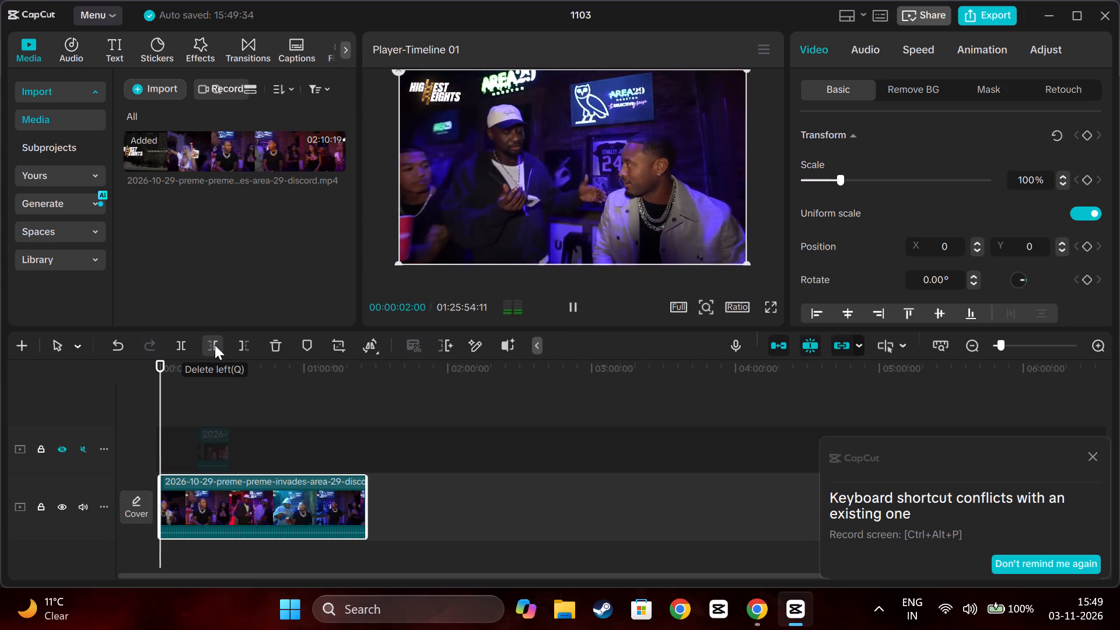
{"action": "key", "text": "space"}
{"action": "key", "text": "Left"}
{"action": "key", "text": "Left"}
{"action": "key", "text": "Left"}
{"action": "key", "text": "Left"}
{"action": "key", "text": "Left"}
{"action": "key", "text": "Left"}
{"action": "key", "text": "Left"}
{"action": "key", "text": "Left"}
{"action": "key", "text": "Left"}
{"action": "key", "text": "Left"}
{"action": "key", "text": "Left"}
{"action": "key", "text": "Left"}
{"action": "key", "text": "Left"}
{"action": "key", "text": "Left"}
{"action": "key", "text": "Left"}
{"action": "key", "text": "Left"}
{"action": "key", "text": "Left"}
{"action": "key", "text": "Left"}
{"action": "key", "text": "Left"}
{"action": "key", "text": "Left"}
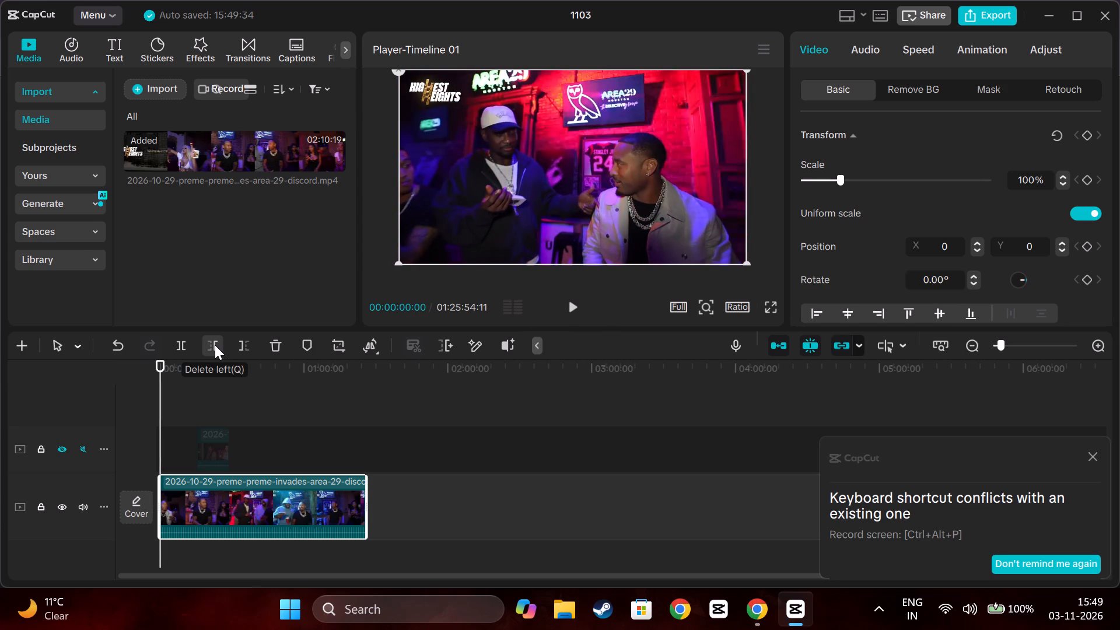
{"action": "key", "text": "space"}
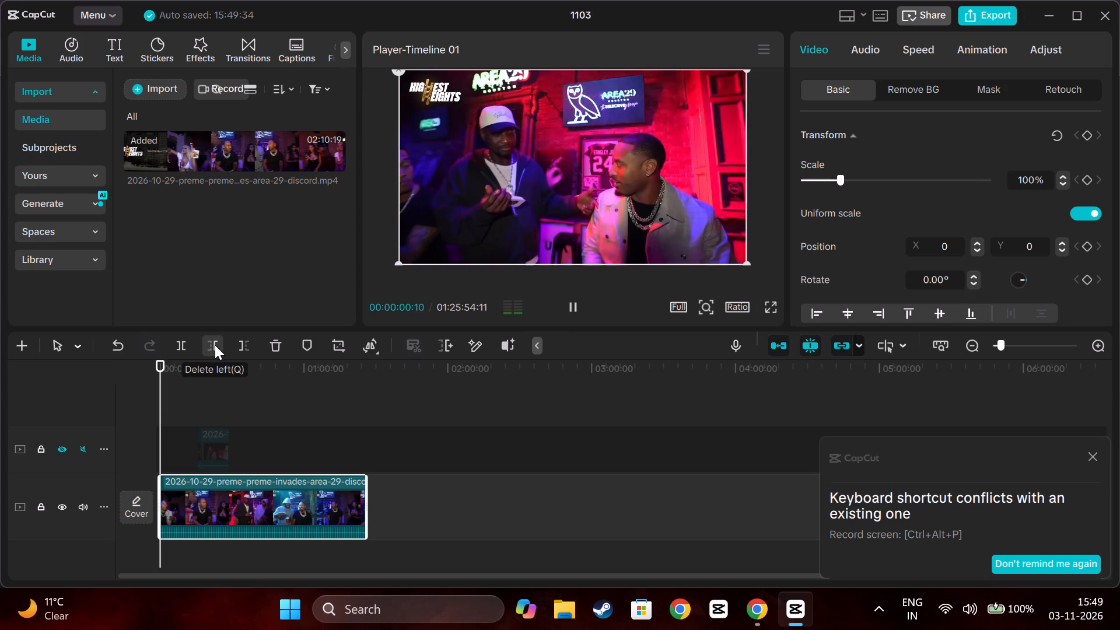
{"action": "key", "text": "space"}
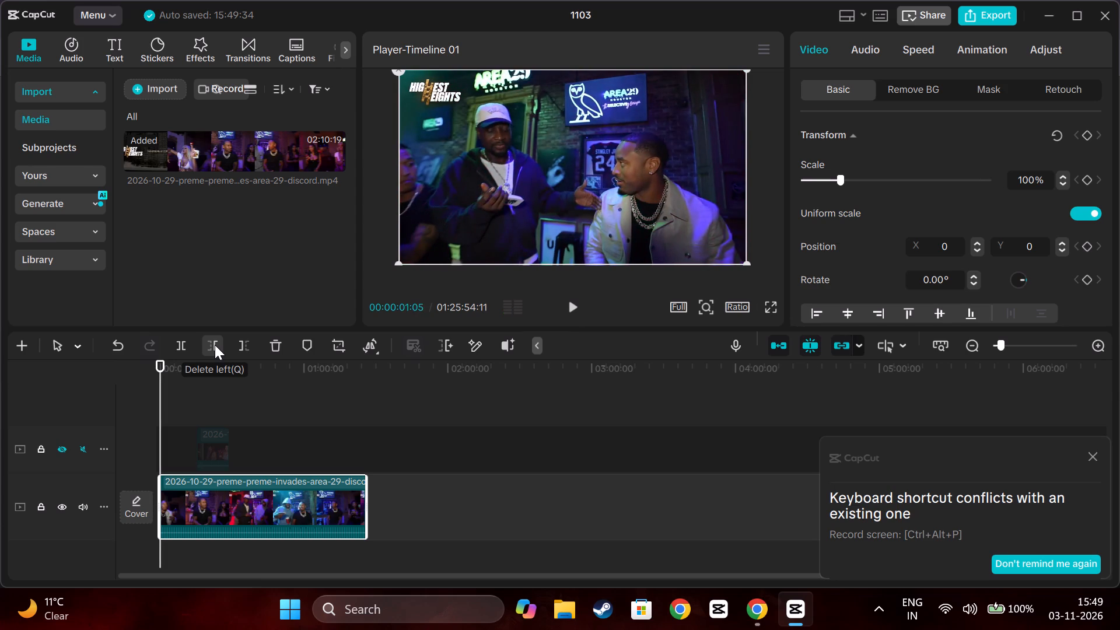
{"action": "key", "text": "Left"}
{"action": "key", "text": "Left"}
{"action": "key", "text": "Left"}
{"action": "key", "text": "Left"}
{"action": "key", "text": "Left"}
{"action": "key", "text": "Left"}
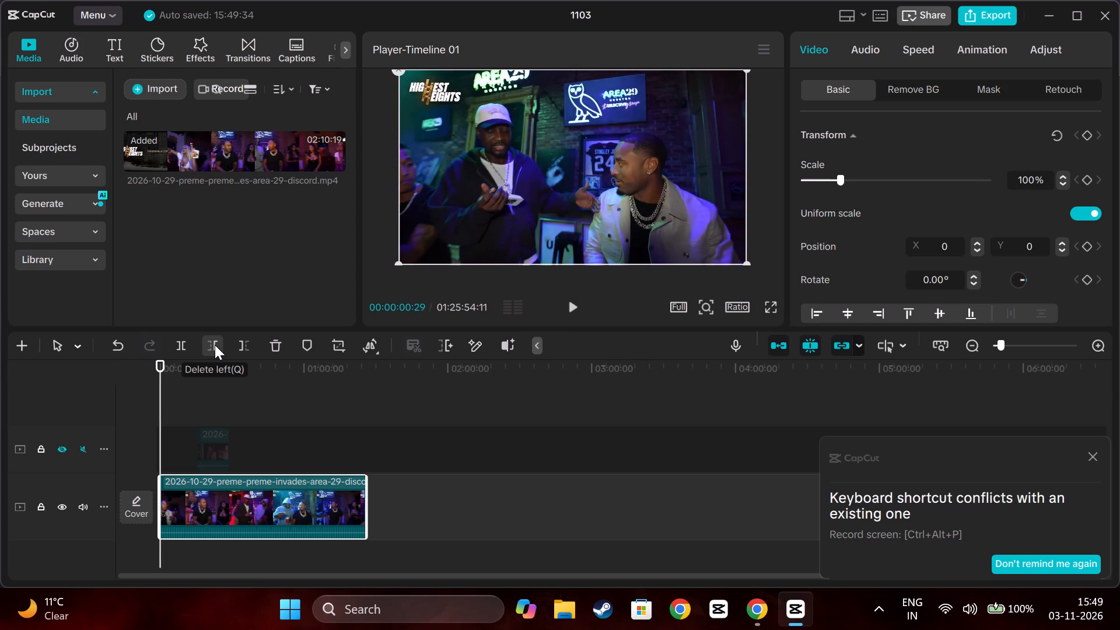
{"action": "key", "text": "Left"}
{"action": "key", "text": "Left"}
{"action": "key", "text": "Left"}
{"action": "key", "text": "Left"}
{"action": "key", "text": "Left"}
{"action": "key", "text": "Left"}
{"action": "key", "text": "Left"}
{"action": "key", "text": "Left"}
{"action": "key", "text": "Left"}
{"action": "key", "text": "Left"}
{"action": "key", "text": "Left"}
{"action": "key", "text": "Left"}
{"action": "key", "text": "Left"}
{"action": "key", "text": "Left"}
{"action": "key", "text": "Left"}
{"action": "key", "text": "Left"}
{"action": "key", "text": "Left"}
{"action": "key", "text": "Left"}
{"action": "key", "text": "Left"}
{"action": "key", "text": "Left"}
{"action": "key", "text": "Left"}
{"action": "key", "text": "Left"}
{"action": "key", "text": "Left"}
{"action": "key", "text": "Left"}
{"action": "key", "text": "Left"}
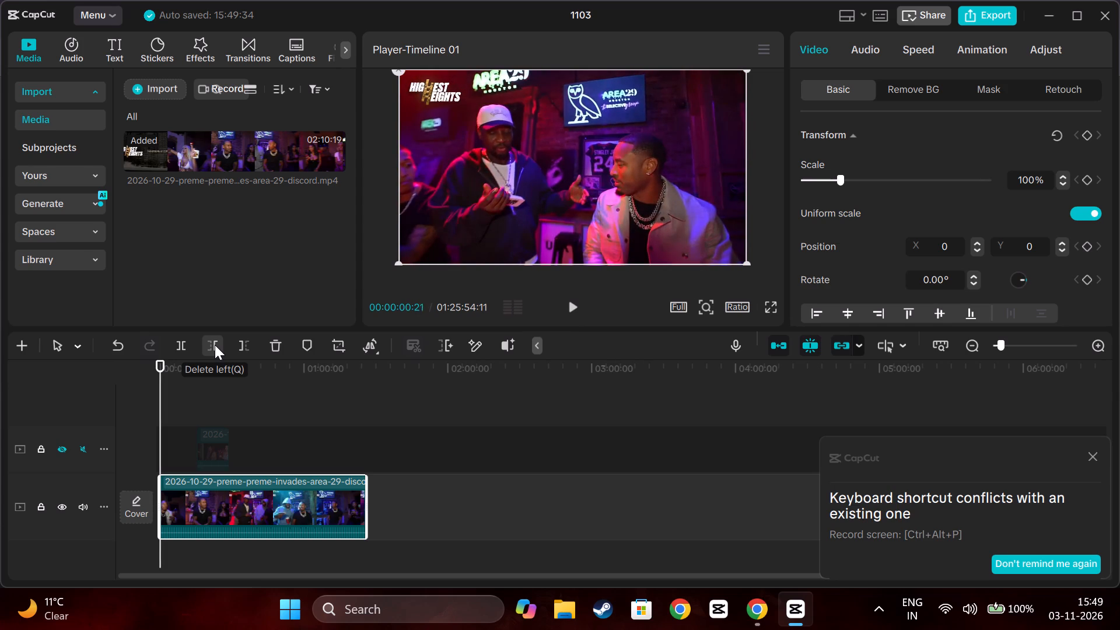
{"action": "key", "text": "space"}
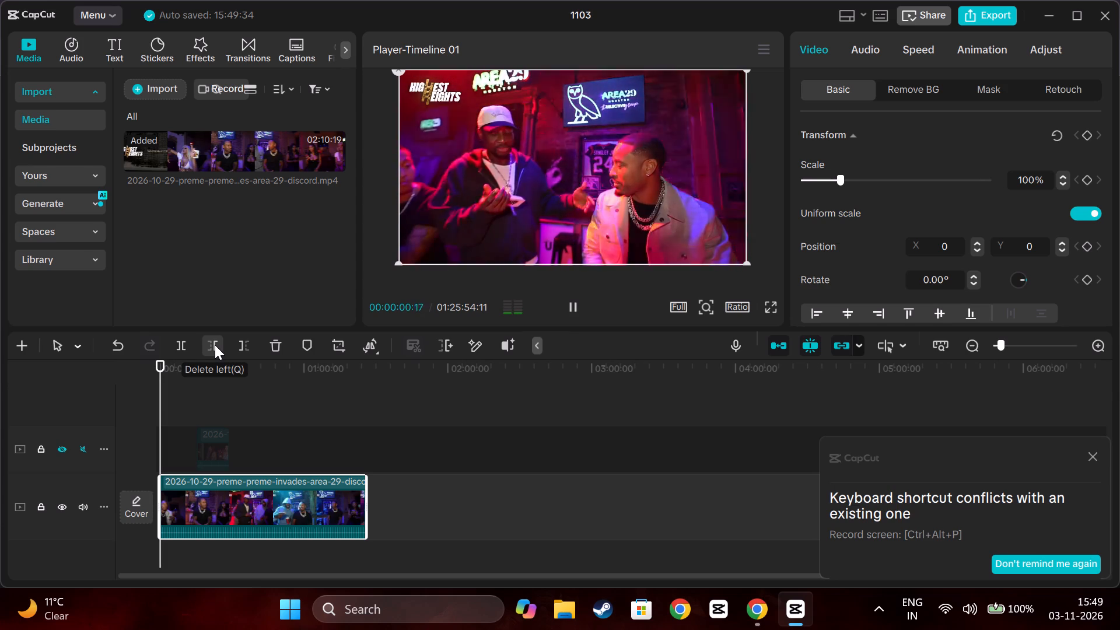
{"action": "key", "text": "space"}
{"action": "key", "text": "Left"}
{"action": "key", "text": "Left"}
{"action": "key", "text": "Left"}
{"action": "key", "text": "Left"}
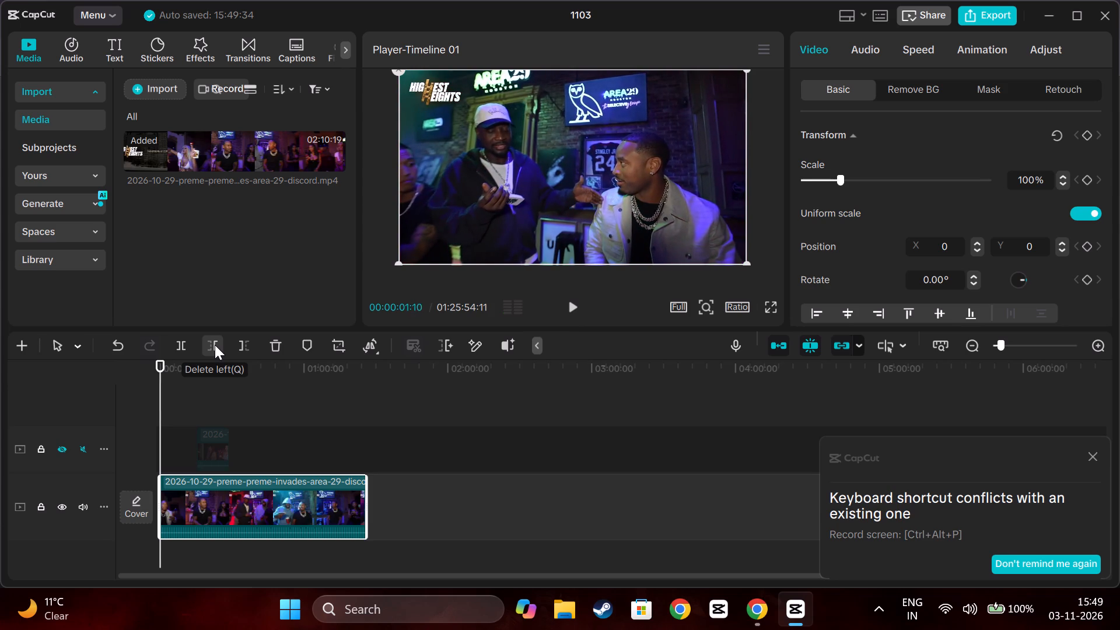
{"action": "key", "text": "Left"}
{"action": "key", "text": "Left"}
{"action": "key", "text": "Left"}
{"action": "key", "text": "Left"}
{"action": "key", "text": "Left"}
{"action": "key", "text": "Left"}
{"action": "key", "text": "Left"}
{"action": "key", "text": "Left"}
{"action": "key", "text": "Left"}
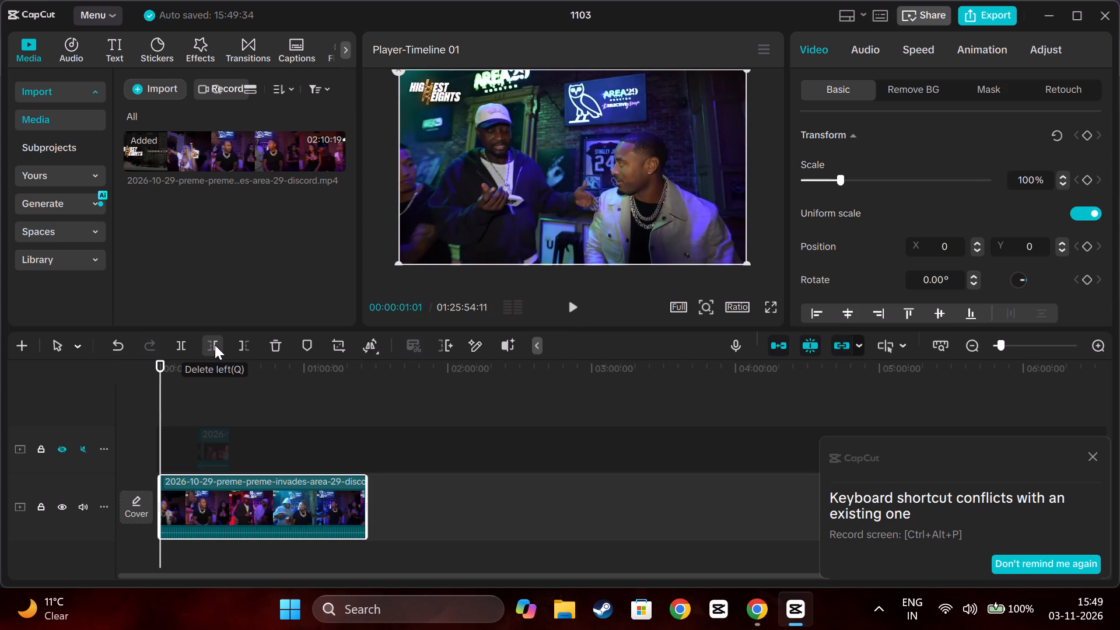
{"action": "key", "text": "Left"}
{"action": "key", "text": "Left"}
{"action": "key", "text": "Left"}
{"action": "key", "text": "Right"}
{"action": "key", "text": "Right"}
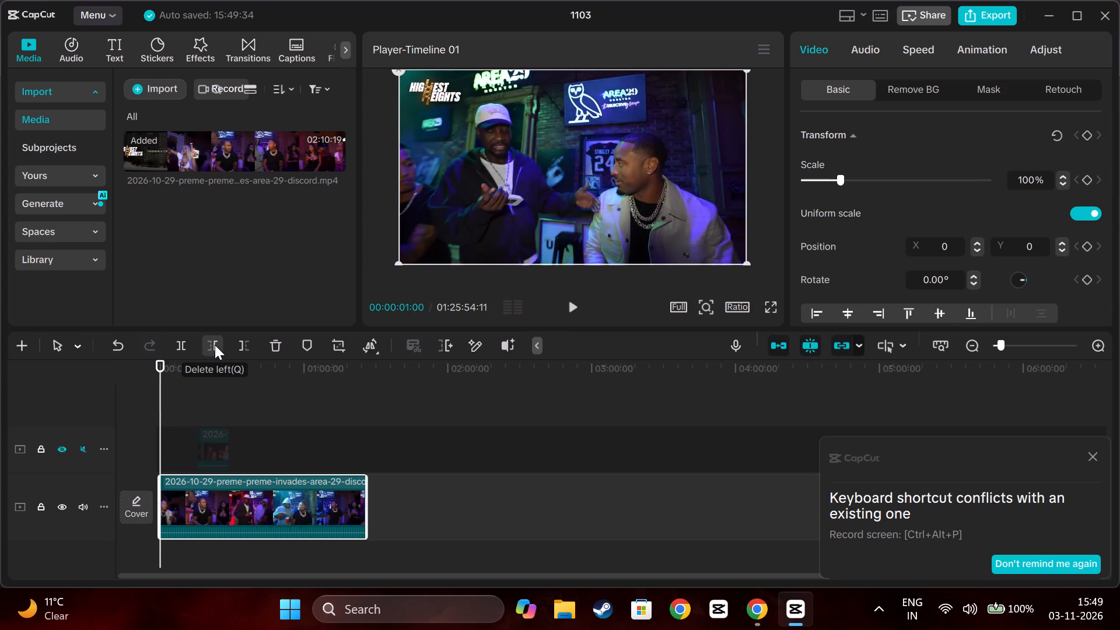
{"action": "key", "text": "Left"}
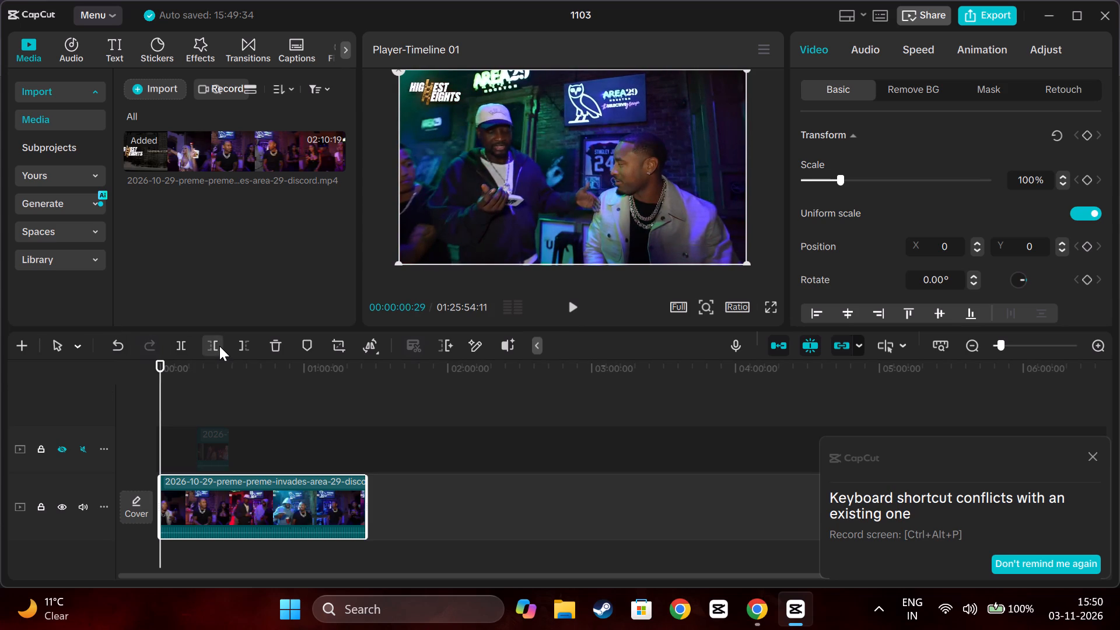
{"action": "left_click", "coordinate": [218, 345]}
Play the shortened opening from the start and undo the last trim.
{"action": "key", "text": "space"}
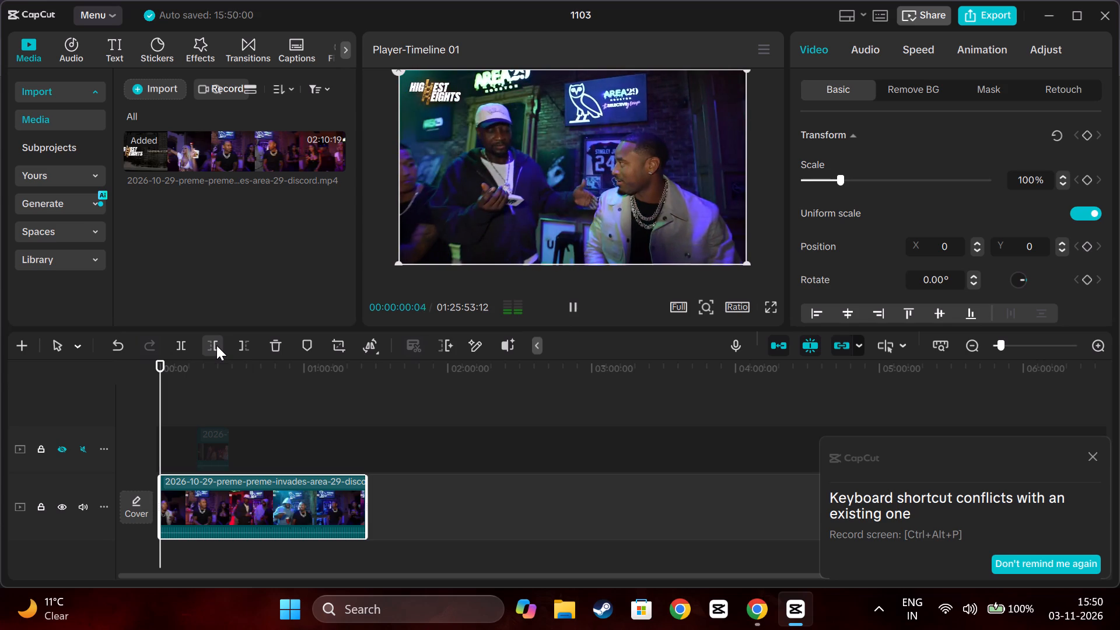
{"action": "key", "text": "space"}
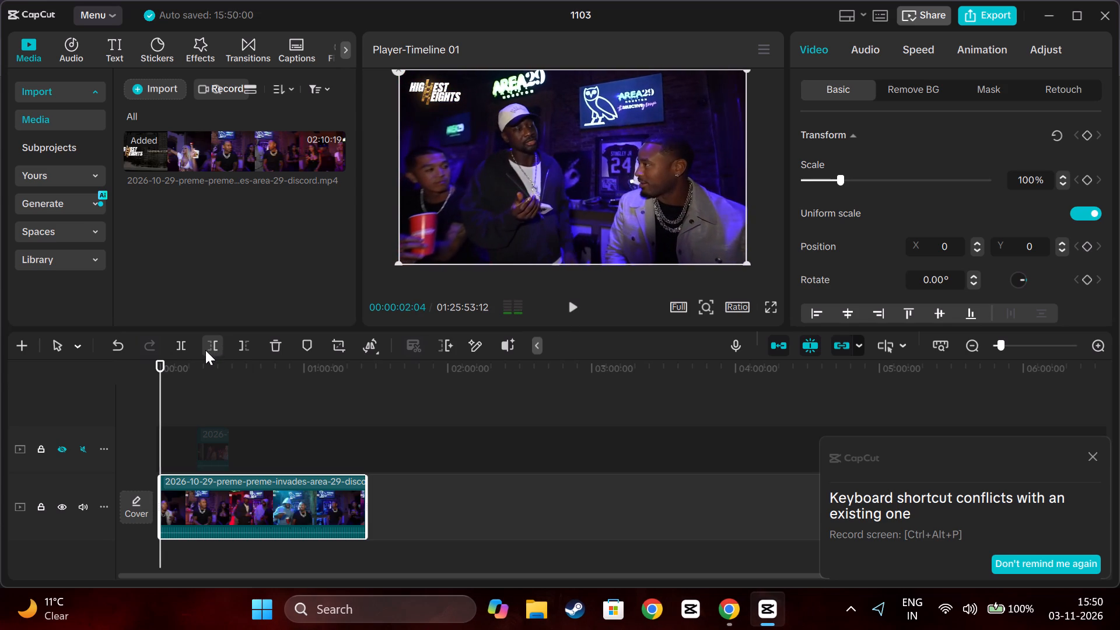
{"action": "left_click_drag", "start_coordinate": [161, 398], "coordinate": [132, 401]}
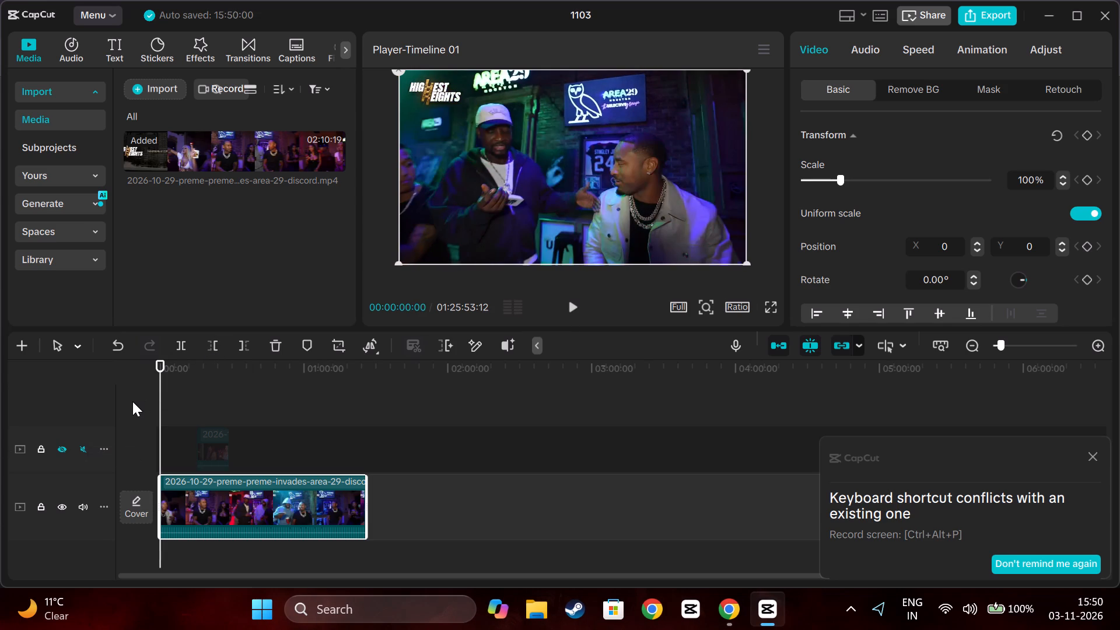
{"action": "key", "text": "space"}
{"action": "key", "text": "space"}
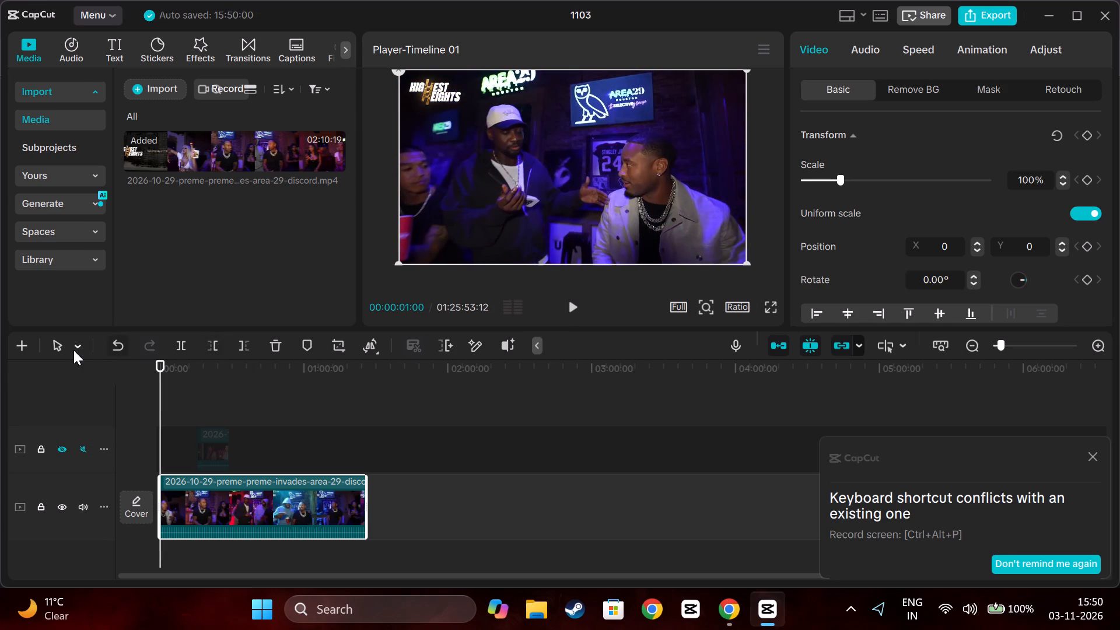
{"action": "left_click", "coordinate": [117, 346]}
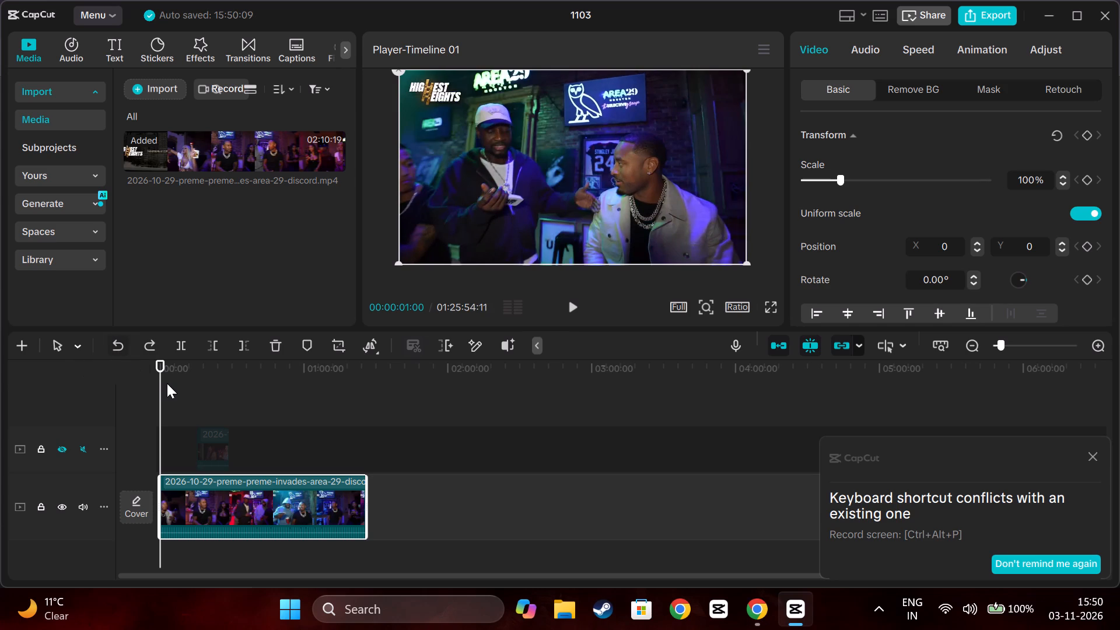
Trim off the beginning of the main clip up to 00:00:00:18 and play the new opening.
{"action": "key", "text": "Left"}
{"action": "key", "text": "Left"}
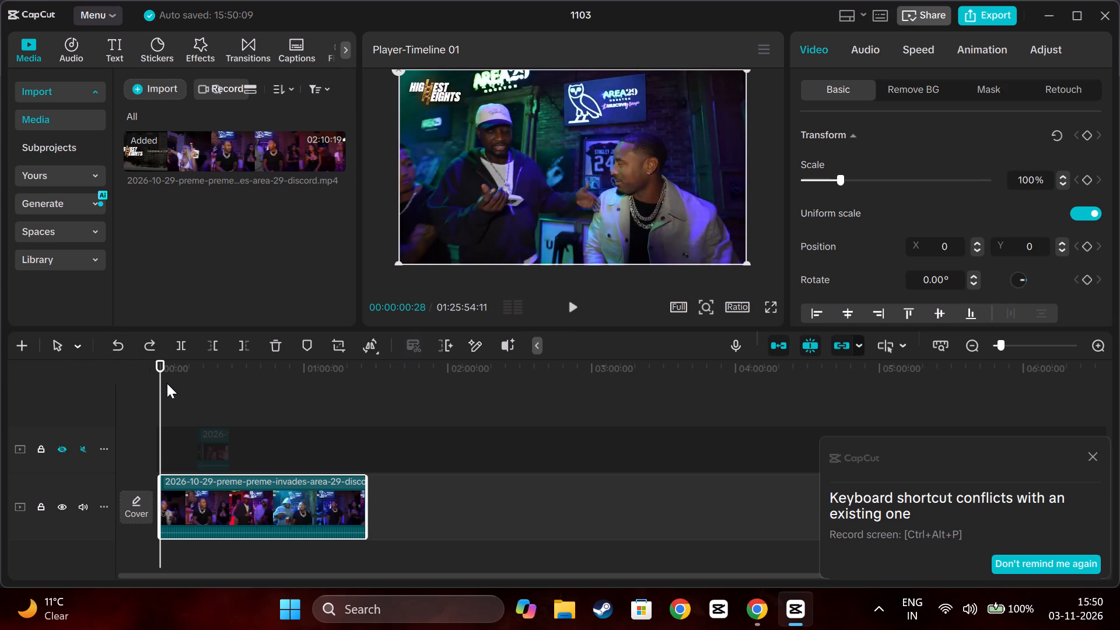
{"action": "key", "text": "Left"}
{"action": "key", "text": "Left"}
{"action": "key", "text": "Left"}
{"action": "key", "text": "Left"}
{"action": "key", "text": "Left"}
{"action": "key", "text": "Left"}
{"action": "key", "text": "Left"}
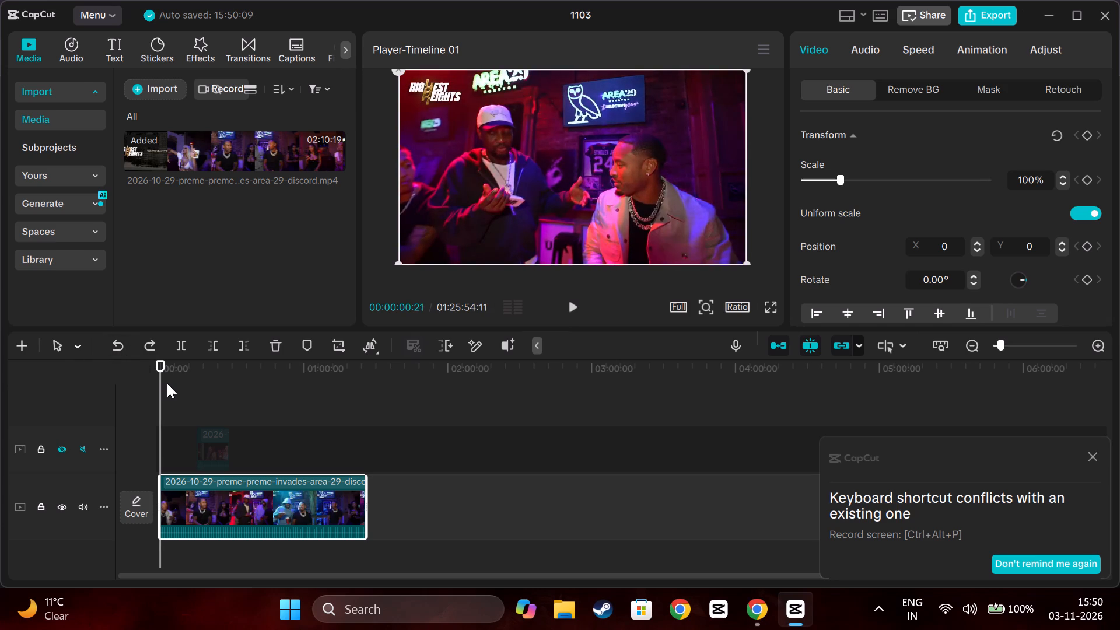
{"action": "key", "text": "Left"}
{"action": "key", "text": "Left"}
{"action": "key", "text": "Left"}
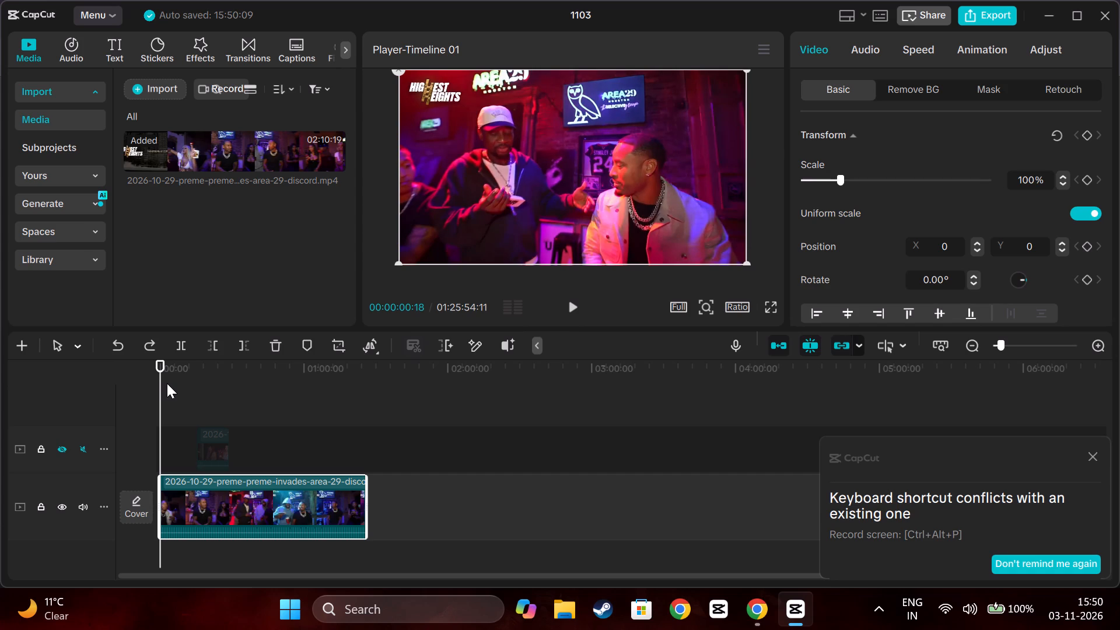
{"action": "left_click", "coordinate": [215, 344]}
{"action": "key", "text": "space"}
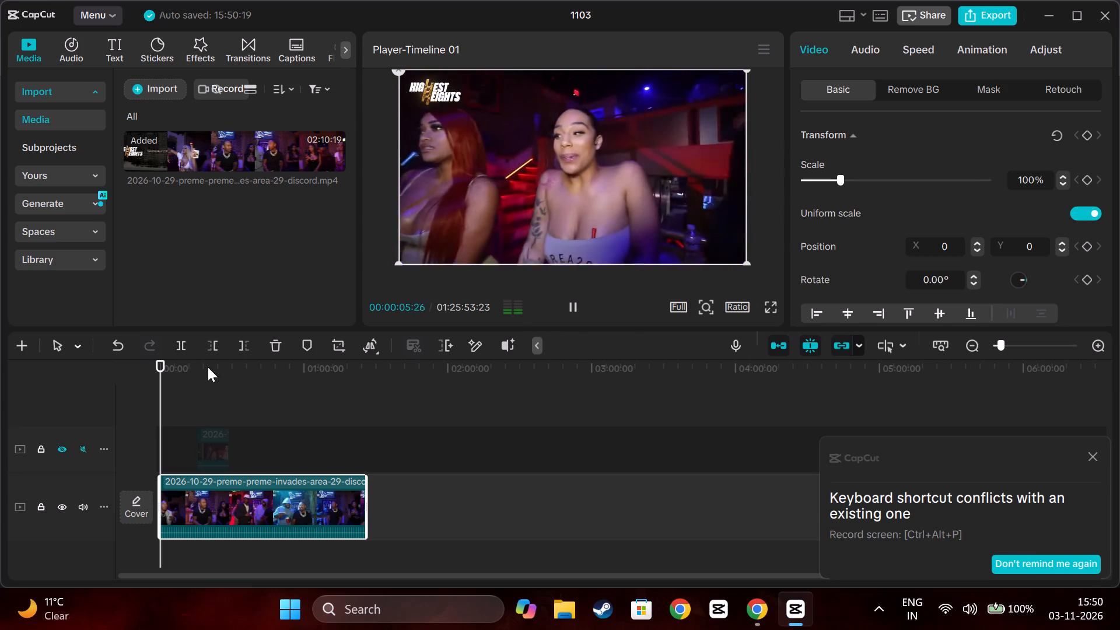
{"action": "key", "text": "space"}
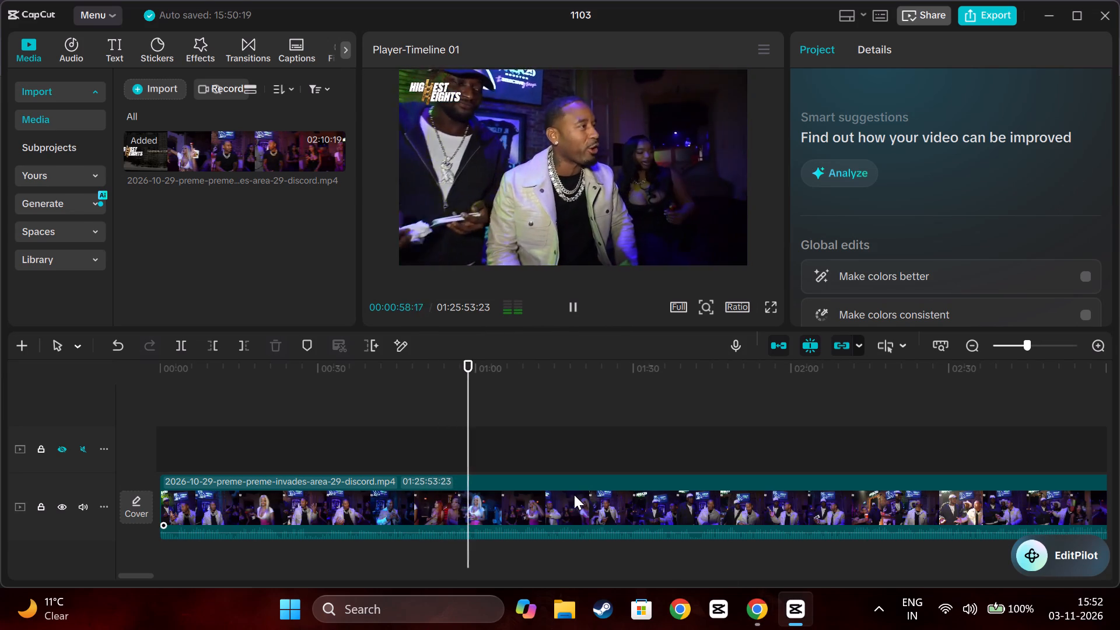
Replay the main clip around 00:00:59 in short bursts, stepping back frame by frame to locate the exact cut point.
{"action": "key", "text": "space"}
{"action": "key", "text": "space"}
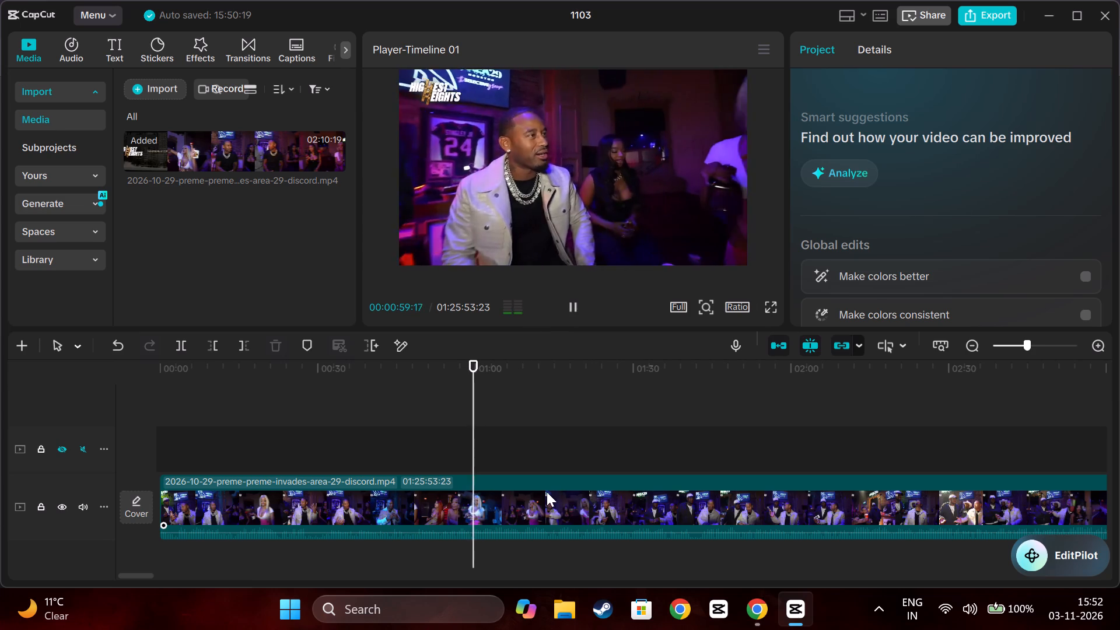
{"action": "key", "text": "space"}
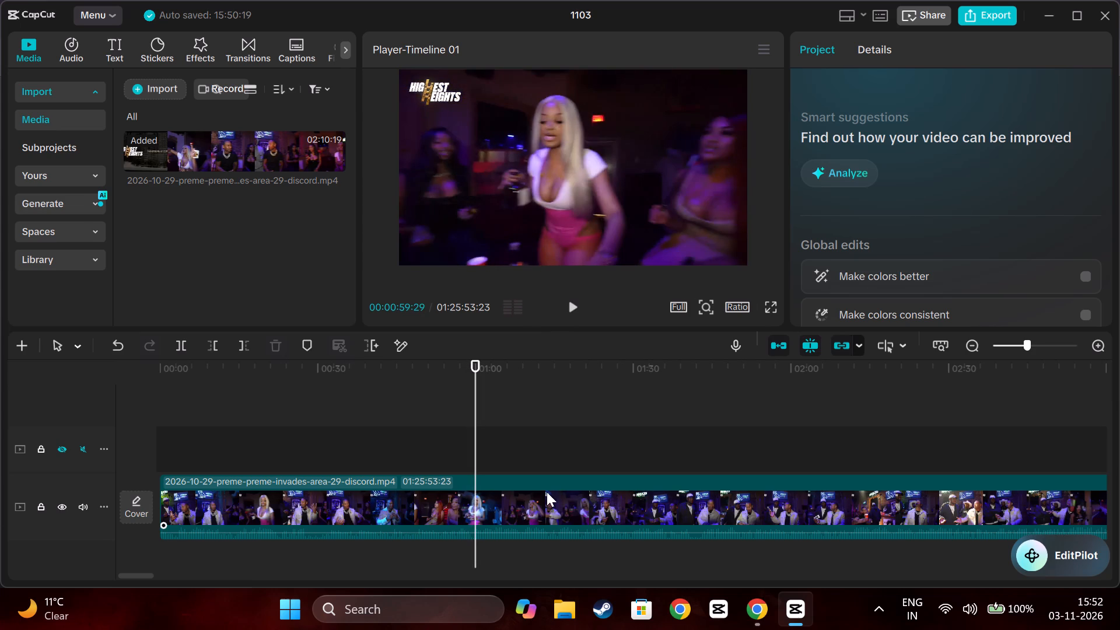
{"action": "key", "text": "Left"}
{"action": "key", "text": "Left"}
{"action": "key", "text": "Left"}
{"action": "key", "text": "Left"}
{"action": "key", "text": "Left"}
{"action": "key", "text": "Left"}
{"action": "key", "text": "Left"}
{"action": "key", "text": "Left"}
{"action": "key", "text": "Left"}
{"action": "key", "text": "Left"}
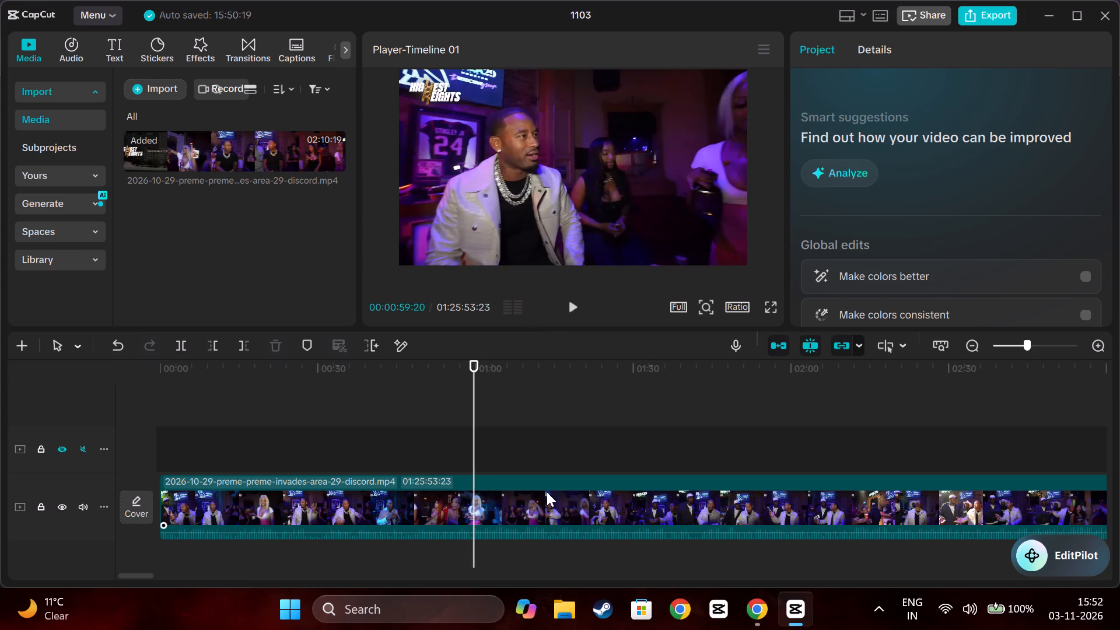
{"action": "key", "text": "space"}
{"action": "key", "text": "space"}
{"action": "key", "text": "Left"}
{"action": "key", "text": "Left"}
{"action": "key", "text": "Left"}
{"action": "key", "text": "Left"}
{"action": "key", "text": "Left"}
{"action": "key", "text": "Left"}
{"action": "key", "text": "Left"}
{"action": "key", "text": "Left"}
{"action": "key", "text": "Left"}
{"action": "key", "text": "Left"}
{"action": "key", "text": "Left"}
{"action": "key", "text": "Left"}
{"action": "key", "text": "Left"}
{"action": "key", "text": "Left"}
{"action": "key", "text": "Left"}
{"action": "key", "text": "Left"}
{"action": "key", "text": "Left"}
{"action": "key", "text": "Left"}
{"action": "key", "text": "Left"}
{"action": "key", "text": "Left"}
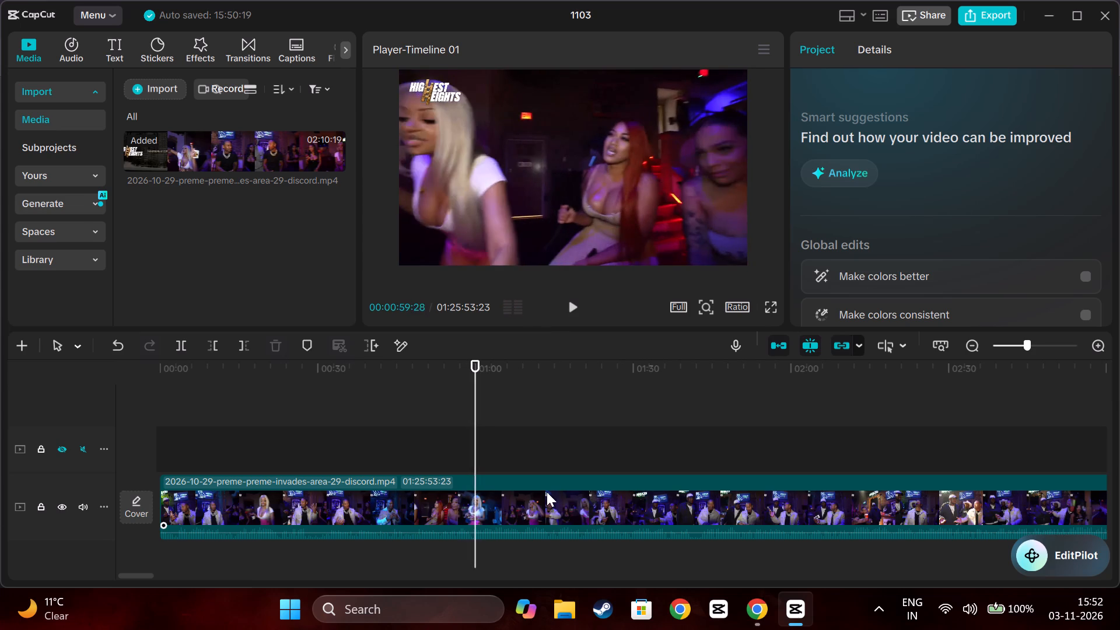
{"action": "key", "text": "space"}
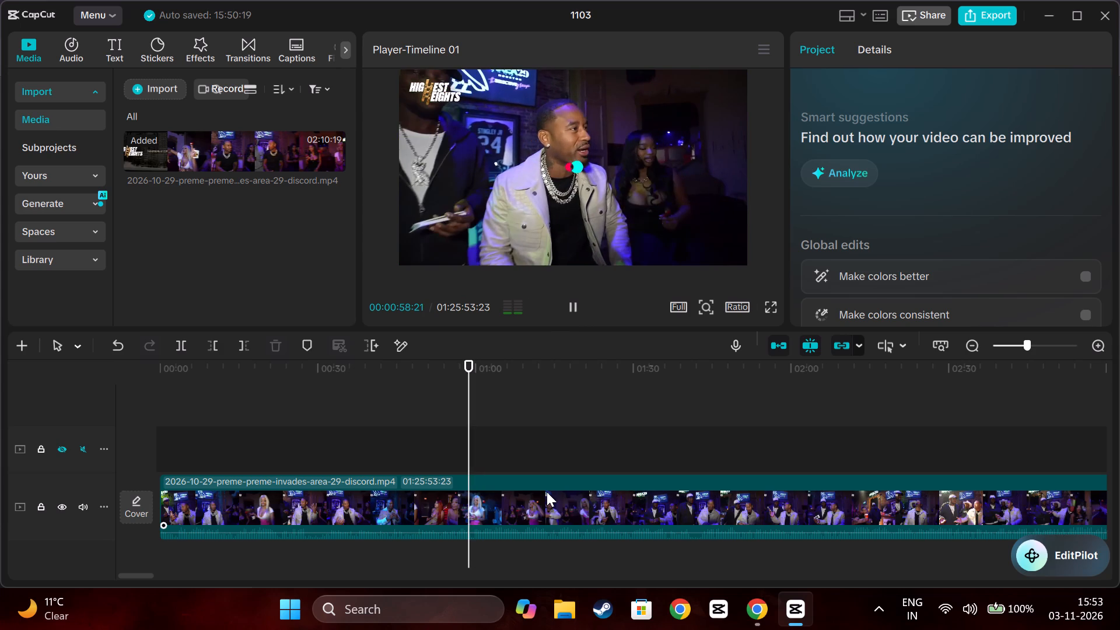
{"action": "key", "text": "space"}
{"action": "key", "text": "Left"}
{"action": "key", "text": "Left"}
{"action": "key", "text": "Left"}
{"action": "key", "text": "Left"}
{"action": "key", "text": "Left"}
{"action": "key", "text": "Left"}
{"action": "key", "text": "Left"}
{"action": "key", "text": "Left"}
{"action": "key", "text": "Left"}
{"action": "key", "text": "Left"}
{"action": "key", "text": "Left"}
{"action": "key", "text": "Left"}
{"action": "key", "text": "Left"}
{"action": "key", "text": "Left"}
{"action": "key", "text": "Left"}
{"action": "key", "text": "Left"}
{"action": "key", "text": "Left"}
{"action": "key", "text": "Left"}
{"action": "key", "text": "Left"}
{"action": "key", "text": "Left"}
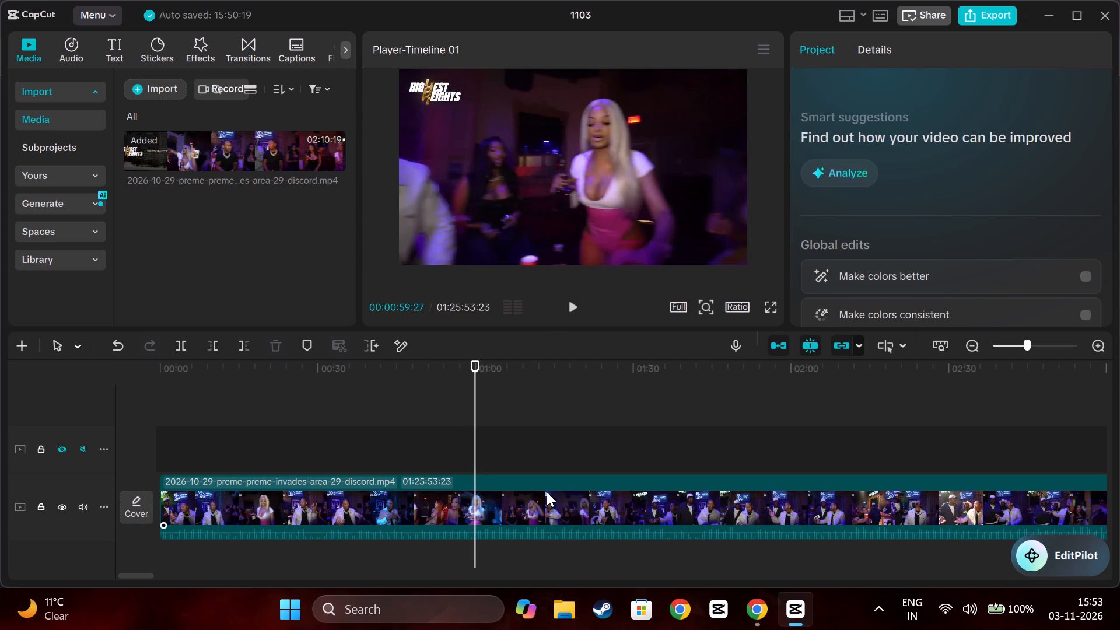
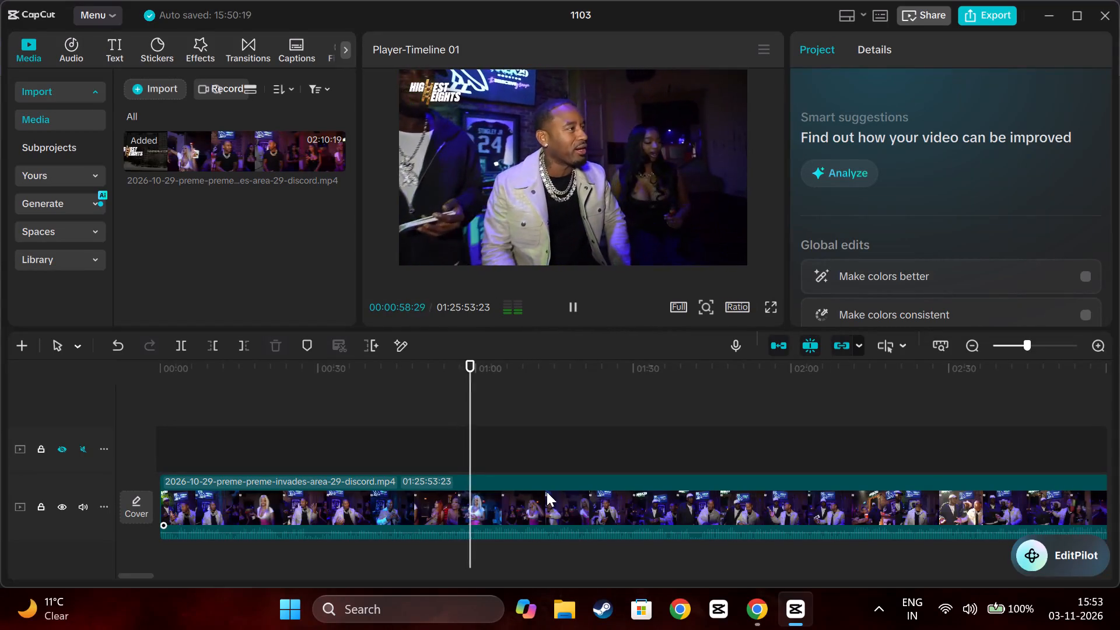
Cut the main clip at 00:00:59:13 and delete everything after that frame.
{"action": "key", "text": "space"}
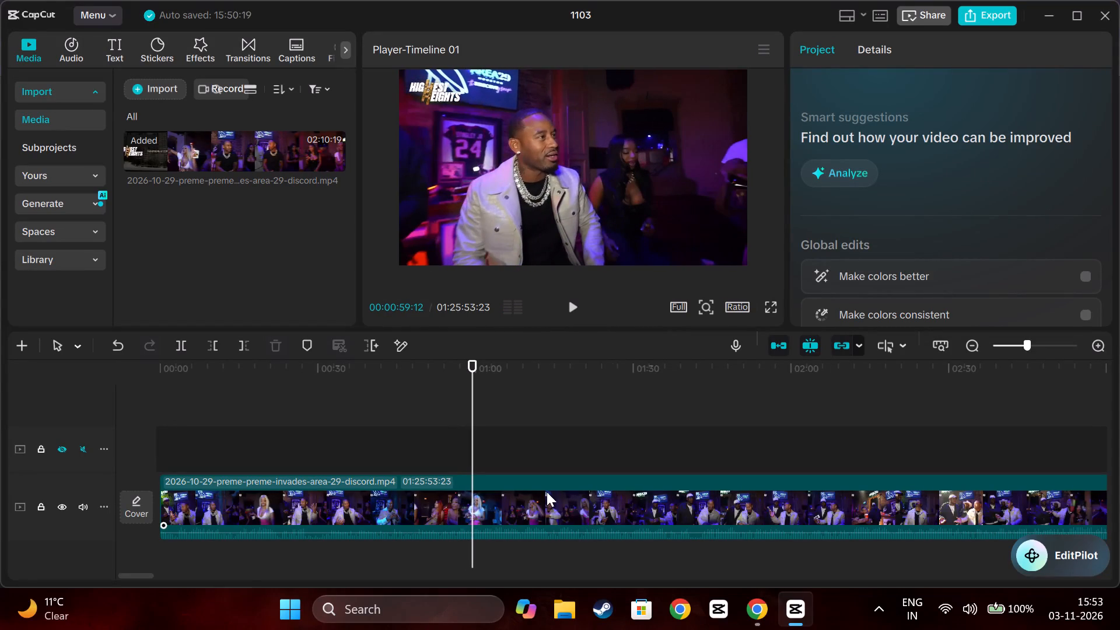
{"action": "key", "text": "Right"}
{"action": "key", "text": "Right"}
{"action": "key", "text": "Right"}
{"action": "key", "text": "Right"}
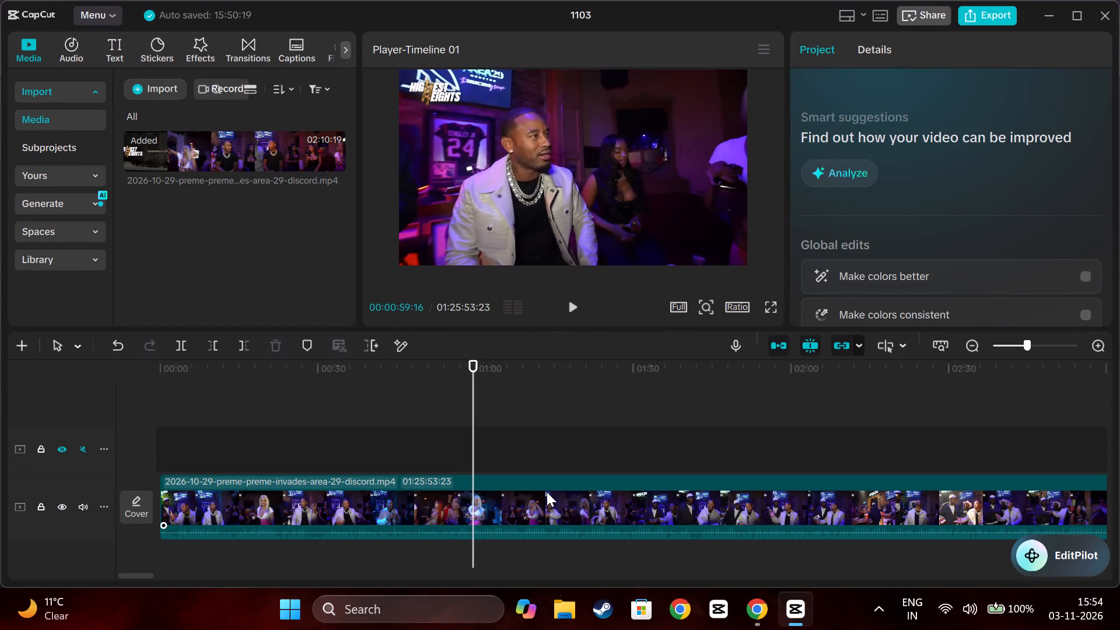
{"action": "key", "text": "Right"}
{"action": "key", "text": "Right"}
{"action": "key", "text": "Right"}
{"action": "key", "text": "Right"}
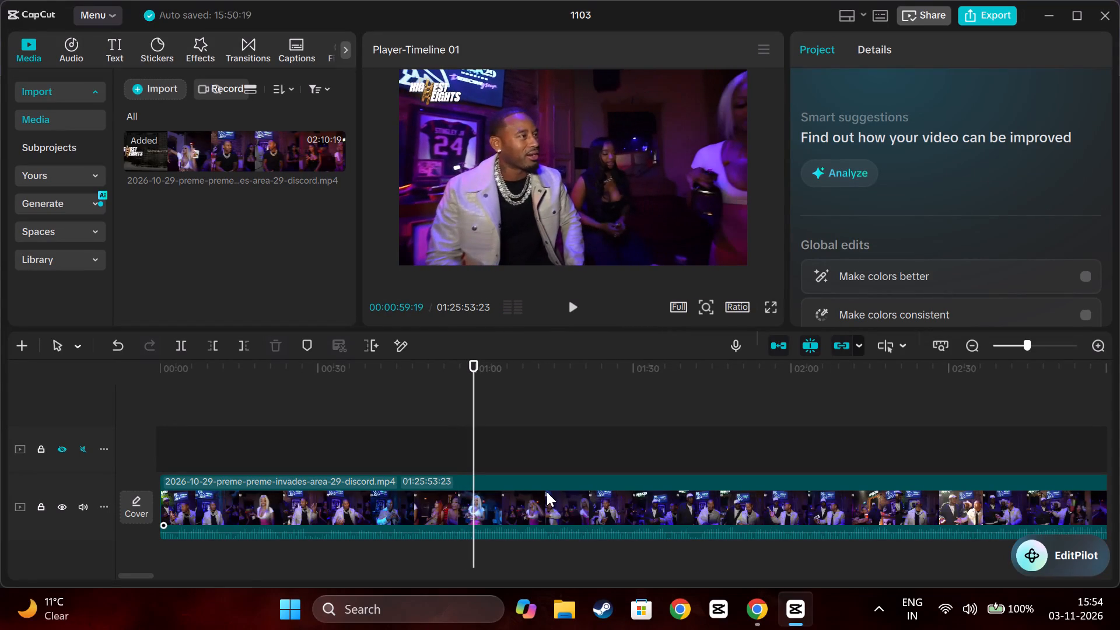
{"action": "key", "text": "Left"}
{"action": "key", "text": "Left"}
{"action": "key", "text": "Left"}
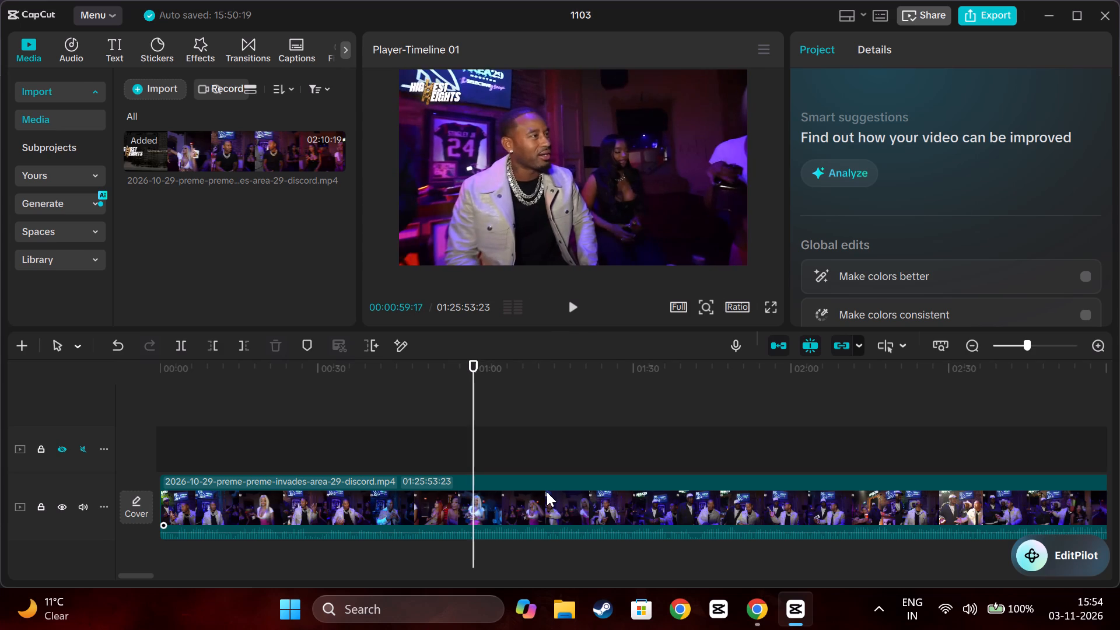
{"action": "key", "text": "Left"}
{"action": "key", "text": "Left"}
{"action": "key", "text": "Left"}
{"action": "key", "text": "Left"}
{"action": "left_click", "coordinate": [539, 496]}
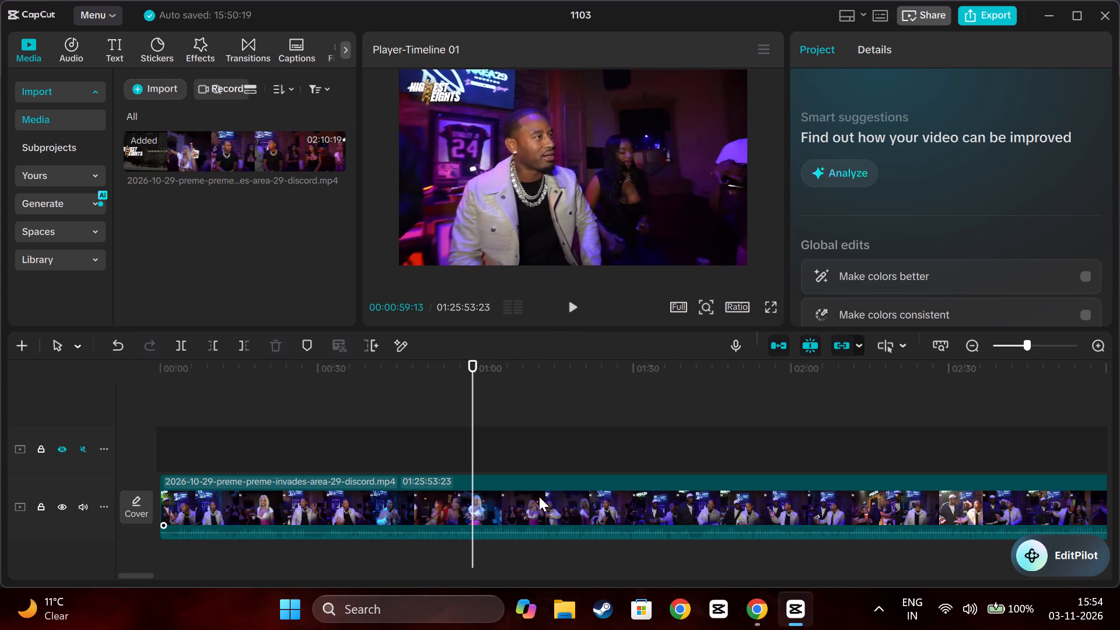
{"action": "left_click", "coordinate": [243, 342]}
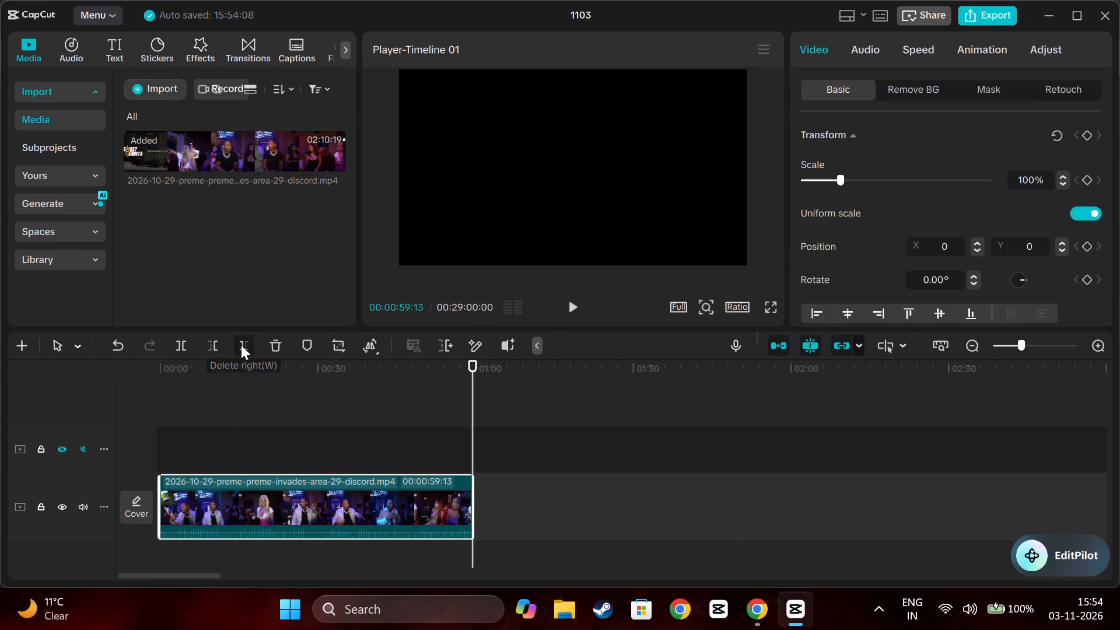
Delete the leftover 13-minute clip on the hidden upper track, around the 15 to 29 minute mark.
{"action": "scroll", "coordinate": [347, 491], "scroll_direction": "right", "scroll_amount": 1}
{"action": "left_click", "coordinate": [369, 393]}
{"action": "left_click_drag", "start_coordinate": [369, 393], "coordinate": [202, 401]}
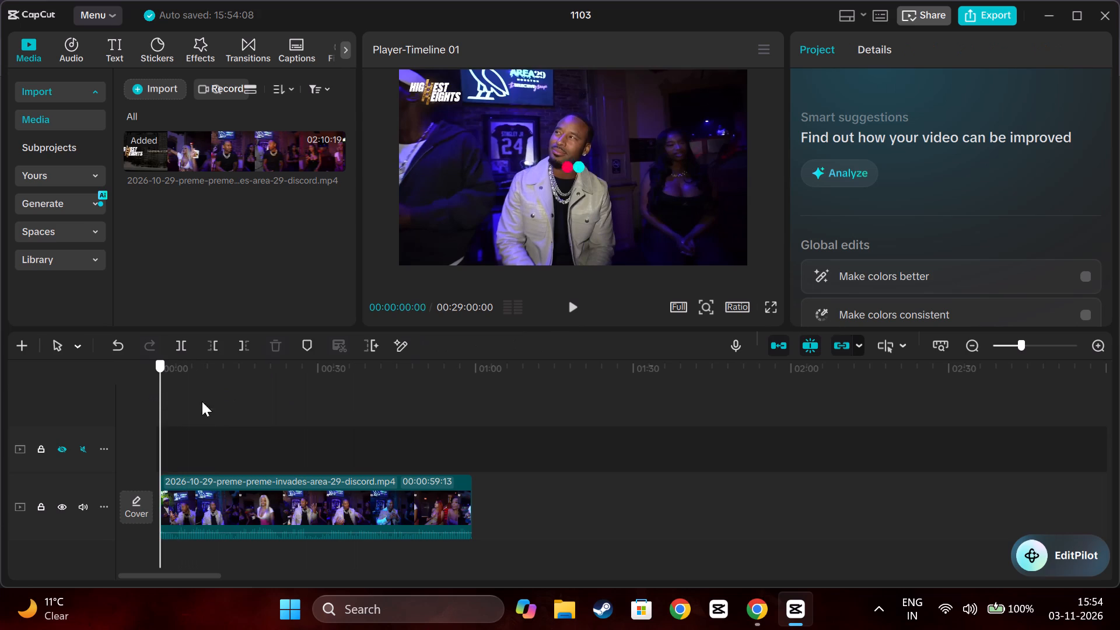
{"action": "left_click_drag", "start_coordinate": [202, 401], "coordinate": [608, 463]}
{"action": "scroll", "coordinate": [608, 463], "scroll_direction": "left", "scroll_amount": 1}
{"action": "scroll", "coordinate": [608, 463], "scroll_direction": "down", "scroll_amount": 8, "text": "ctrl"}
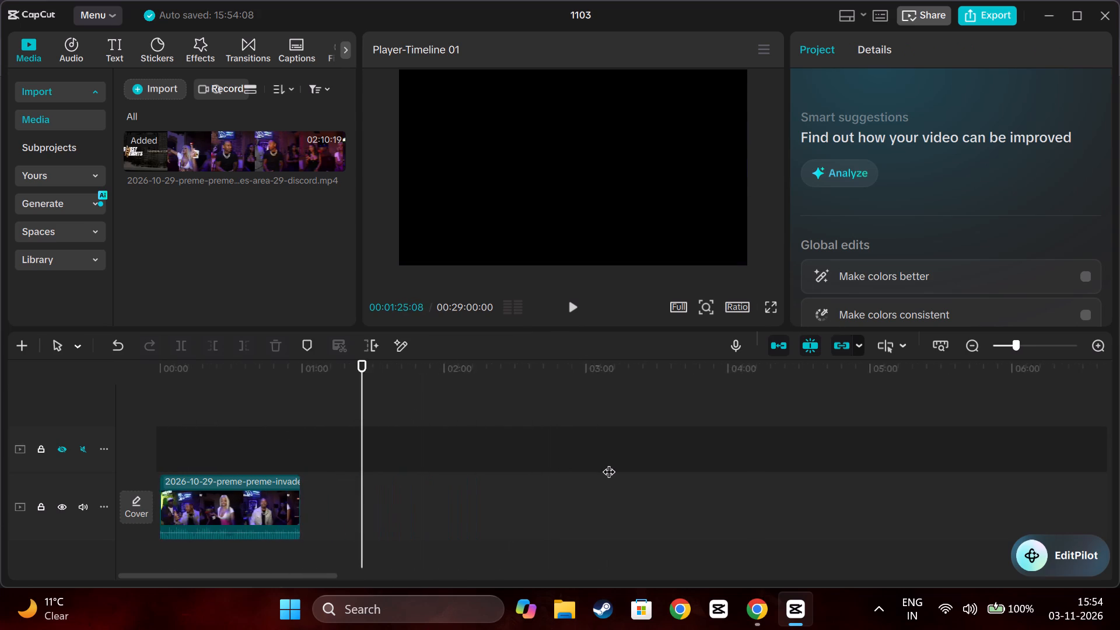
{"action": "scroll", "coordinate": [608, 463], "scroll_direction": "left", "scroll_amount": 1}
{"action": "scroll", "coordinate": [608, 463], "scroll_direction": "down", "scroll_amount": 1, "text": "ctrl"}
{"action": "scroll", "coordinate": [608, 463], "scroll_direction": "left", "scroll_amount": 1, "text": "ctrl"}
{"action": "scroll", "coordinate": [608, 463], "scroll_direction": "down", "scroll_amount": 8, "text": "ctrl"}
{"action": "scroll", "coordinate": [608, 463], "scroll_direction": "left", "scroll_amount": 1}
{"action": "scroll", "coordinate": [608, 463], "scroll_direction": "down", "scroll_amount": 1, "text": "ctrl"}
{"action": "scroll", "coordinate": [608, 463], "scroll_direction": "left", "scroll_amount": 1, "text": "ctrl"}
{"action": "scroll", "coordinate": [608, 463], "scroll_direction": "down", "scroll_amount": 1, "text": "ctrl"}
{"action": "scroll", "coordinate": [608, 463], "scroll_direction": "left", "scroll_amount": 1, "text": "ctrl"}
{"action": "scroll", "coordinate": [608, 463], "scroll_direction": "down", "scroll_amount": 6, "text": "ctrl"}
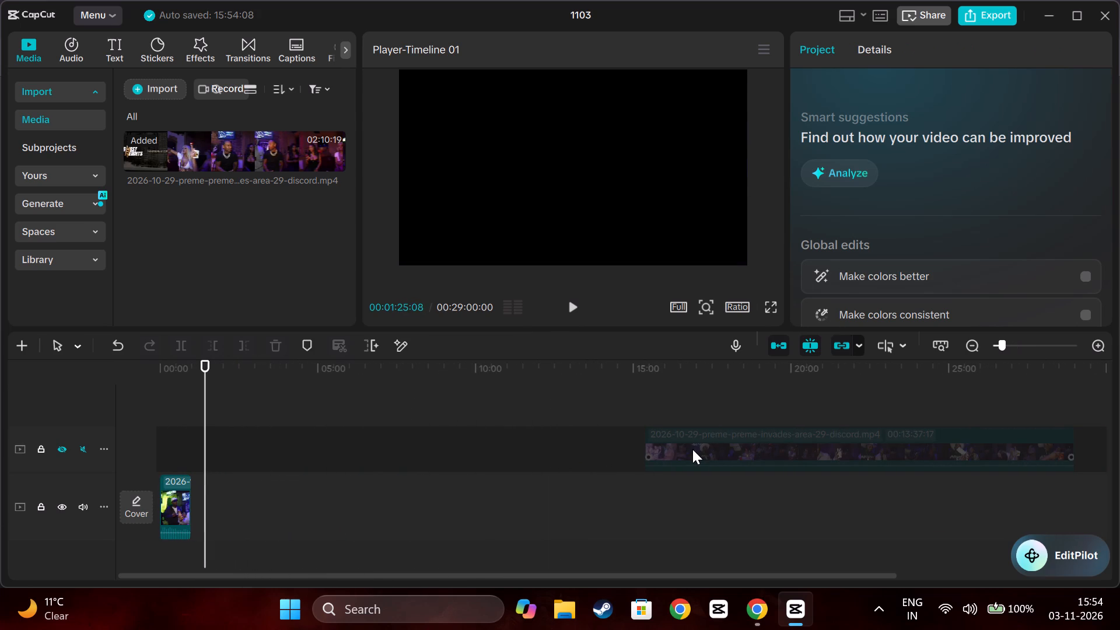
{"action": "left_click", "coordinate": [692, 449]}
{"action": "left_click", "coordinate": [278, 342]}
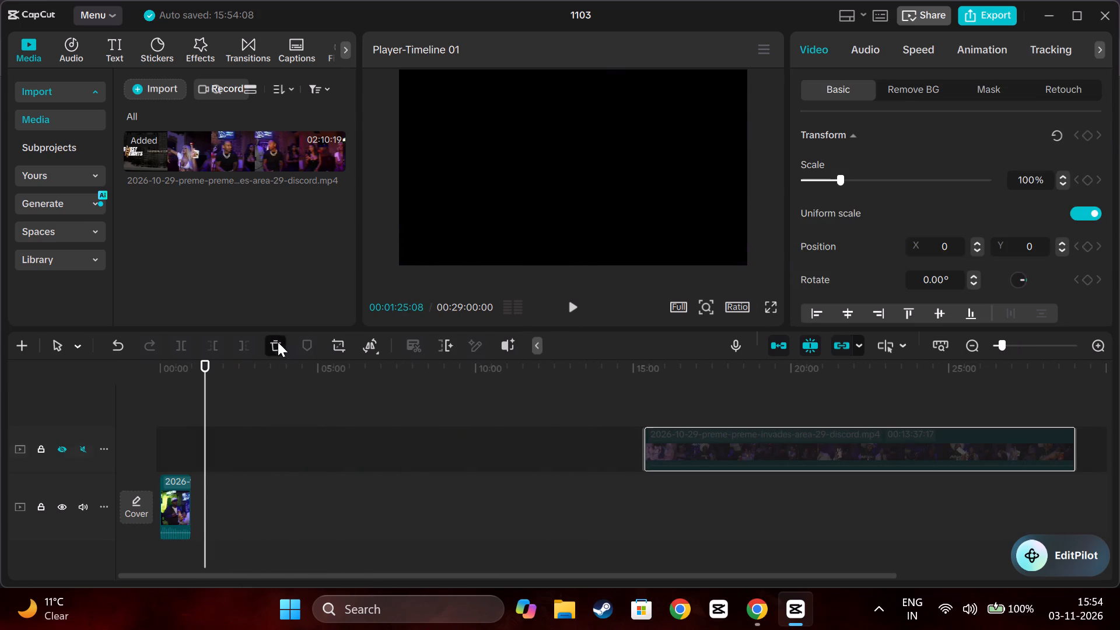
Play the first four seconds of the trimmed clip in short bursts to examine how it opens.
{"action": "scroll", "coordinate": [286, 349], "scroll_direction": "right", "scroll_amount": 8}
{"action": "scroll", "coordinate": [202, 461], "scroll_direction": "right", "scroll_amount": 1}
{"action": "scroll", "coordinate": [201, 460], "scroll_direction": "up", "scroll_amount": 1, "text": "ctrl"}
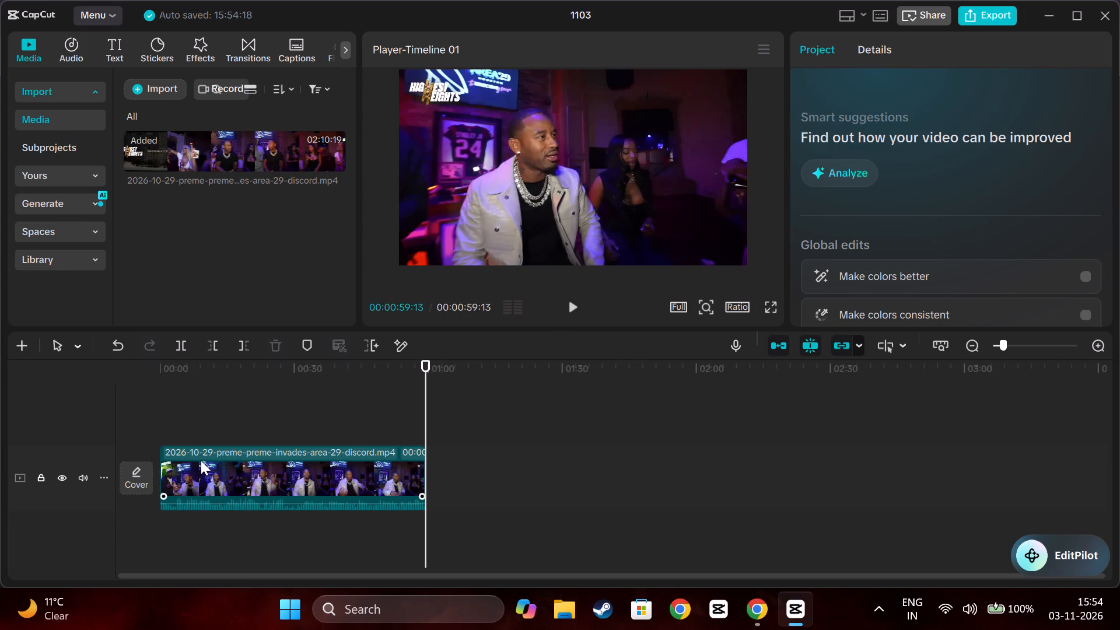
{"action": "scroll", "coordinate": [201, 460], "scroll_direction": "right", "scroll_amount": 1}
{"action": "scroll", "coordinate": [201, 460], "scroll_direction": "up", "scroll_amount": 4, "text": "ctrl"}
{"action": "scroll", "coordinate": [237, 447], "scroll_direction": "right", "scroll_amount": 1}
{"action": "scroll", "coordinate": [244, 445], "scroll_direction": "up", "scroll_amount": 4, "text": "ctrl"}
{"action": "left_click", "coordinate": [298, 405]}
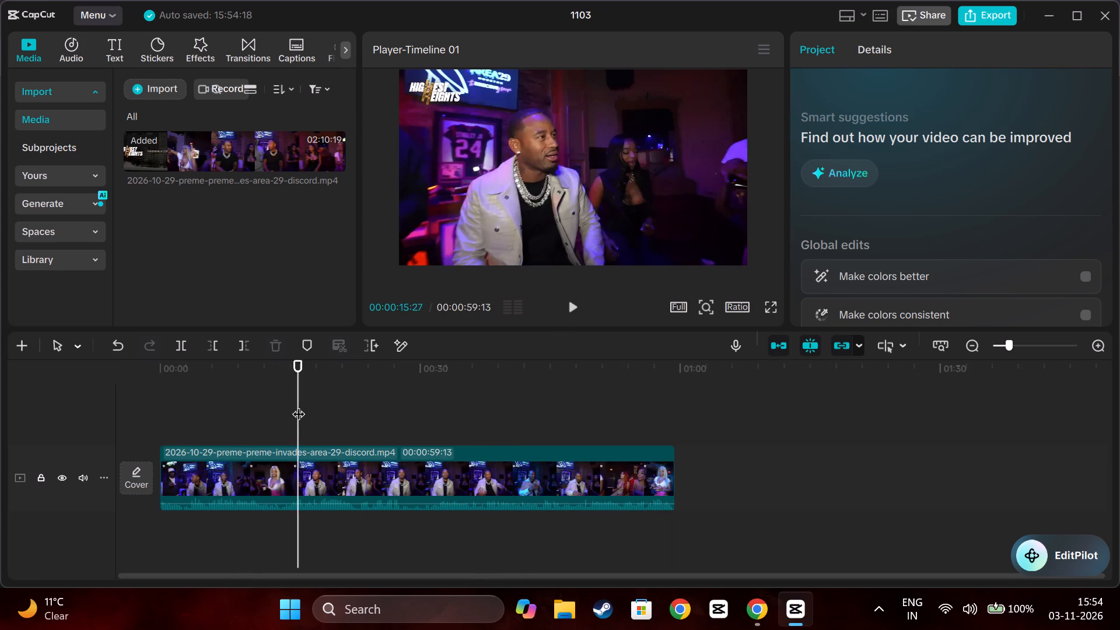
{"action": "left_click_drag", "start_coordinate": [298, 405], "coordinate": [95, 402]}
{"action": "scroll", "coordinate": [95, 402], "scroll_direction": "right", "scroll_amount": 1}
{"action": "scroll", "coordinate": [95, 402], "scroll_direction": "up", "scroll_amount": 2, "text": "ctrl"}
{"action": "scroll", "coordinate": [103, 409], "scroll_direction": "right", "scroll_amount": 1}
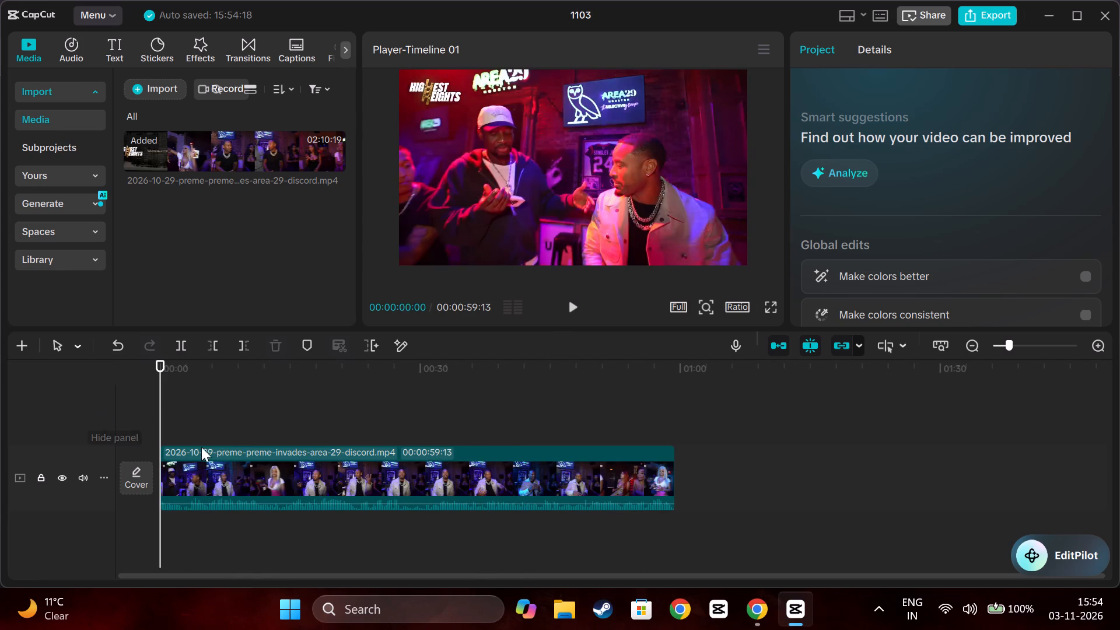
{"action": "scroll", "coordinate": [201, 447], "scroll_direction": "right", "scroll_amount": 2}
{"action": "key", "text": "space"}
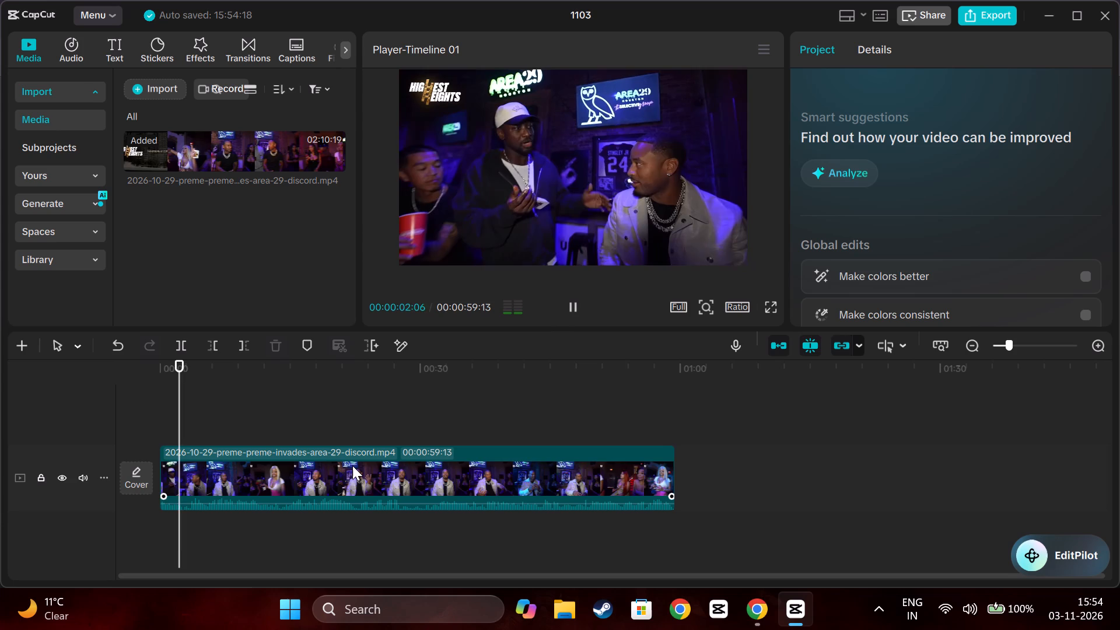
{"action": "key", "text": "space"}
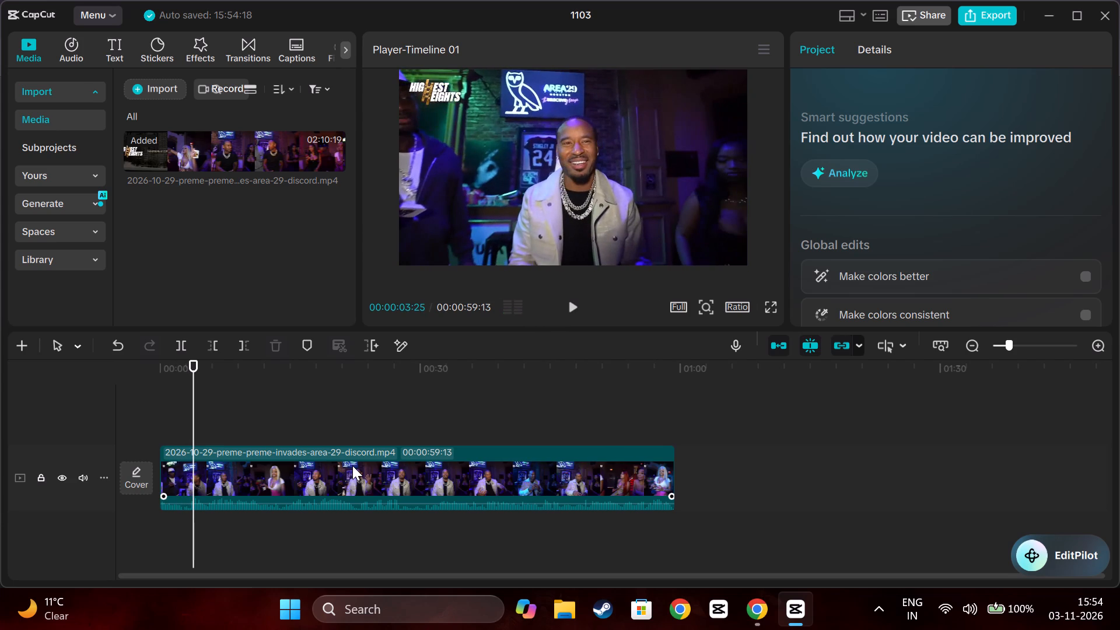
{"action": "left_click", "coordinate": [166, 415]}
{"action": "left_click_drag", "start_coordinate": [166, 415], "coordinate": [148, 412]}
{"action": "key", "text": "space"}
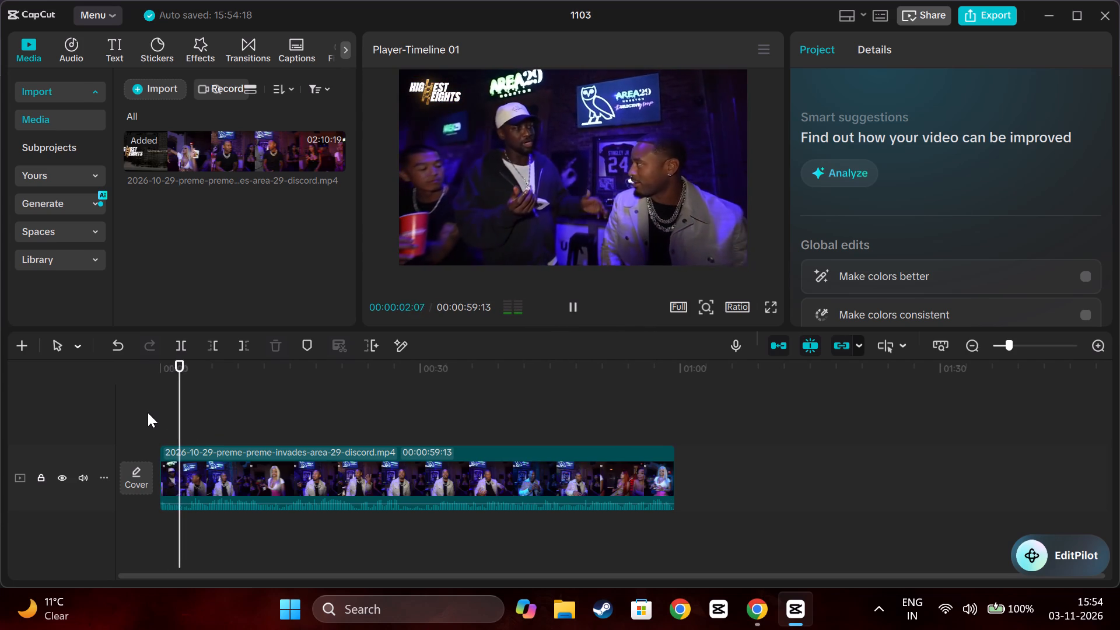
{"action": "key", "text": "space"}
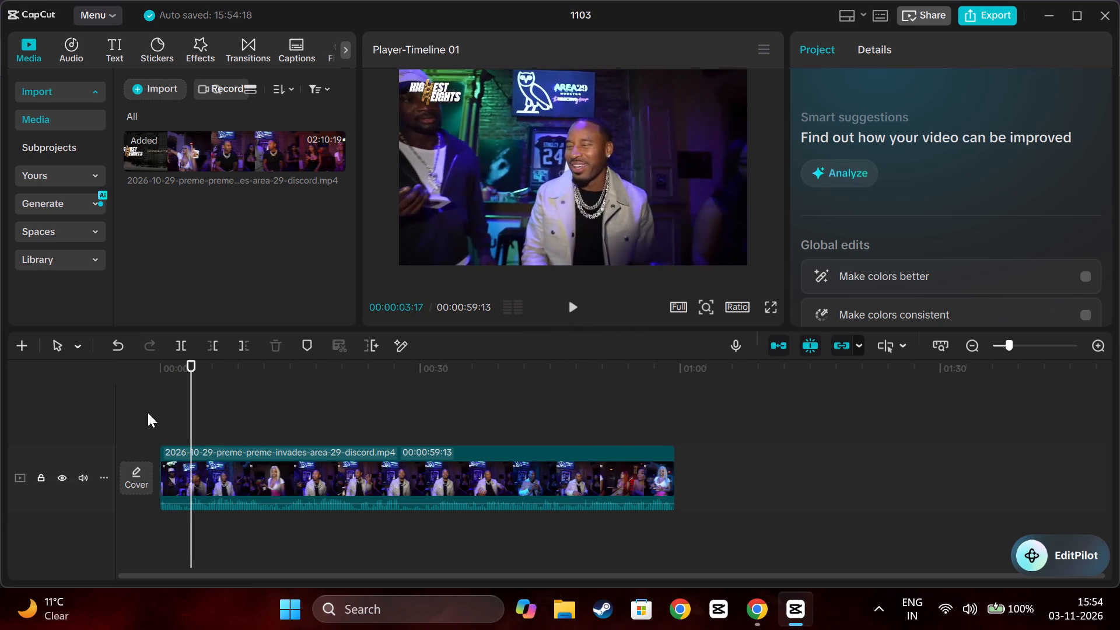
{"action": "key", "text": "space"}
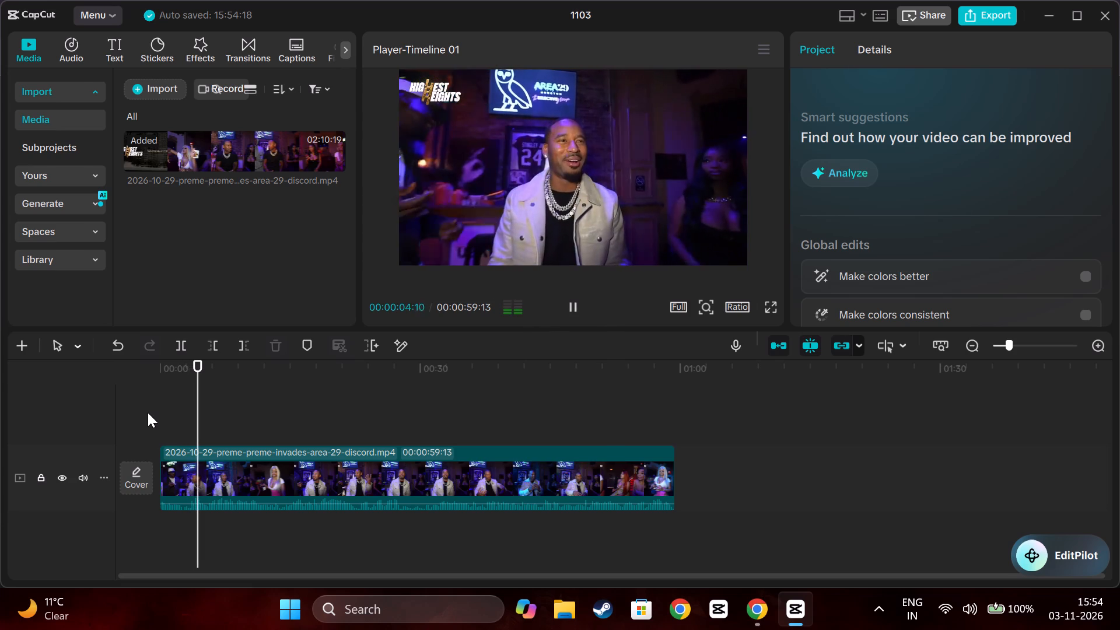
{"action": "key", "text": "space"}
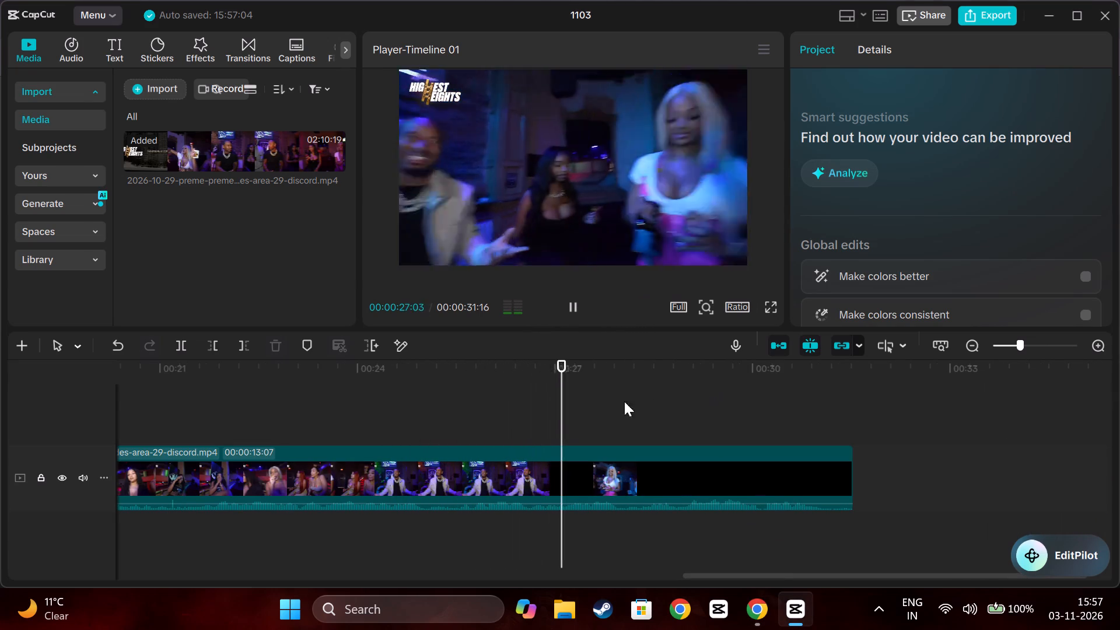
{"action": "left_click", "coordinate": [474, 384]}
{"action": "left_click_drag", "start_coordinate": [474, 384], "coordinate": [426, 384]}
{"action": "key", "text": "space"}
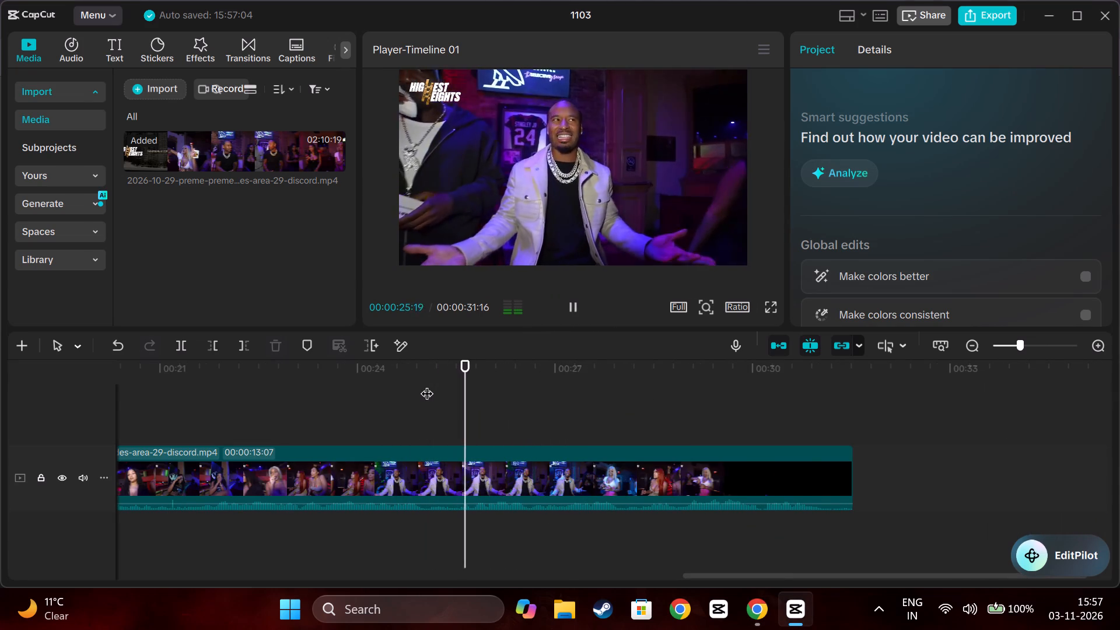
{"action": "left_click", "coordinate": [426, 384]}
{"action": "key", "text": "space"}
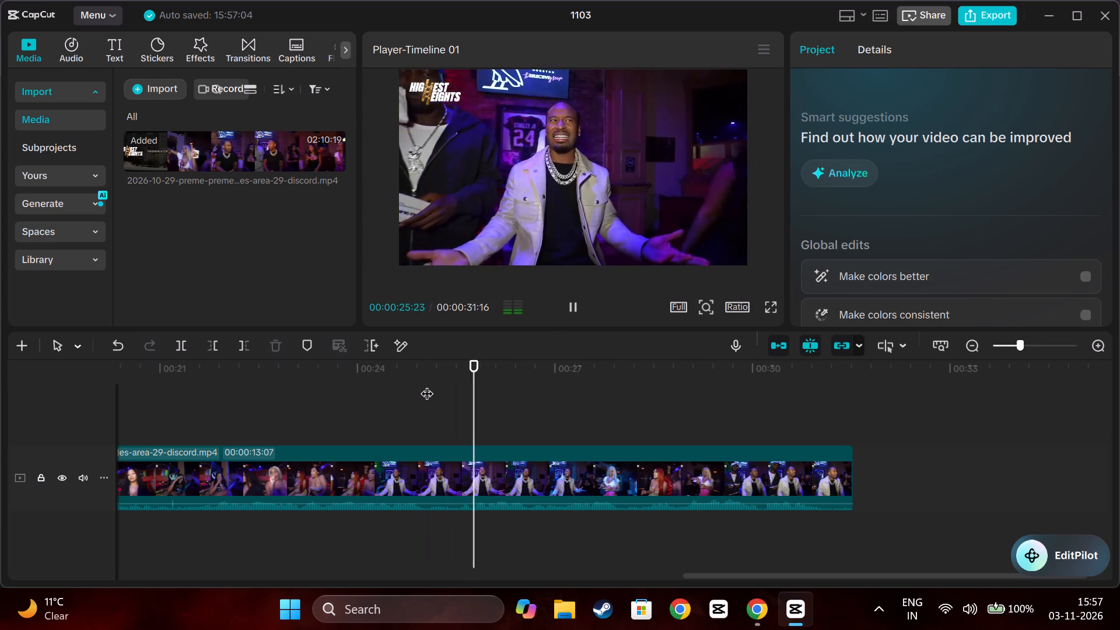
{"action": "left_click", "coordinate": [426, 384]}
{"action": "left_click_drag", "start_coordinate": [426, 384], "coordinate": [473, 394]}
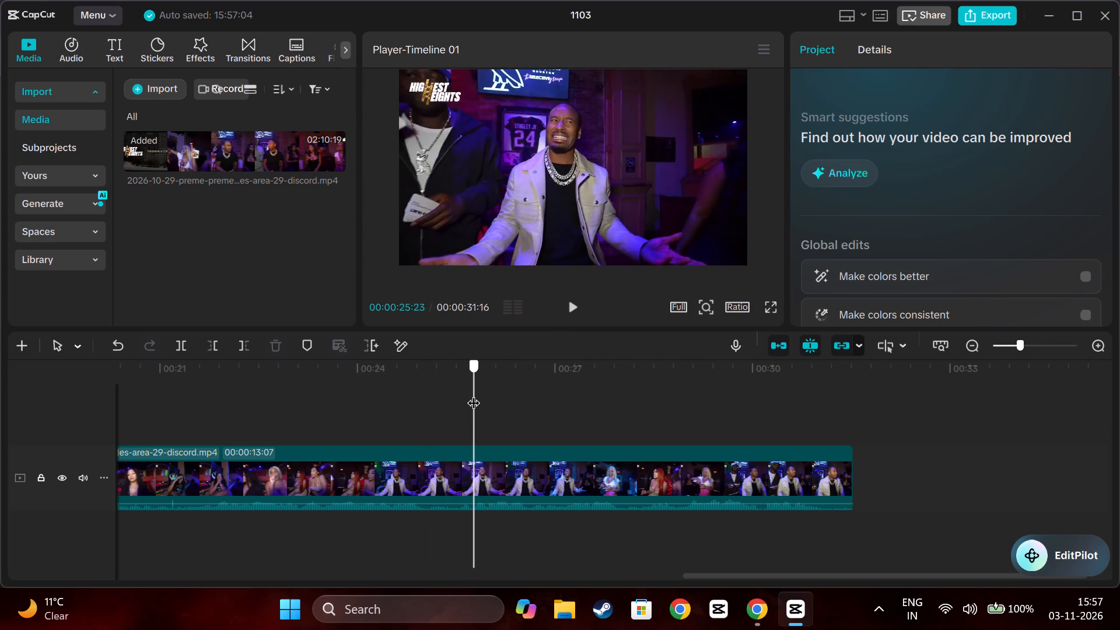
{"action": "left_click_drag", "start_coordinate": [473, 394], "coordinate": [473, 394]}
{"action": "left_click", "coordinate": [435, 478]}
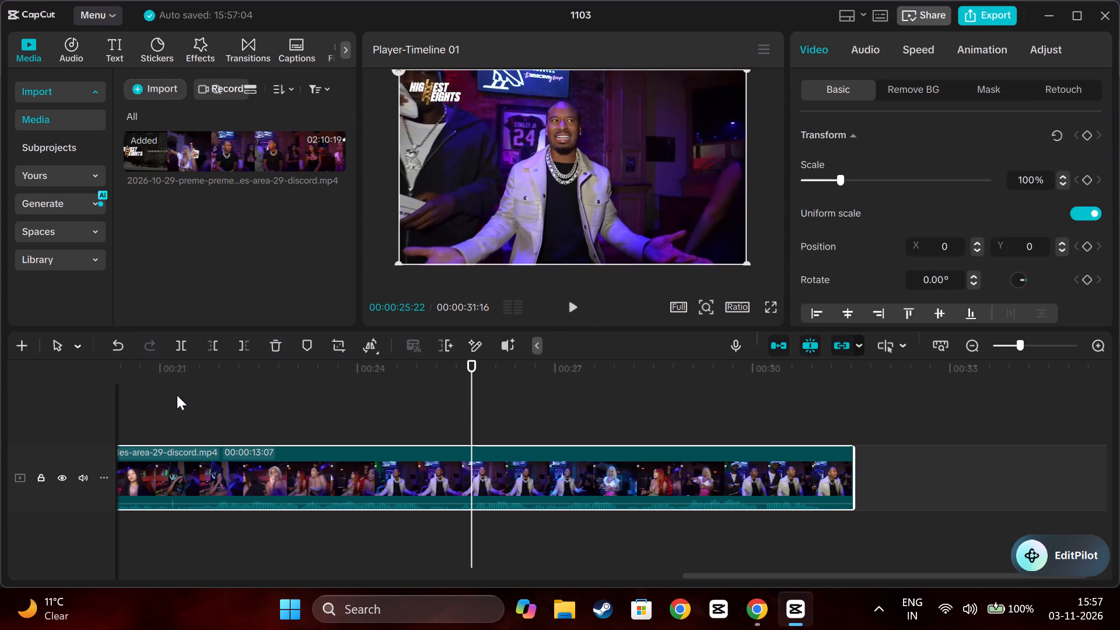
{"action": "left_click", "coordinate": [213, 341]}
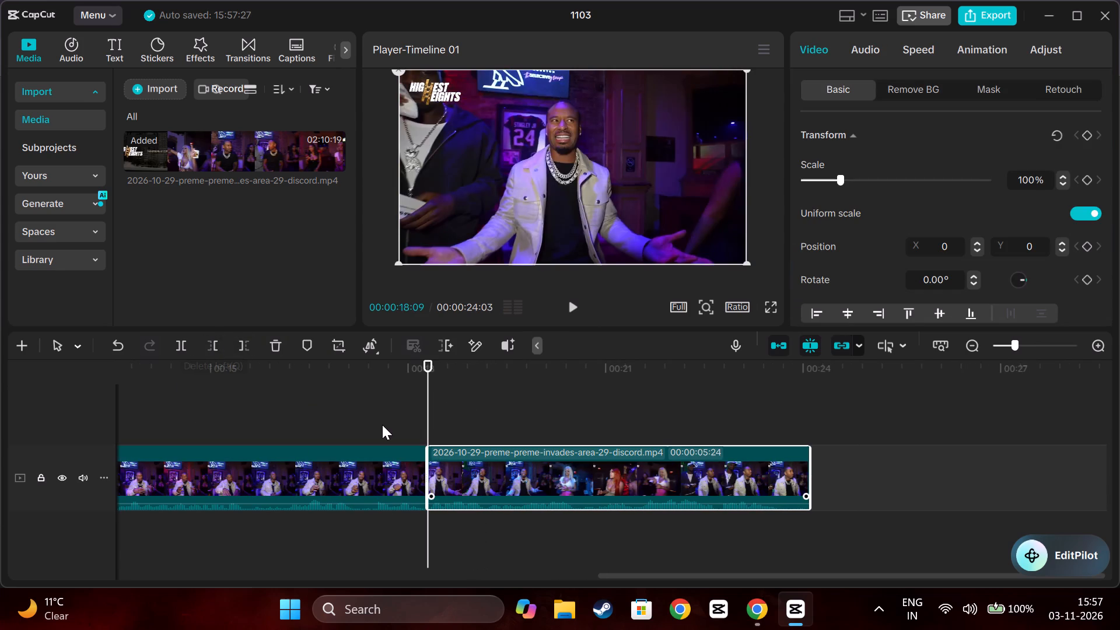
Play the trimmed last clip through to the end of the timeline to review the payoff.
{"action": "key", "text": "space"}
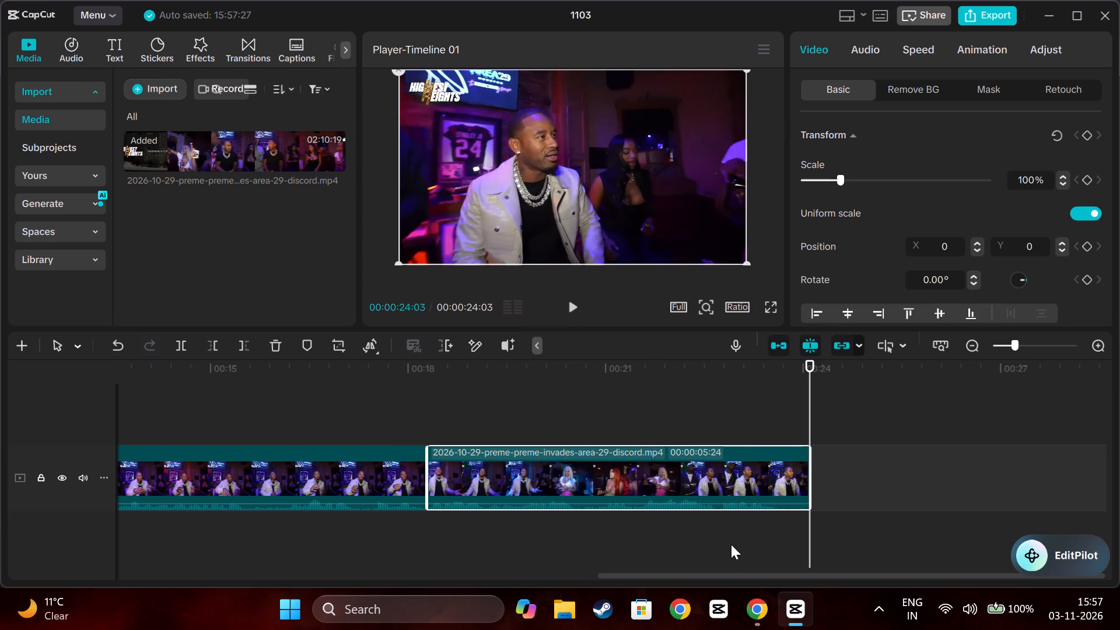
{"action": "scroll", "coordinate": [731, 544], "scroll_direction": "down", "scroll_amount": 1}
{"action": "left_click", "coordinate": [436, 394]}
{"action": "left_click", "coordinate": [436, 391]}
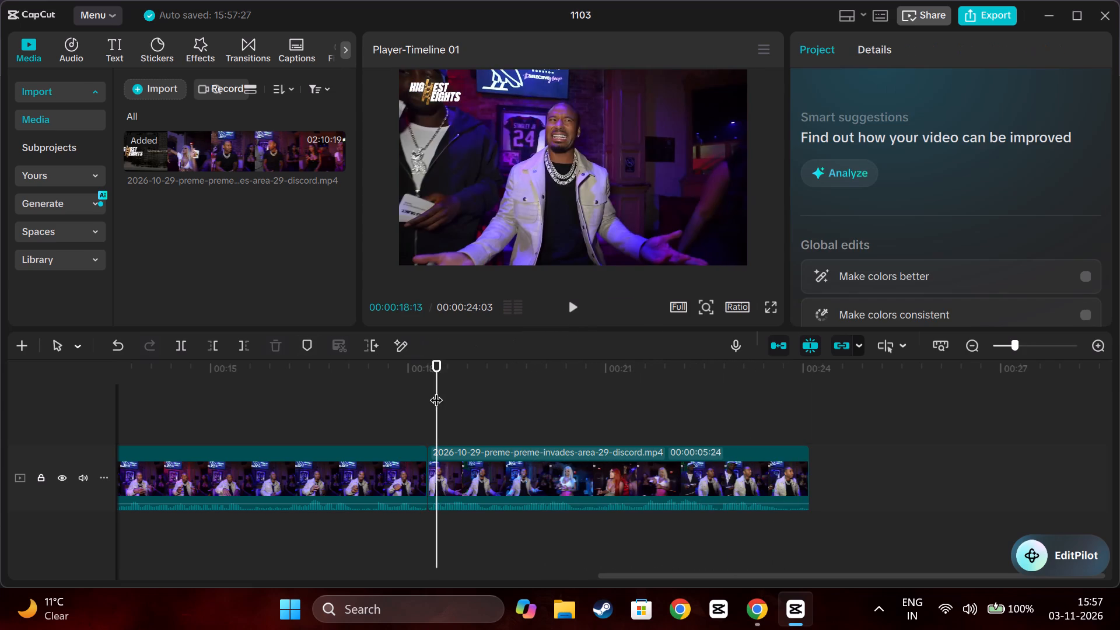
Select all three clips on the timeline and set their playback speed to 1.20x.
{"action": "scroll", "coordinate": [433, 394], "scroll_direction": "down", "scroll_amount": 15, "text": "ctrl"}
{"action": "scroll", "coordinate": [427, 393], "scroll_direction": "right", "scroll_amount": 1}
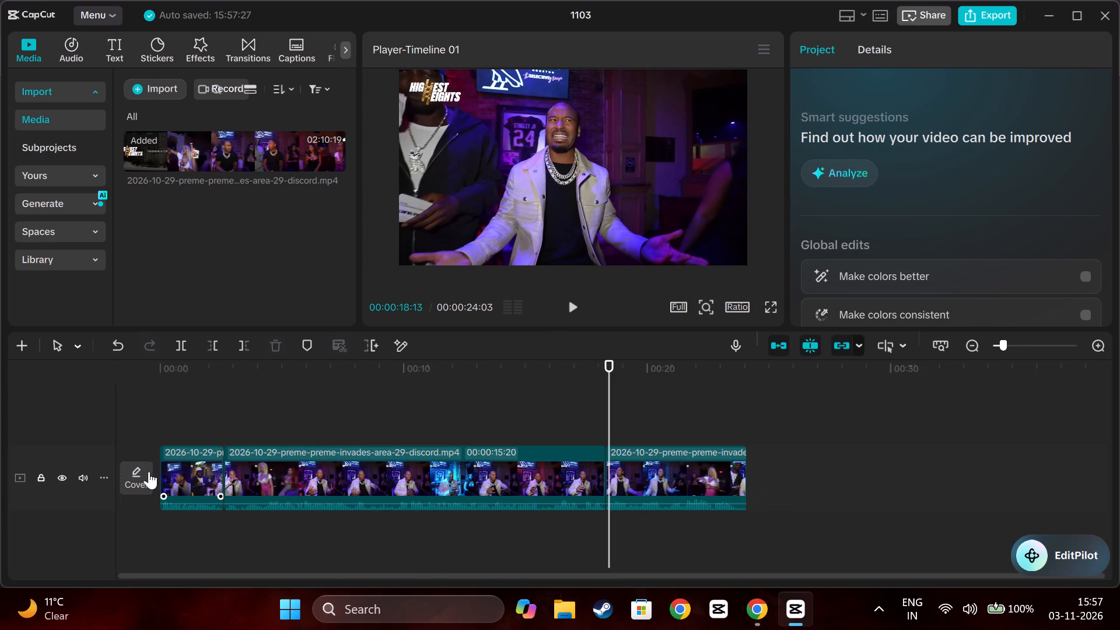
{"action": "left_click", "coordinate": [185, 487], "text": "ctrl"}
{"action": "left_click", "coordinate": [310, 489], "text": "ctrl"}
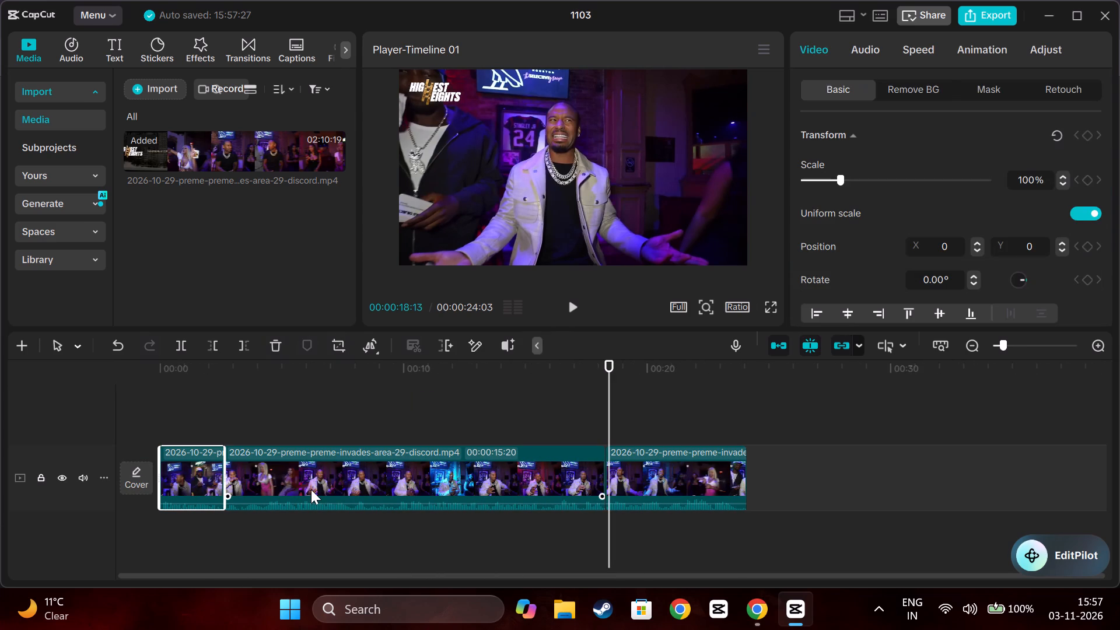
{"action": "left_click", "coordinate": [654, 485], "text": "ctrl"}
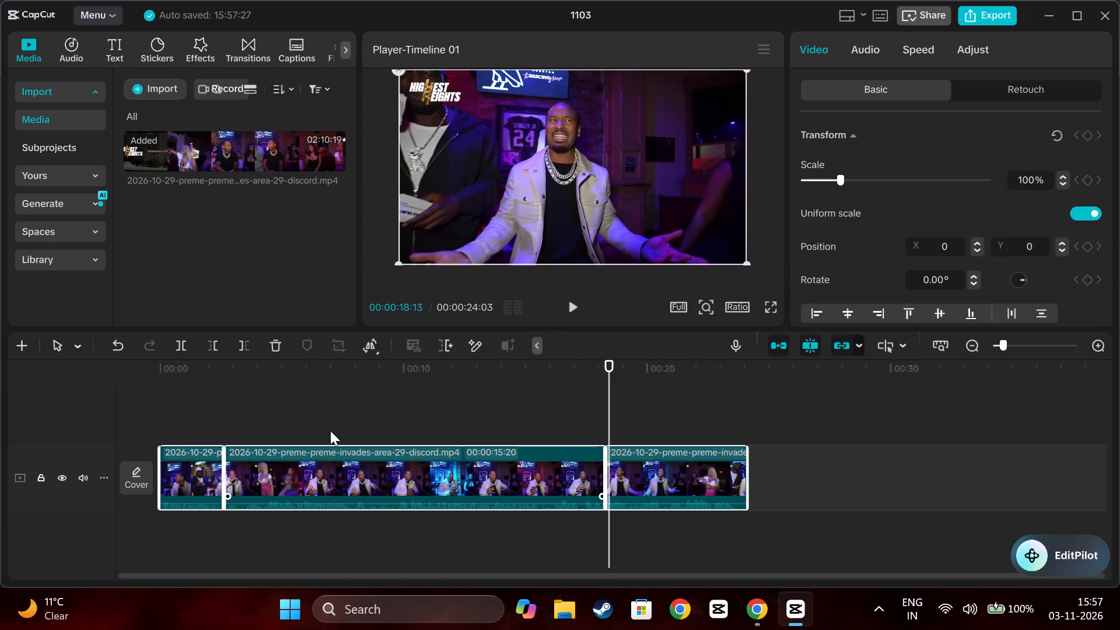
{"action": "left_click", "coordinate": [927, 49]}
{"action": "left_click", "coordinate": [1093, 153]}
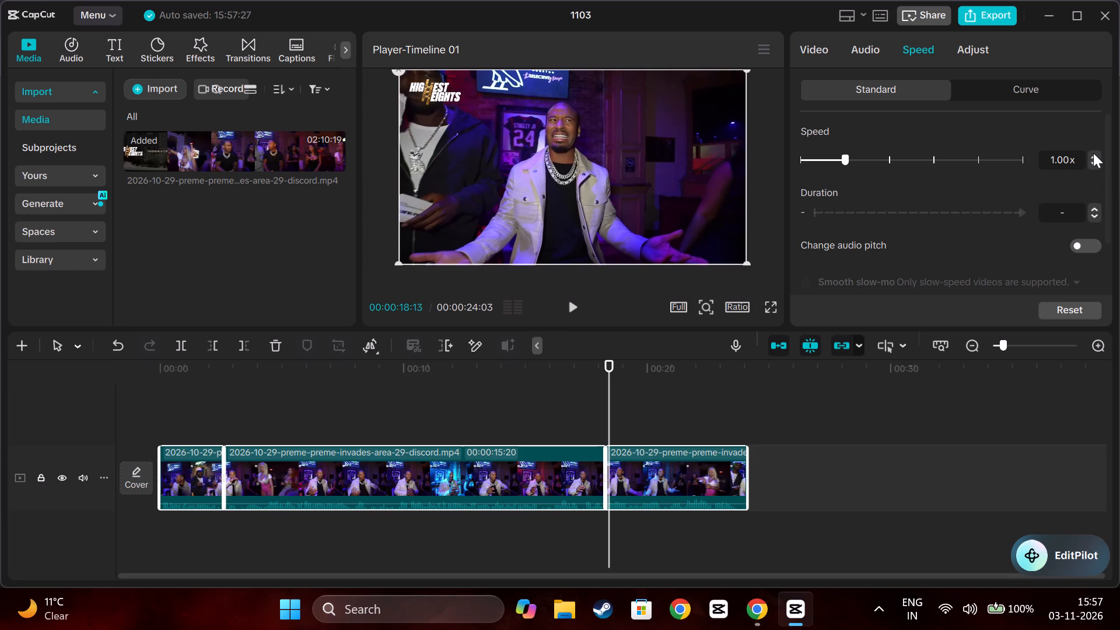
{"action": "left_click", "coordinate": [1093, 155]}
{"action": "left_click", "coordinate": [1093, 155]}
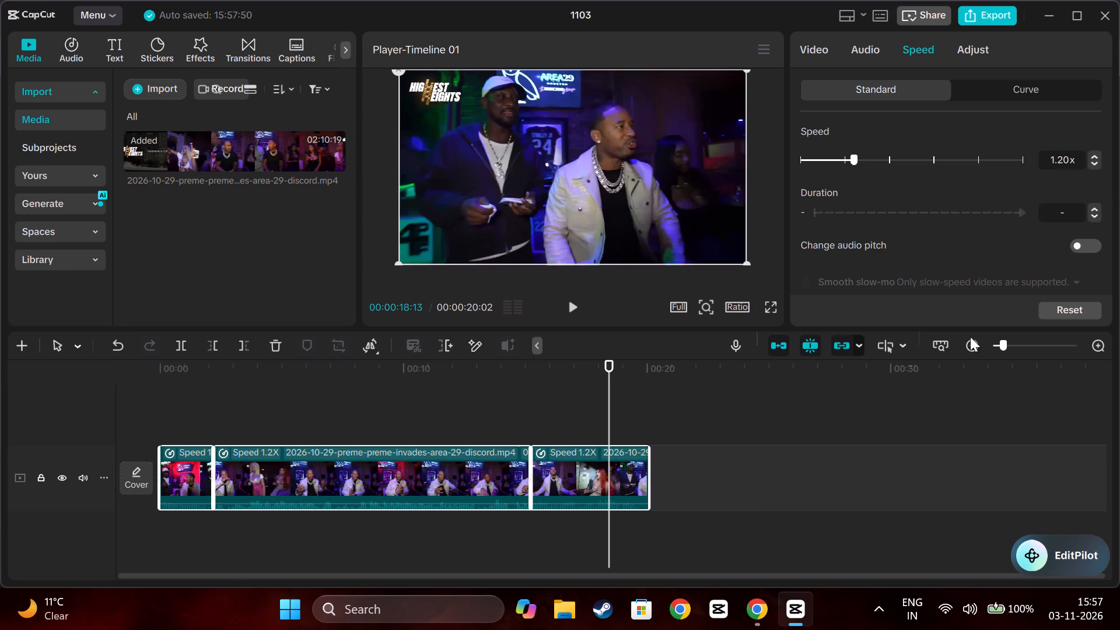
Play the whole sped-up timeline from start to end to review the pacing, and return to its beginning.
{"action": "left_click", "coordinate": [407, 459]}
{"action": "left_click", "coordinate": [404, 423]}
{"action": "left_click_drag", "start_coordinate": [404, 423], "coordinate": [0, 428]}
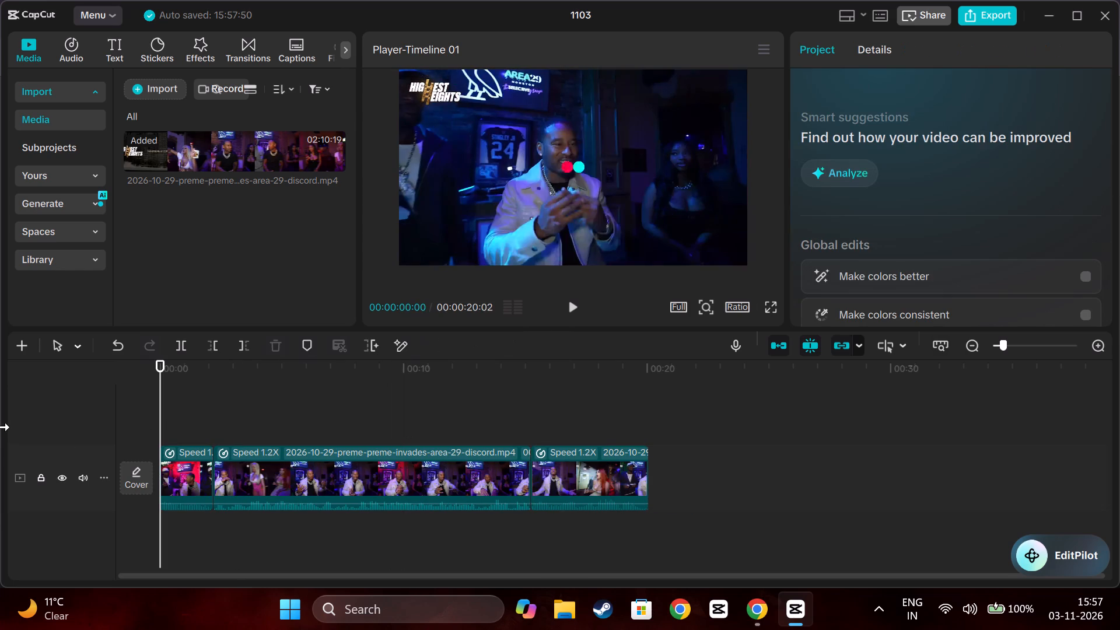
{"action": "key", "text": "space"}
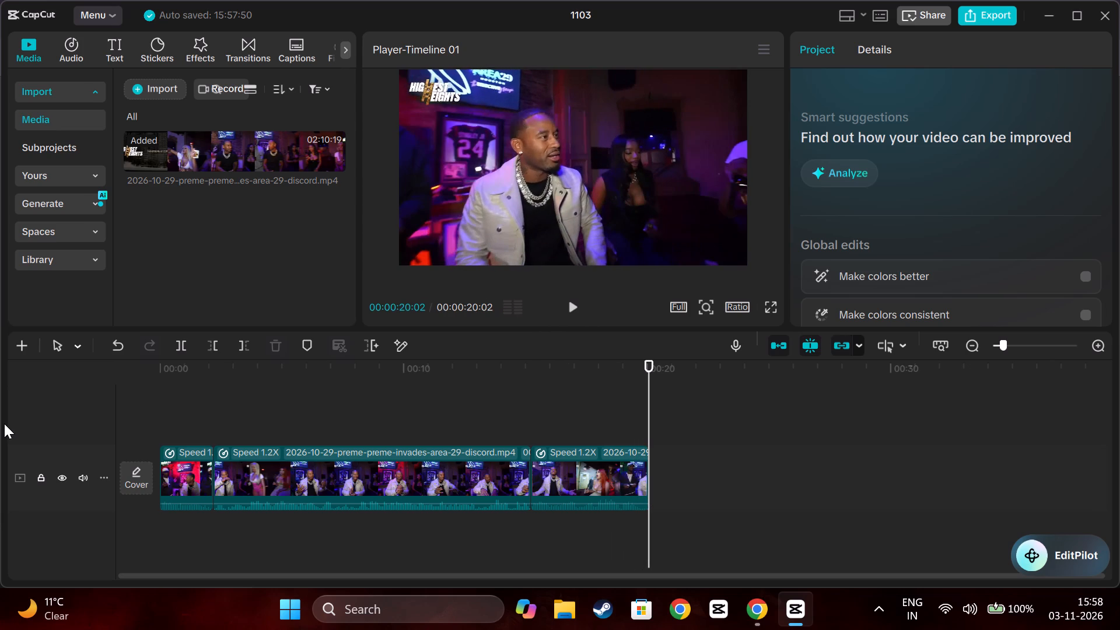
{"action": "left_click", "coordinate": [215, 392]}
{"action": "left_click_drag", "start_coordinate": [215, 392], "coordinate": [0, 393]}
Switch to File Explorer and open the meme bg musics folder on New Volume (D:).
{"action": "scroll", "coordinate": [213, 394], "scroll_direction": "down", "scroll_amount": 4}
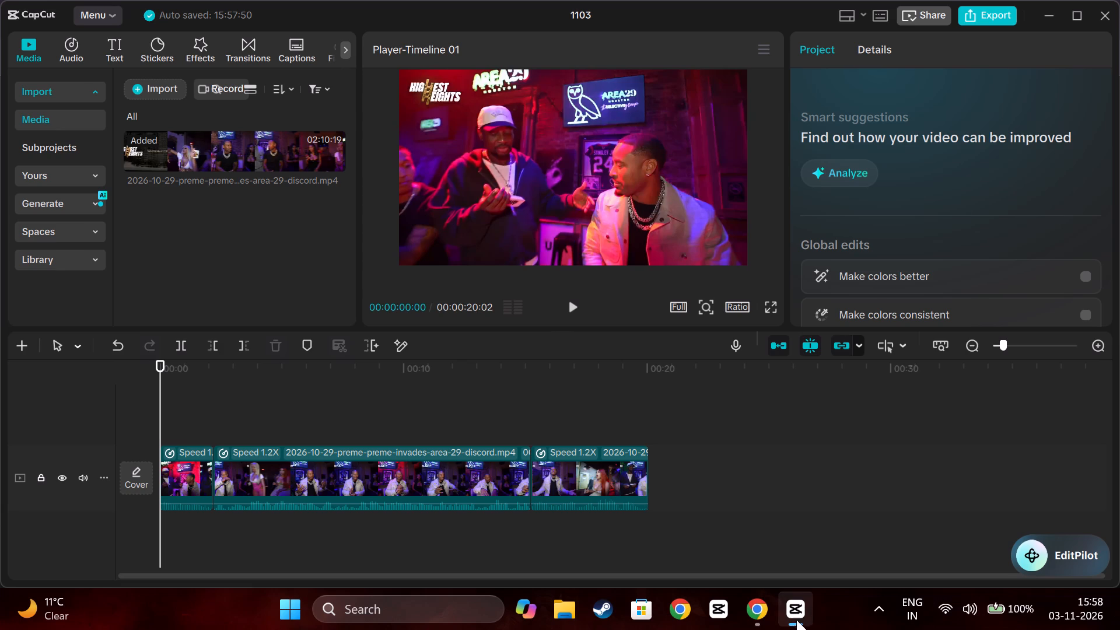
{"action": "left_click", "coordinate": [563, 609]}
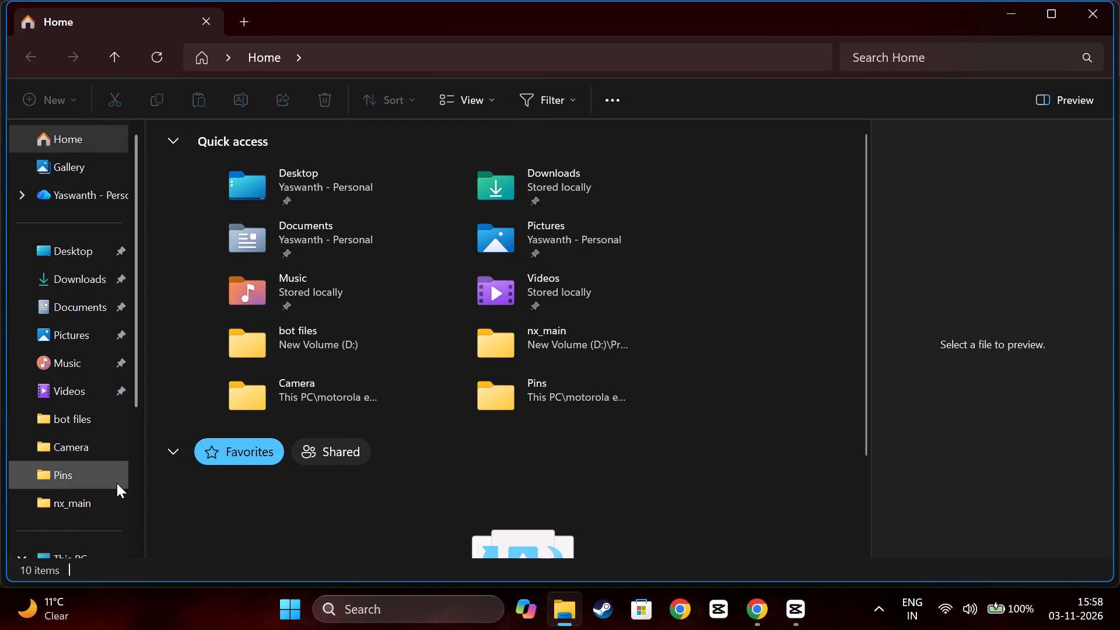
{"action": "scroll", "coordinate": [105, 481], "scroll_direction": "down", "scroll_amount": 4}
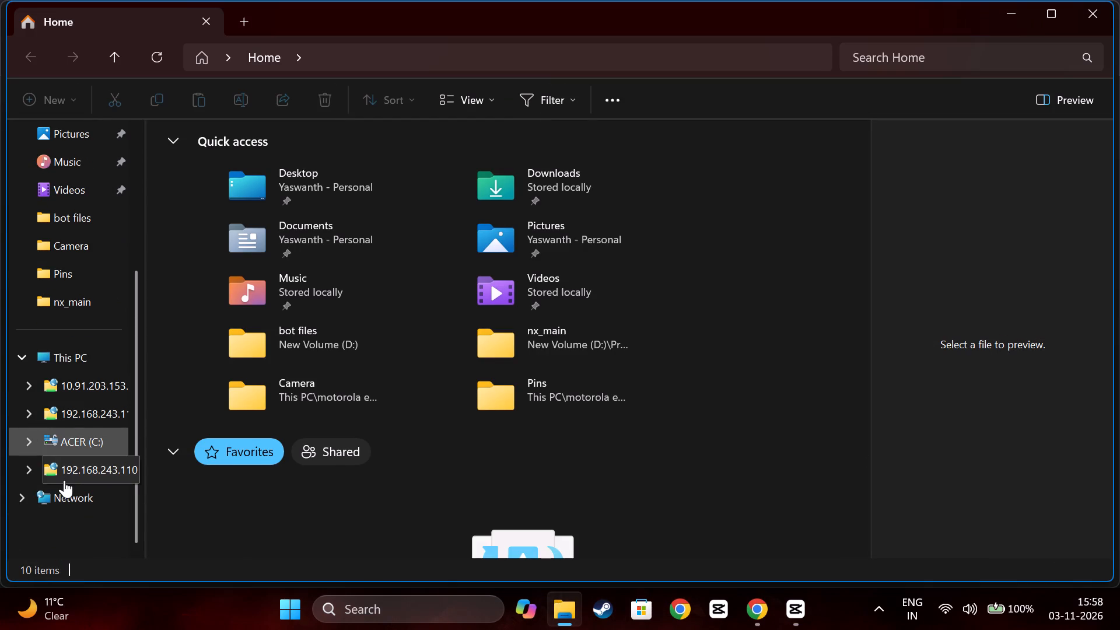
{"action": "left_click", "coordinate": [64, 480]}
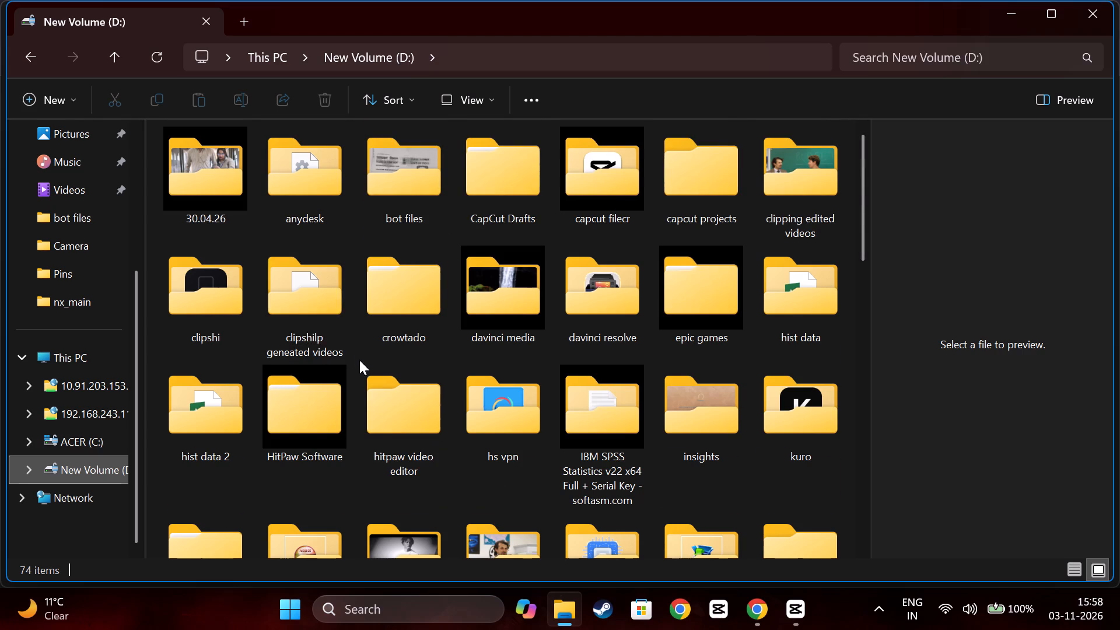
{"action": "scroll", "coordinate": [359, 361], "scroll_direction": "down", "scroll_amount": 1}
{"action": "double_click", "coordinate": [418, 383]}
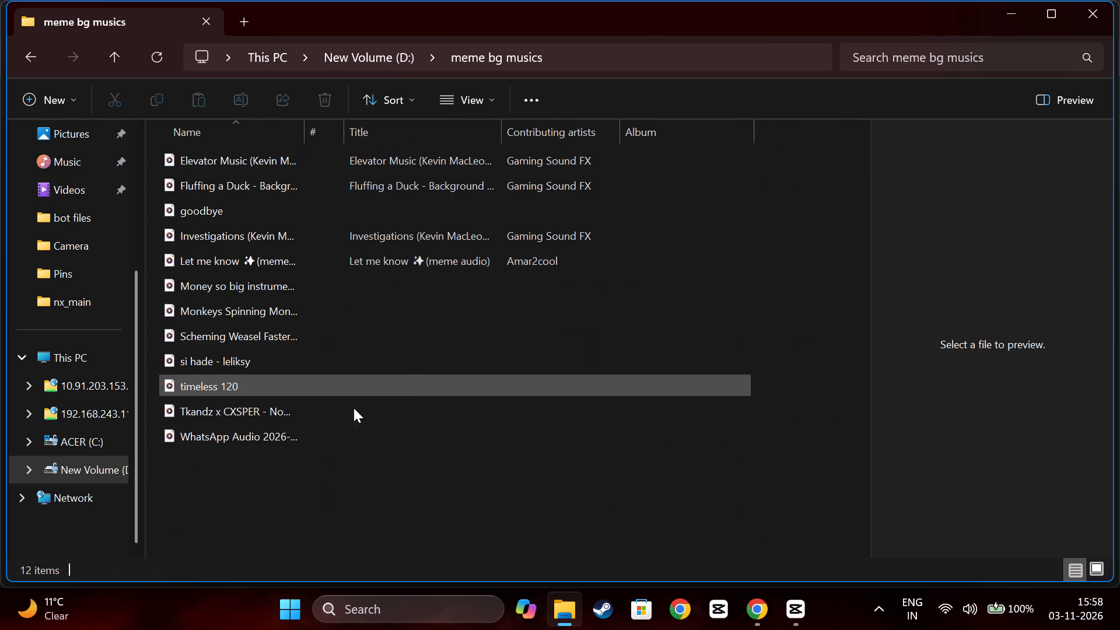
Audition the Tkandz x CXSPER - Now or Never instrumental as possible background music.
{"action": "left_click", "coordinate": [299, 413]}
{"action": "double_click", "coordinate": [299, 413]}
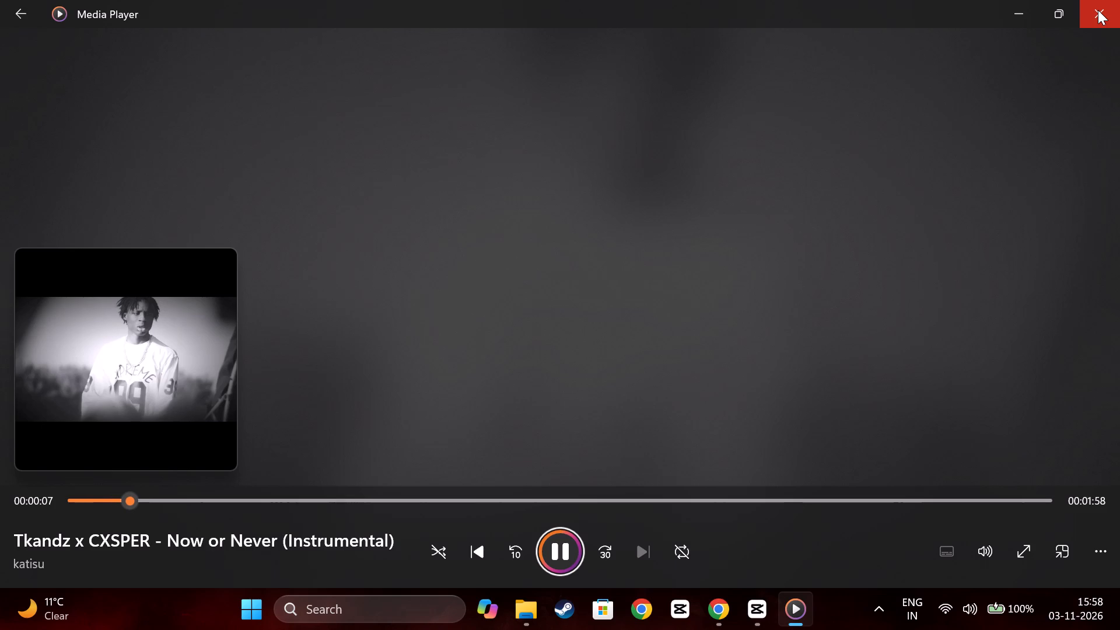
{"action": "left_click", "coordinate": [1098, 10]}
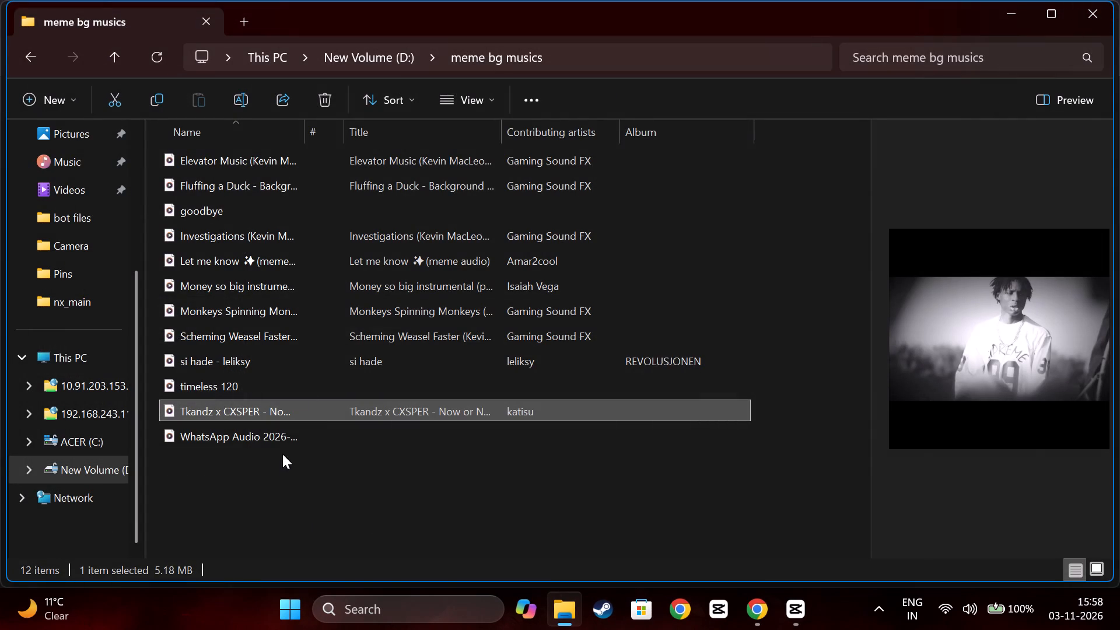
Audition timeless 120, and add the WhatsApp Audio 2026-10-15 track beneath the clips in CapCut, trimmed to the video's length.
{"action": "double_click", "coordinate": [236, 391]}
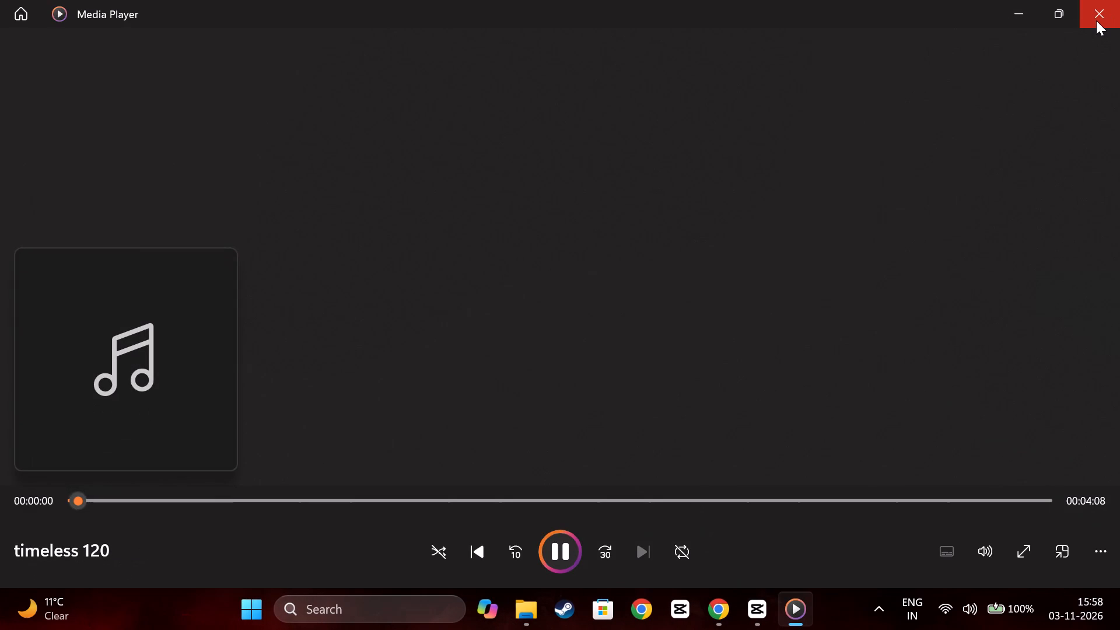
Audition timeless 120 from further into the track as possible background music, and close the player.
{"action": "left_click", "coordinate": [149, 496]}
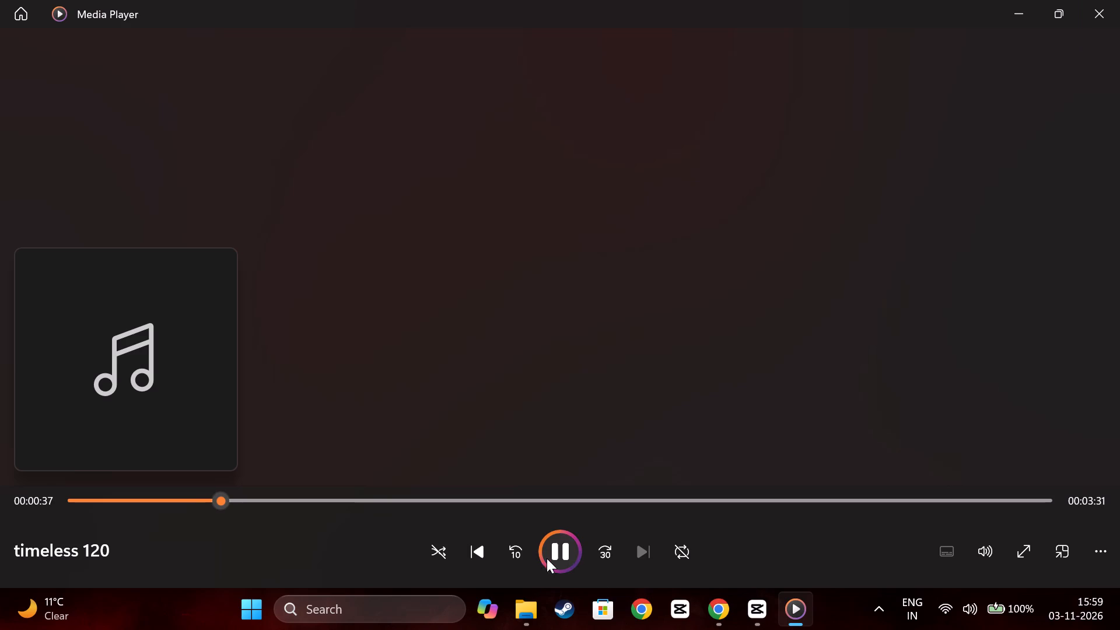
{"action": "left_click", "coordinate": [548, 557]}
{"action": "left_click", "coordinate": [1092, 16]}
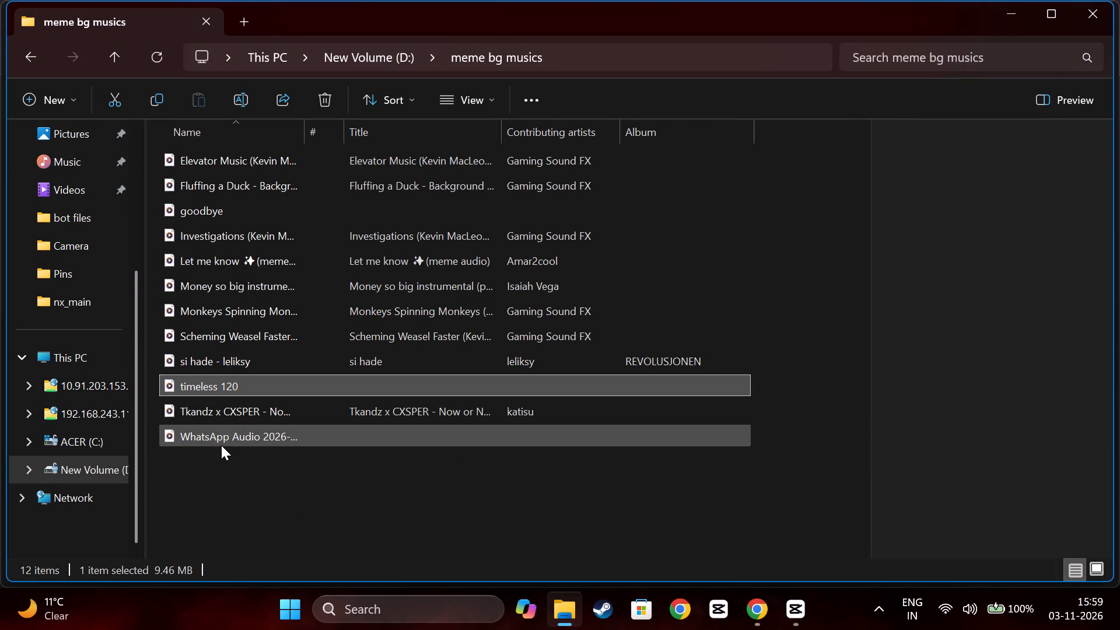
Add the WhatsApp Audio 2026-10-15 file from meme bg musics to the CapCut timeline, beneath the clips and starting at zero.
{"action": "left_click", "coordinate": [221, 437]}
{"action": "left_click_drag", "start_coordinate": [221, 437], "coordinate": [789, 526]}
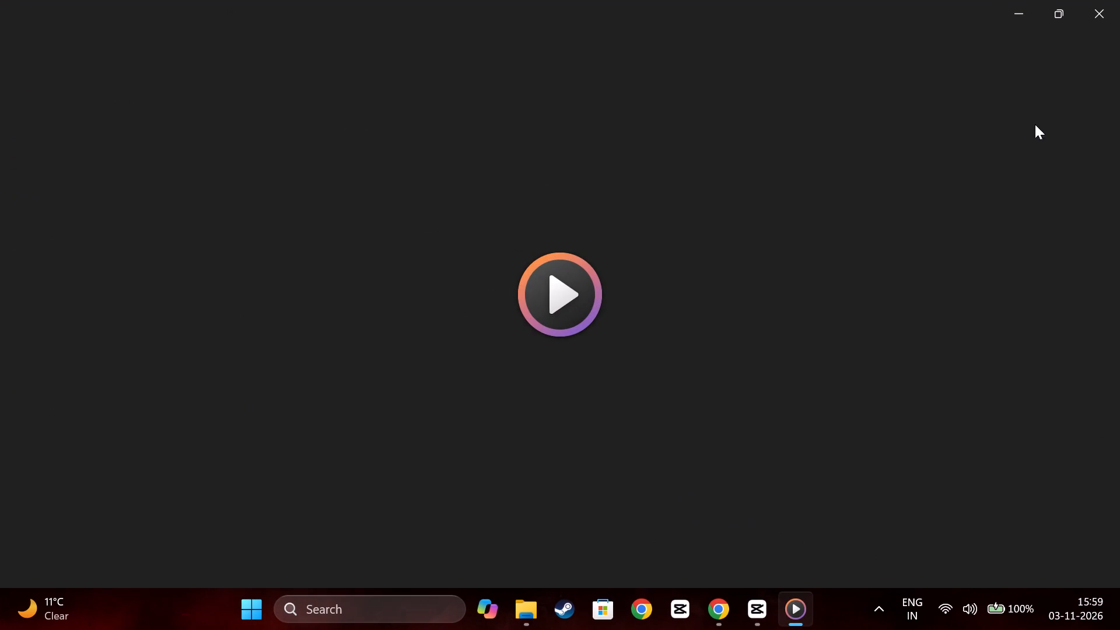
{"action": "left_click", "coordinate": [1101, 21]}
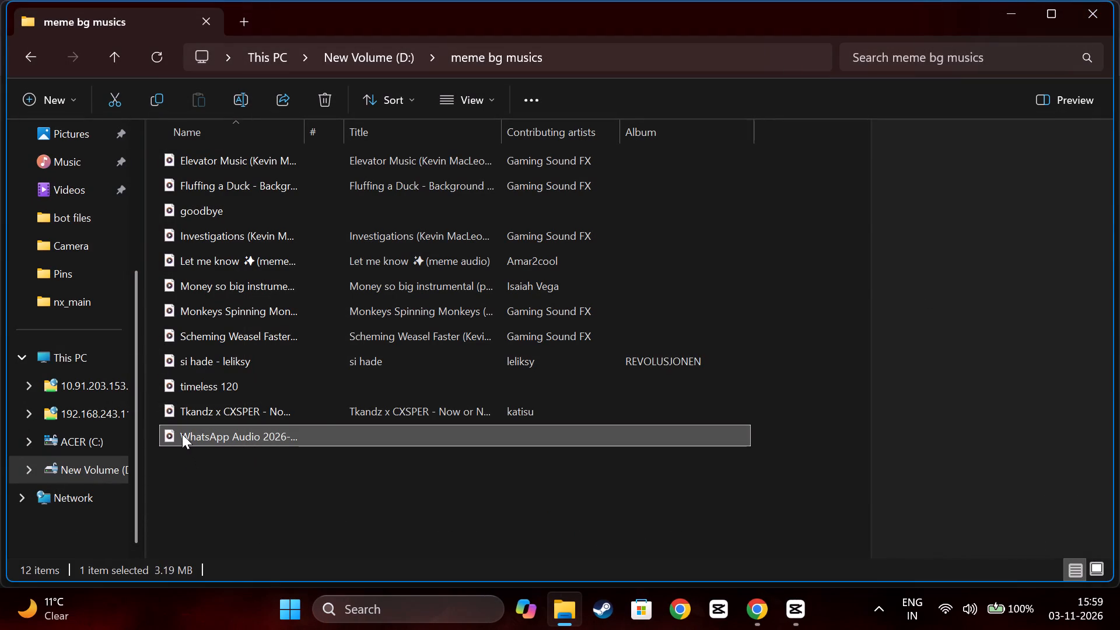
{"action": "left_click_drag", "start_coordinate": [182, 434], "coordinate": [794, 608]}
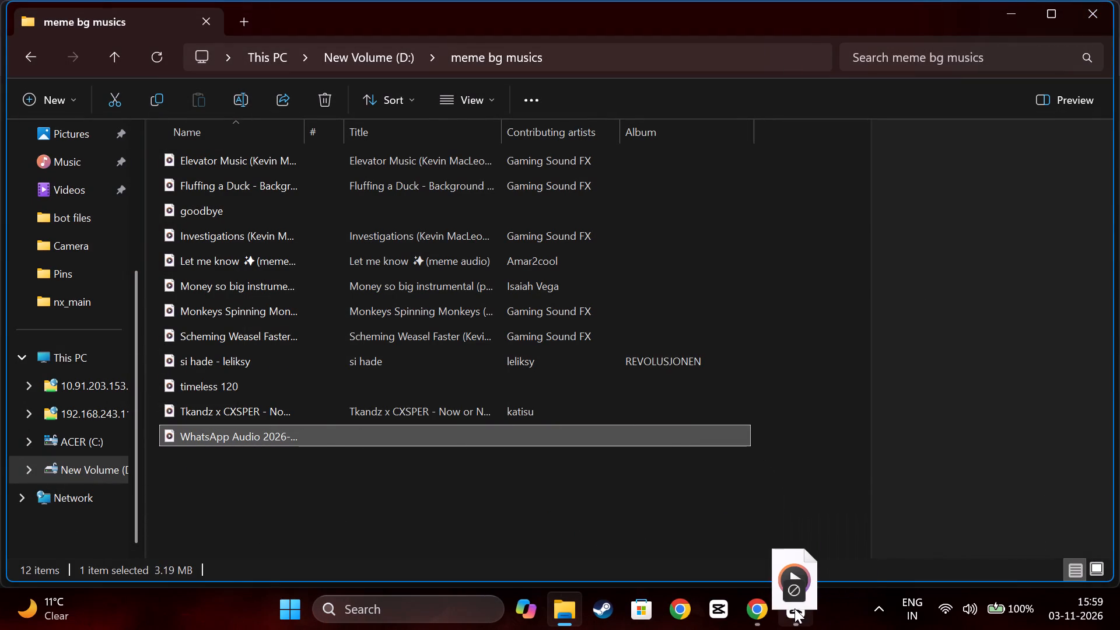
{"action": "left_click_drag", "start_coordinate": [794, 608], "coordinate": [177, 420]}
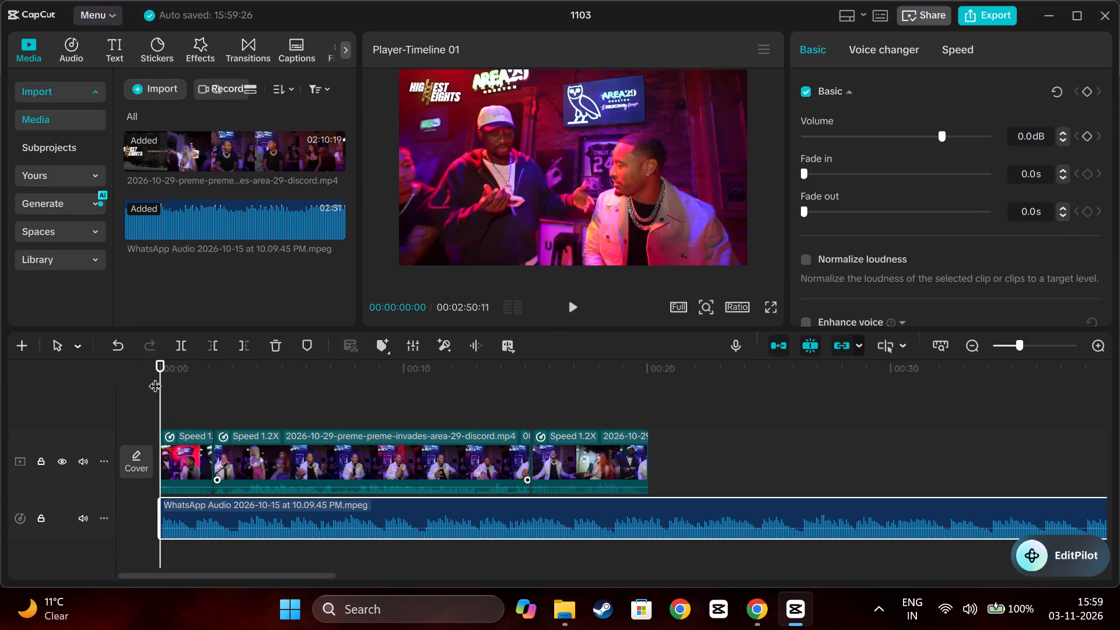
Trim the end of the WhatsApp audio track to the end of the last video clip, at 00:00:20:02.
{"action": "left_click_drag", "start_coordinate": [156, 377], "coordinate": [639, 428]}
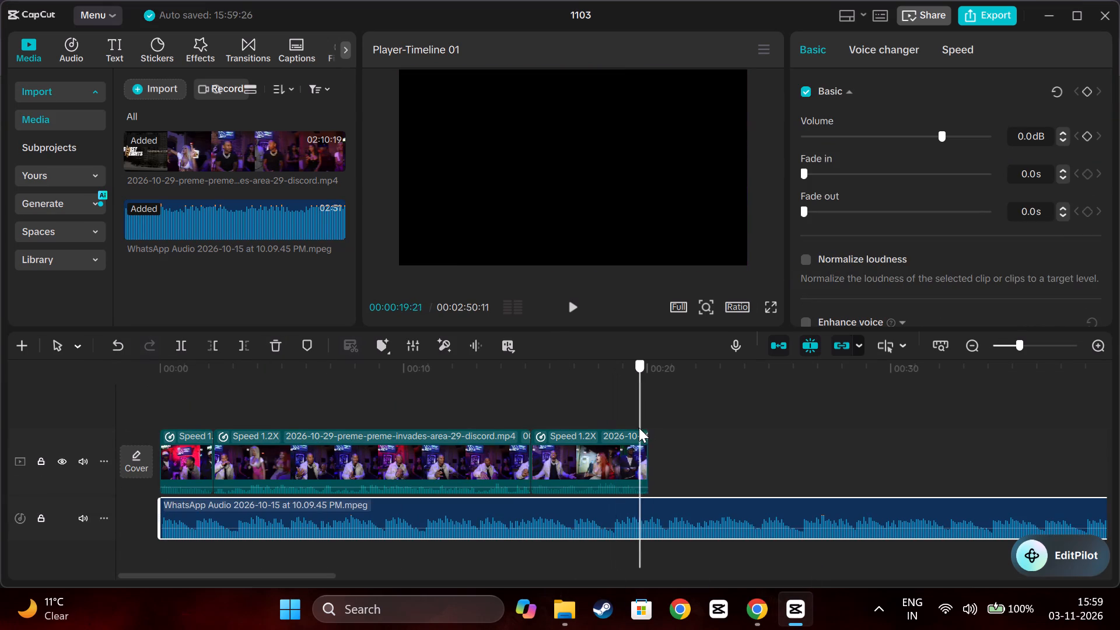
{"action": "left_click_drag", "start_coordinate": [639, 428], "coordinate": [647, 426]}
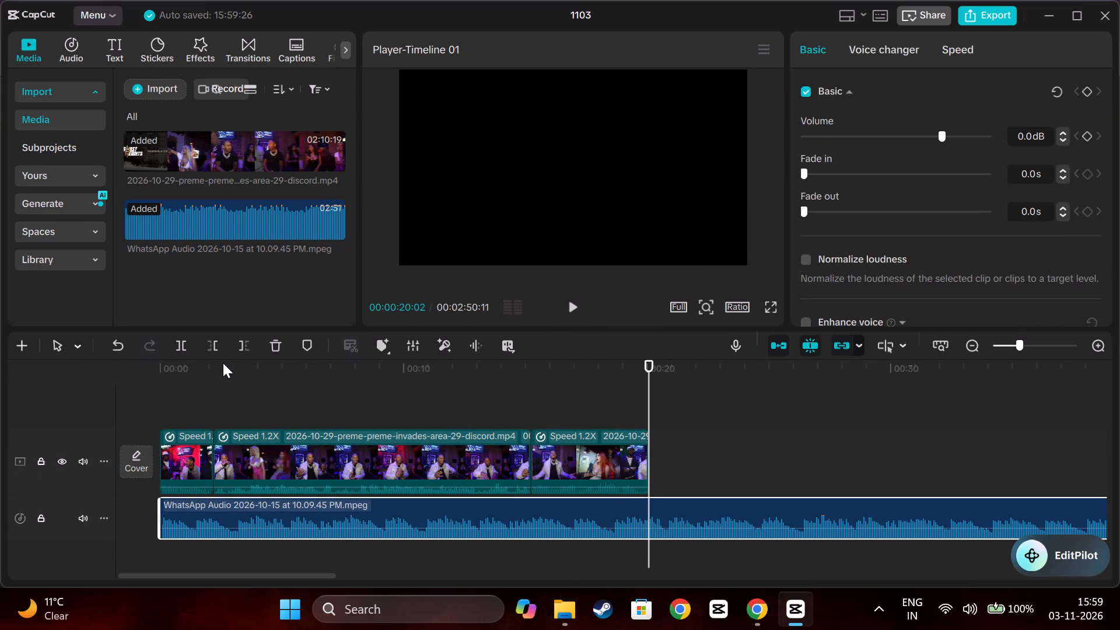
{"action": "left_click", "coordinate": [243, 346]}
{"action": "left_click", "coordinate": [562, 402]}
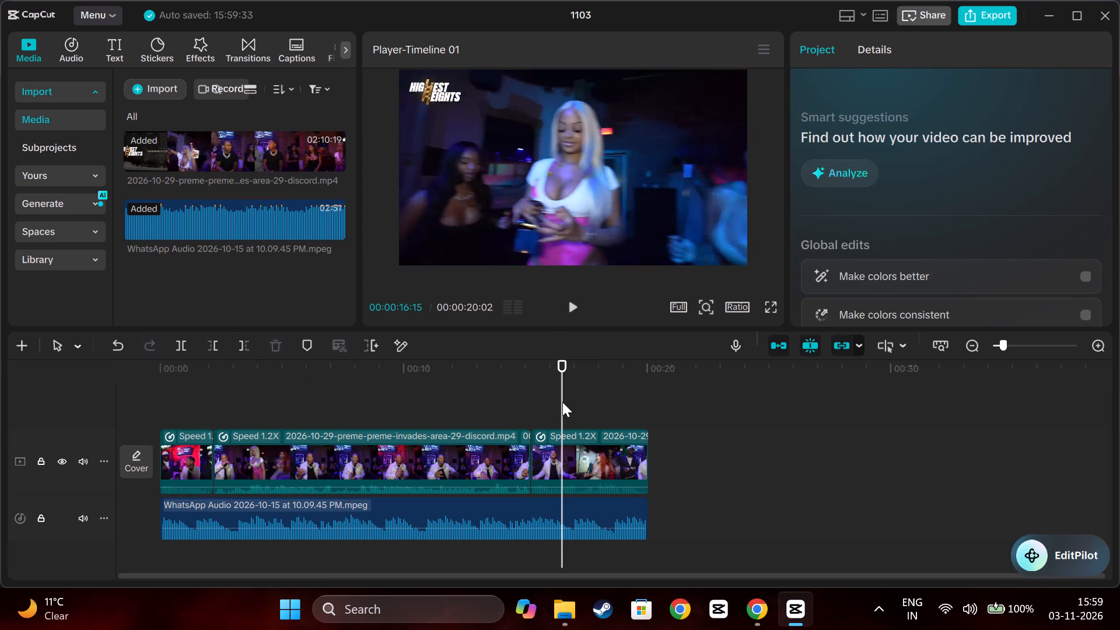
{"action": "scroll", "coordinate": [360, 492], "scroll_direction": "down", "scroll_amount": 3}
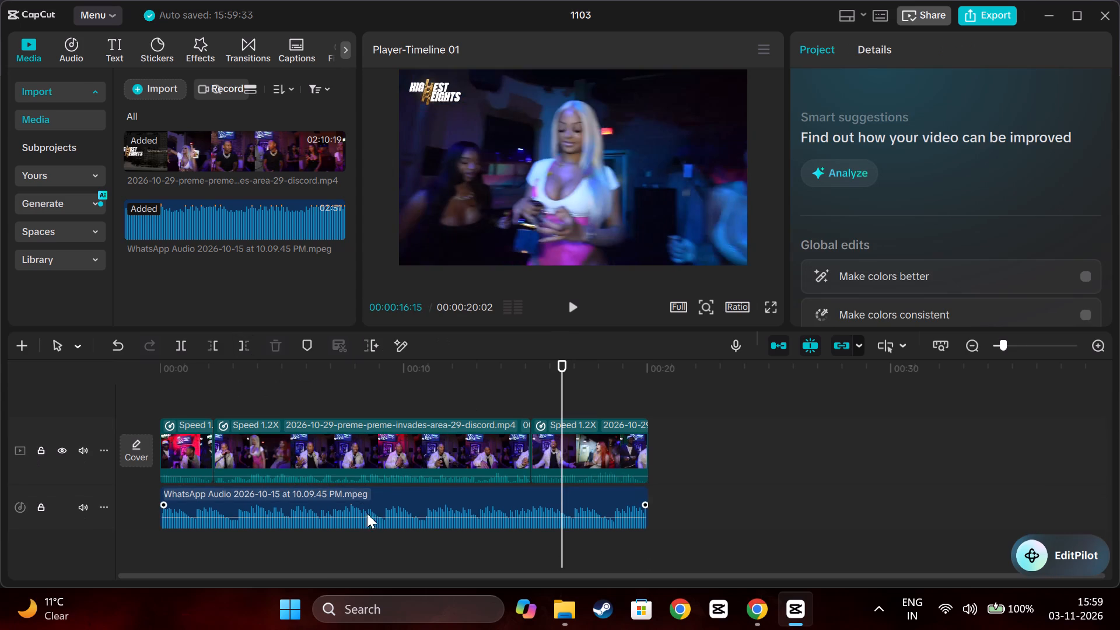
Lower the background music track's volume to -6.8 dB.
{"action": "left_click", "coordinate": [373, 514]}
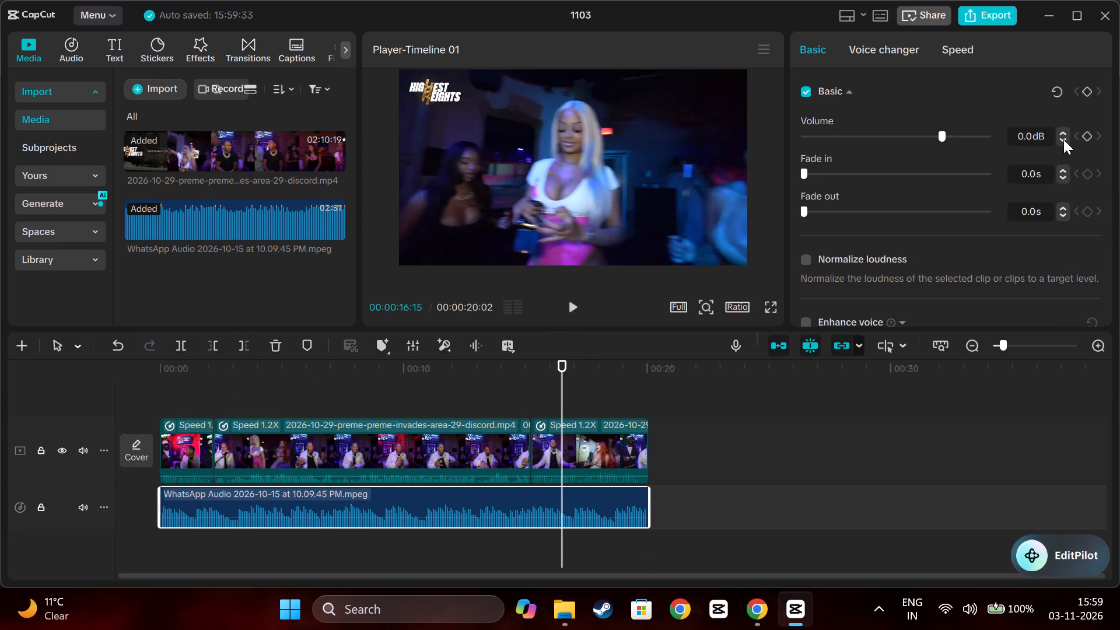
{"action": "left_click", "coordinate": [1063, 139]}
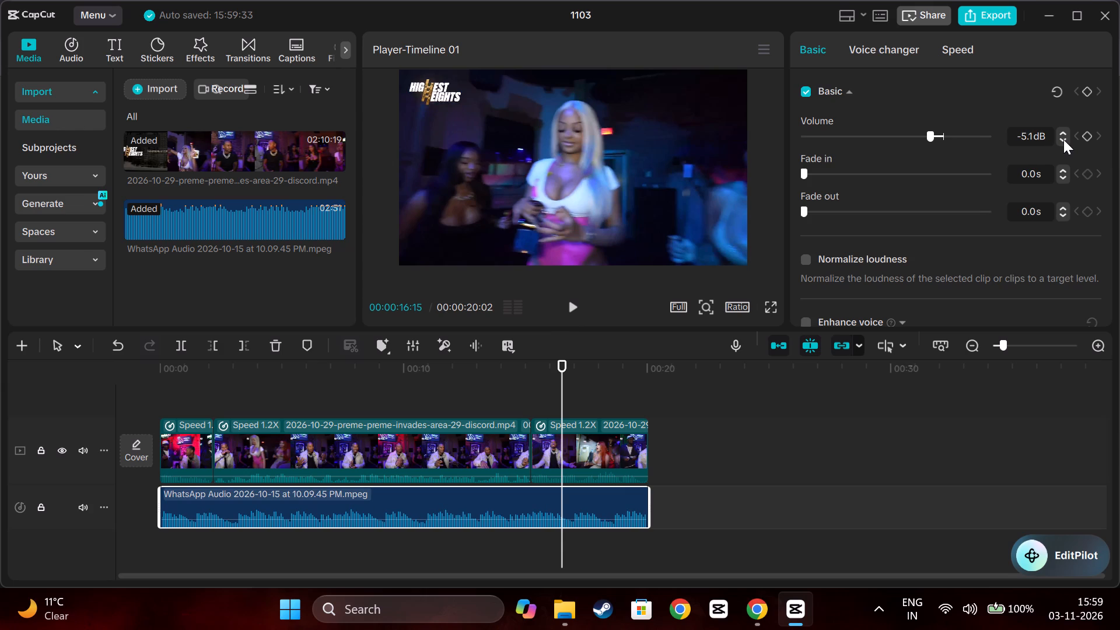
{"action": "triple_click", "coordinate": [1063, 139]}
{"action": "triple_click", "coordinate": [1063, 139]}
{"action": "triple_click", "coordinate": [1063, 139]}
{"action": "triple_click", "coordinate": [1063, 139]}
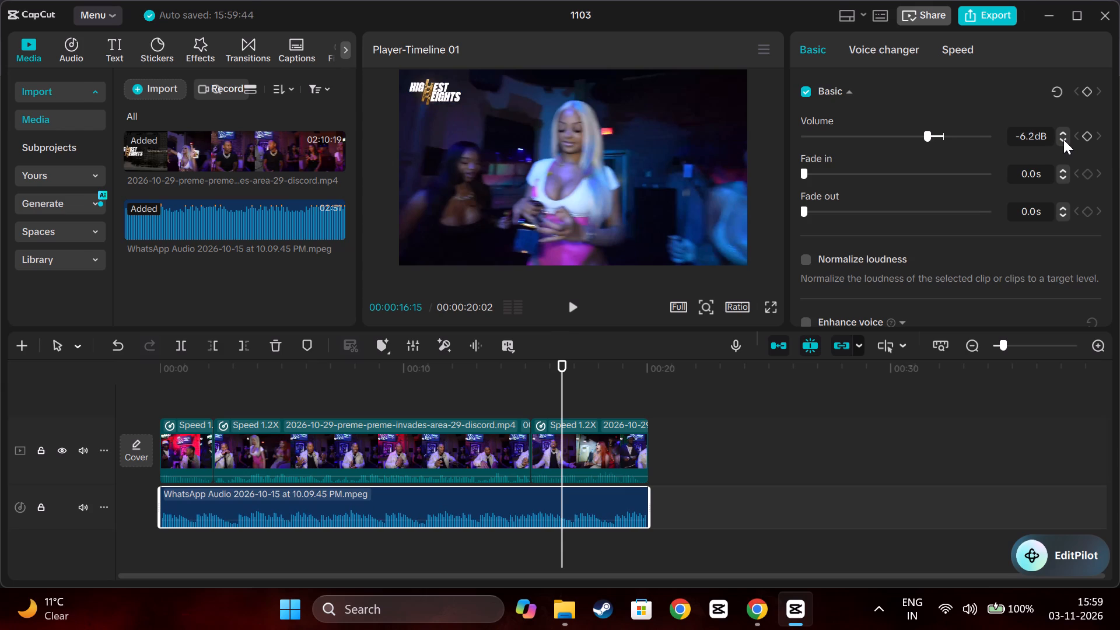
{"action": "left_click", "coordinate": [1063, 139]}
{"action": "triple_click", "coordinate": [1063, 139]}
{"action": "triple_click", "coordinate": [1063, 139]}
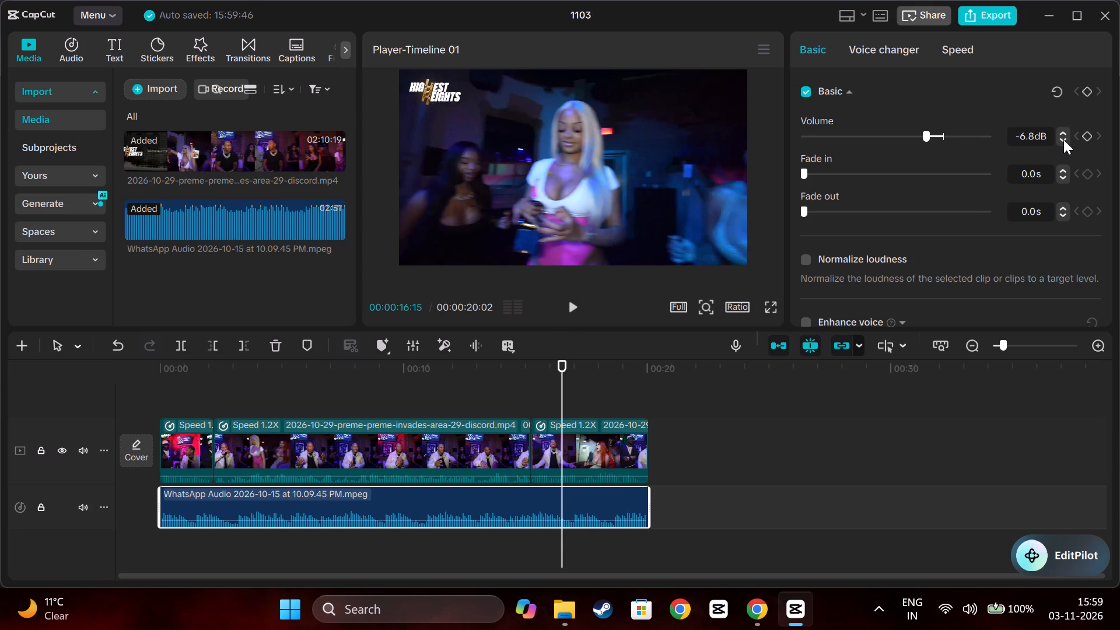
Play the first few seconds from the start of the timeline to check the music level against the speech.
{"action": "left_click", "coordinate": [167, 387]}
{"action": "left_click_drag", "start_coordinate": [167, 387], "coordinate": [158, 388]}
{"action": "key", "text": "space"}
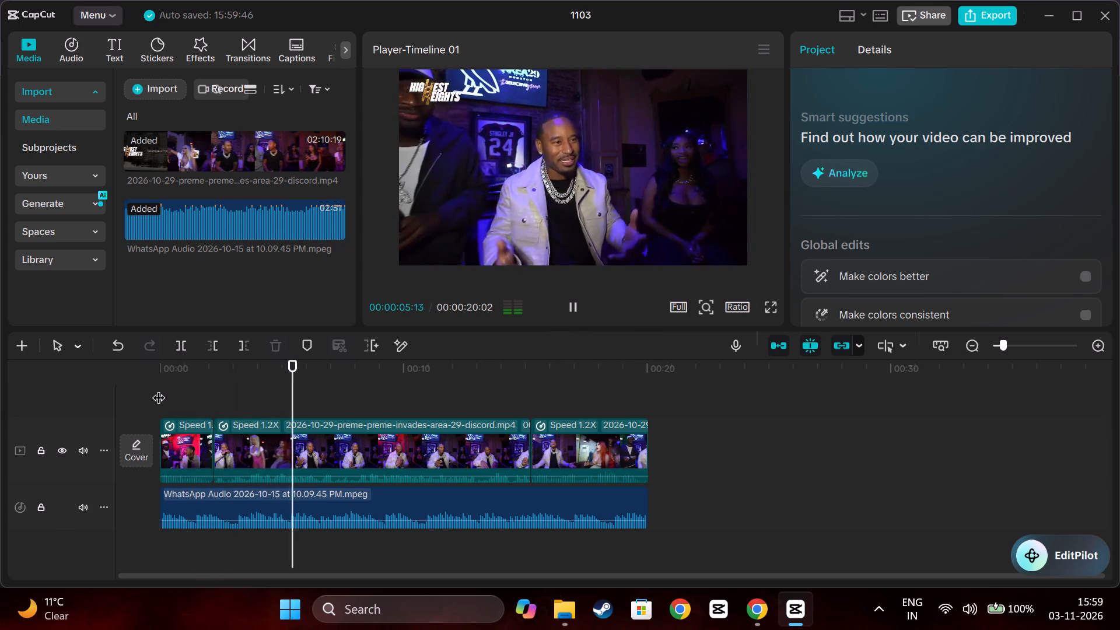
{"action": "key", "text": "space"}
Select all three video clips and raise their audio volume.
{"action": "left_click", "coordinate": [169, 453], "text": "ctrl"}
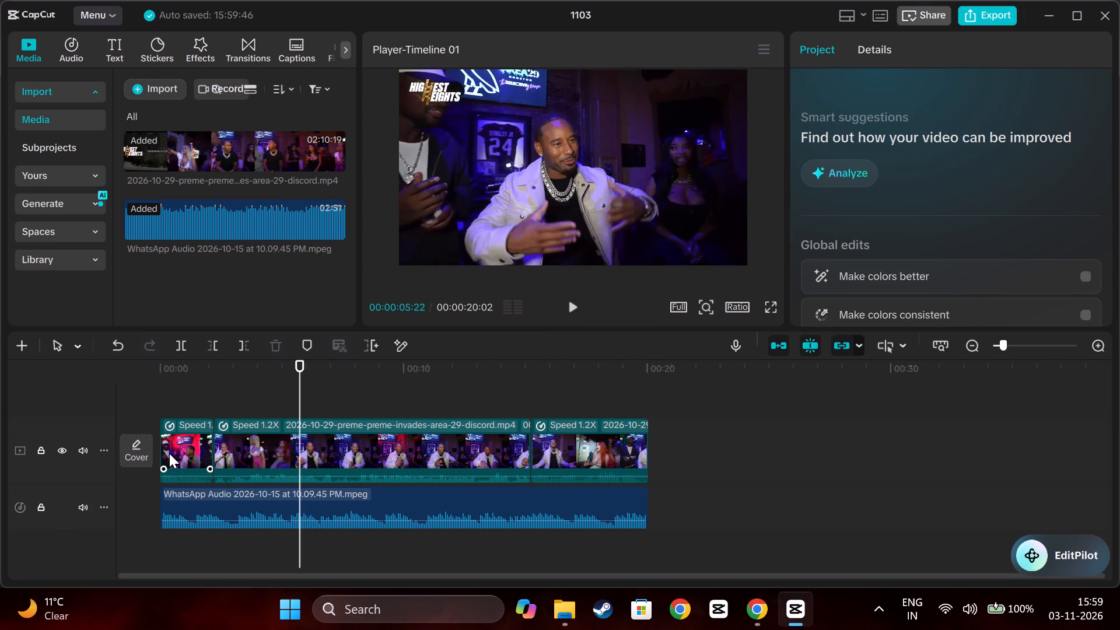
{"action": "left_click", "coordinate": [274, 436], "text": "ctrl"}
{"action": "left_click", "coordinate": [556, 443], "text": "ctrl"}
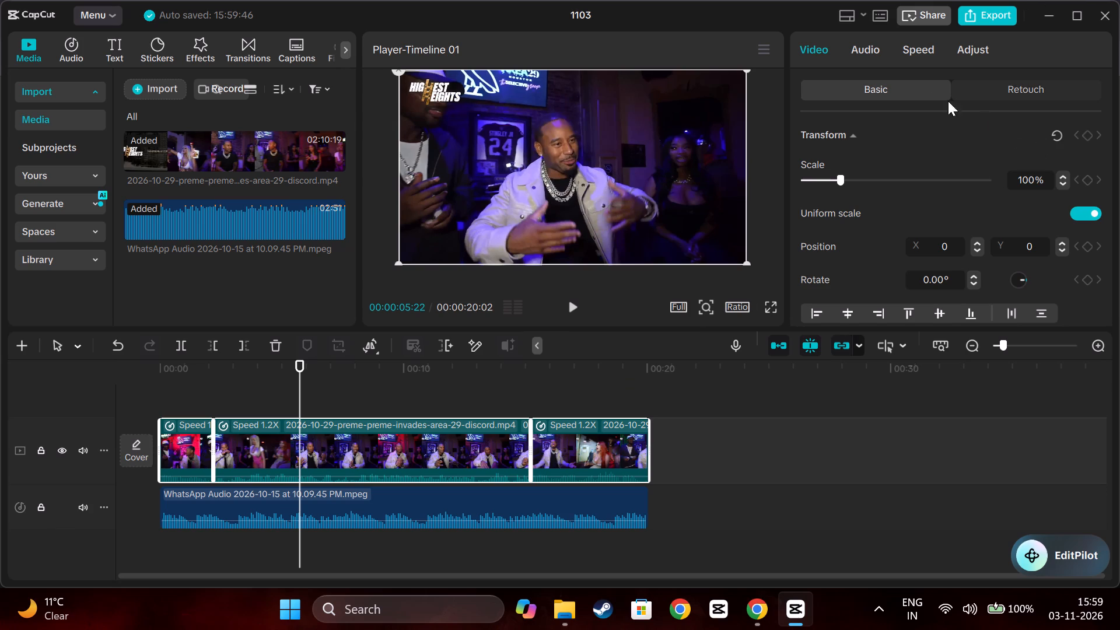
{"action": "left_click", "coordinate": [855, 47]}
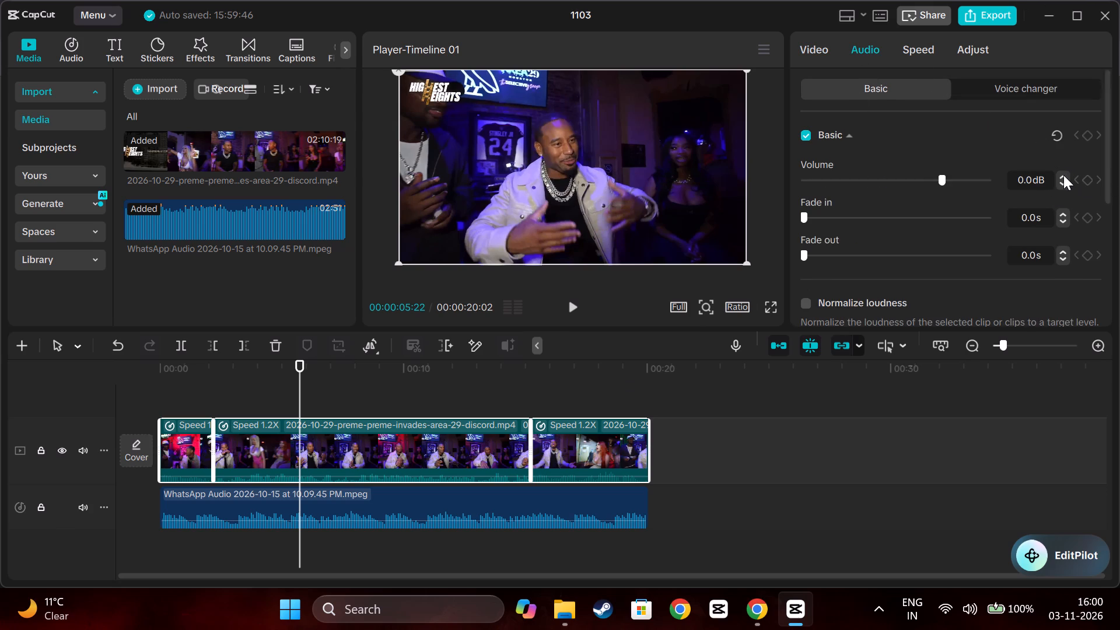
{"action": "triple_click", "coordinate": [1063, 175]}
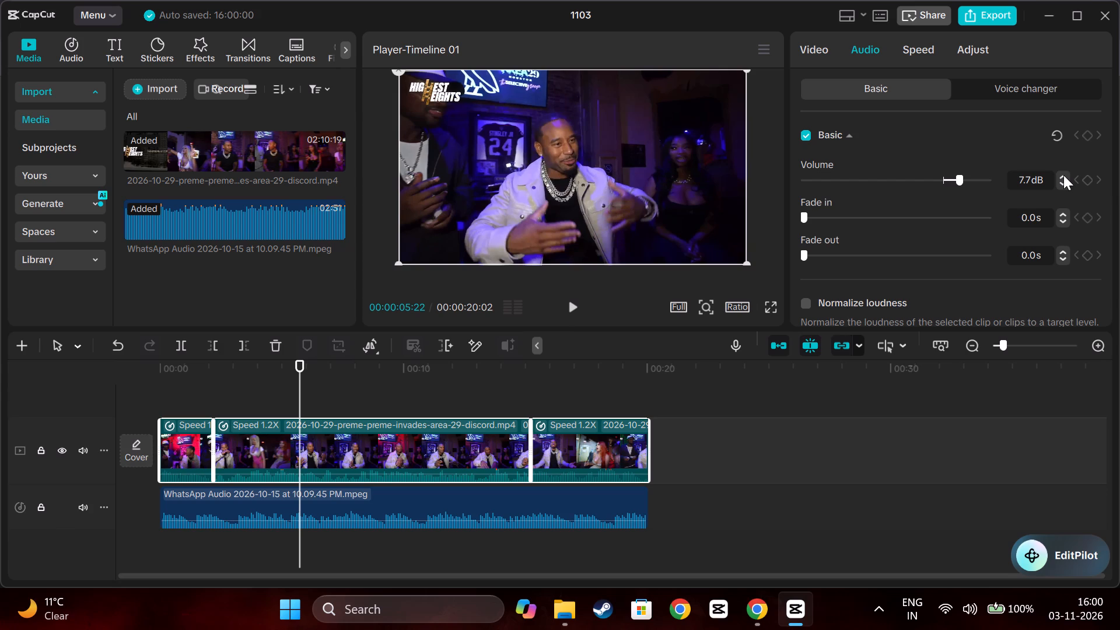
Set the audio volume of the three selected video clips to 7.0 dB.
{"action": "triple_click", "coordinate": [1060, 181]}
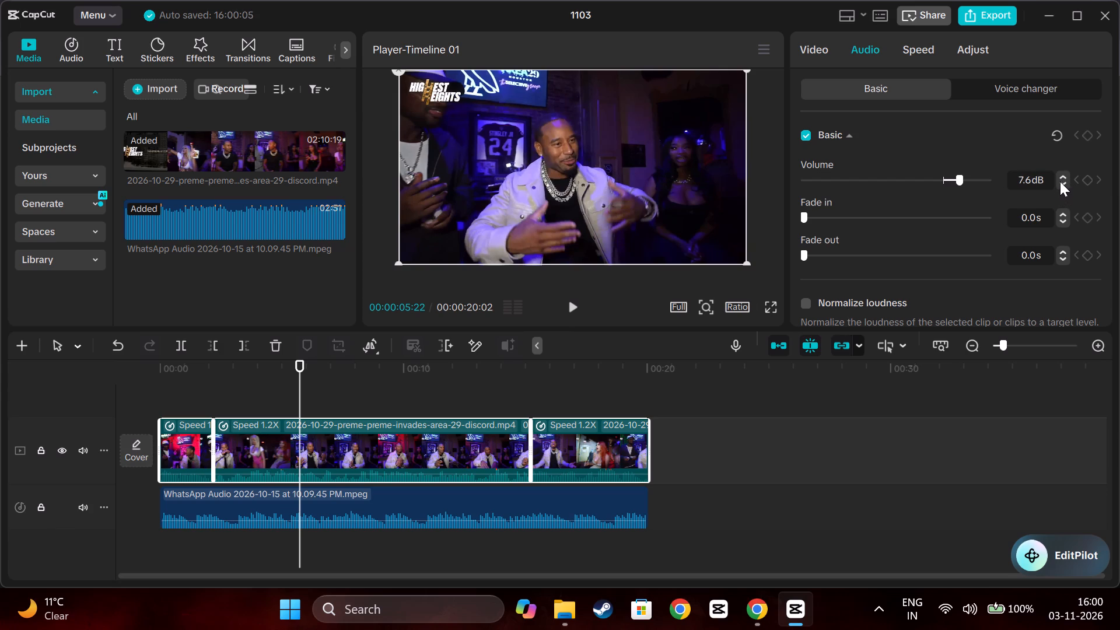
{"action": "left_click", "coordinate": [1060, 181]}
{"action": "double_click", "coordinate": [1060, 181]}
{"action": "left_click", "coordinate": [1060, 181]}
Play the edit from the start to the end to check speech against music, glancing at the system volume.
{"action": "left_click", "coordinate": [167, 388]}
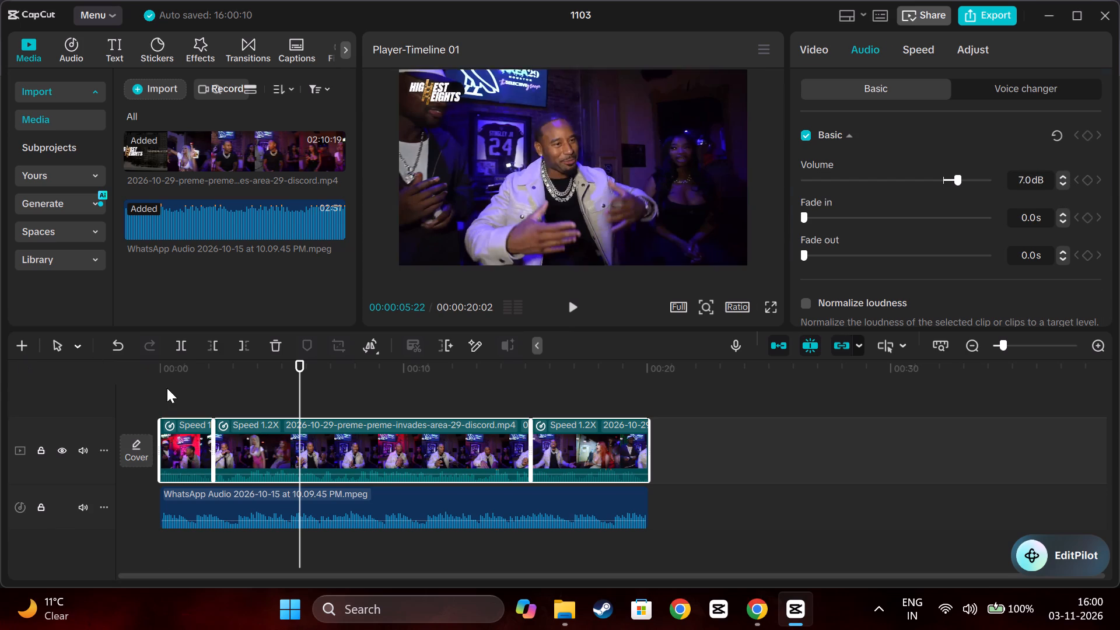
{"action": "left_click_drag", "start_coordinate": [167, 388], "coordinate": [124, 390]}
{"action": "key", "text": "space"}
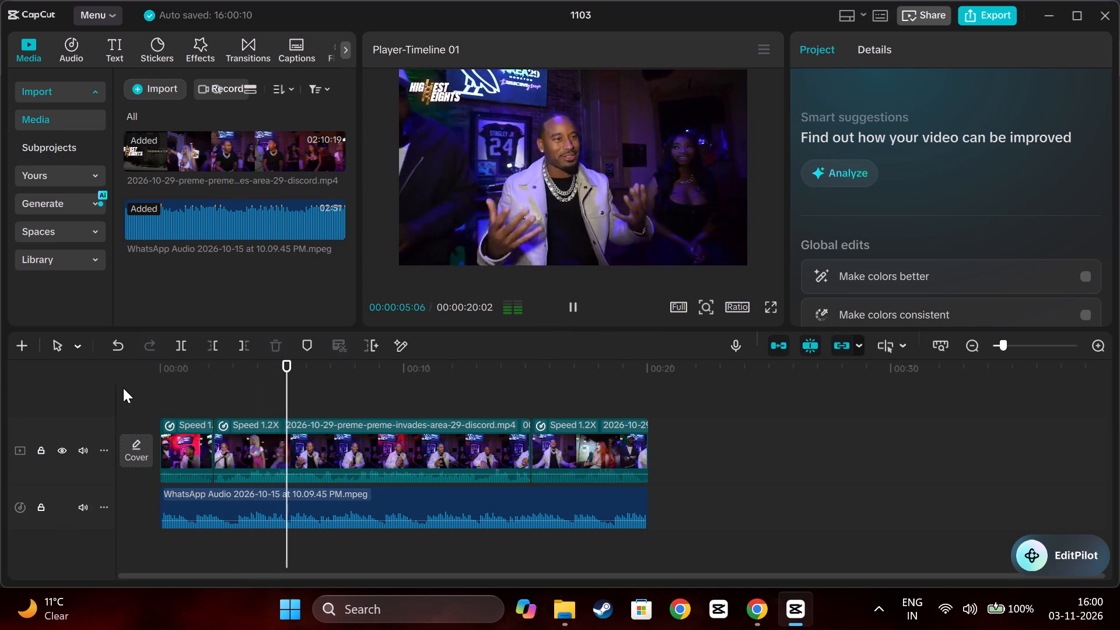
{"action": "left_click", "coordinate": [963, 601]}
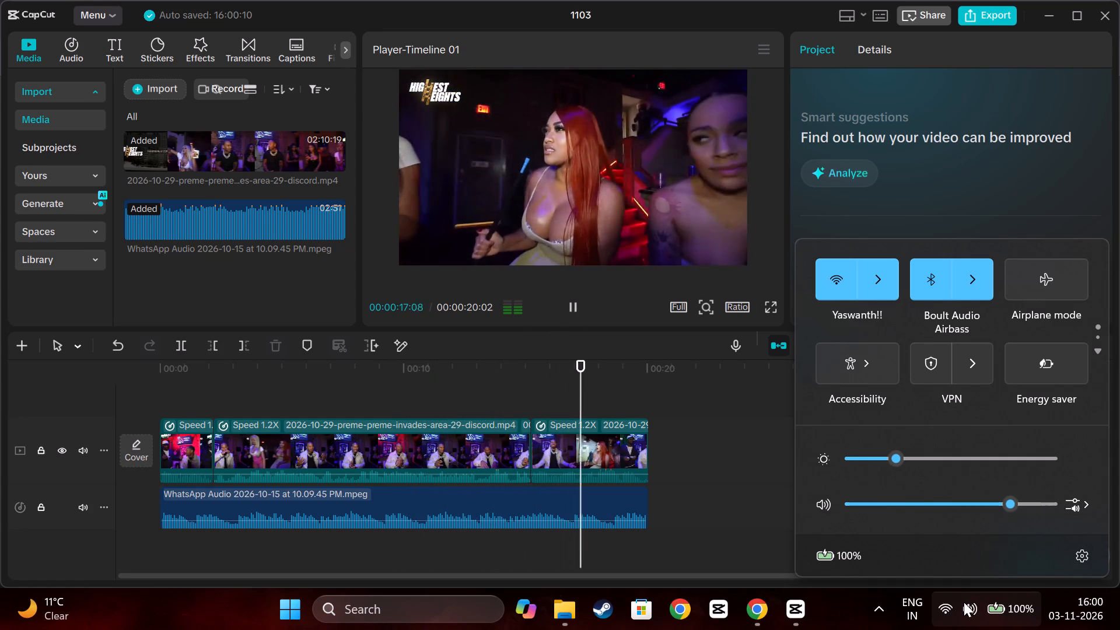
{"action": "left_click", "coordinate": [964, 602]}
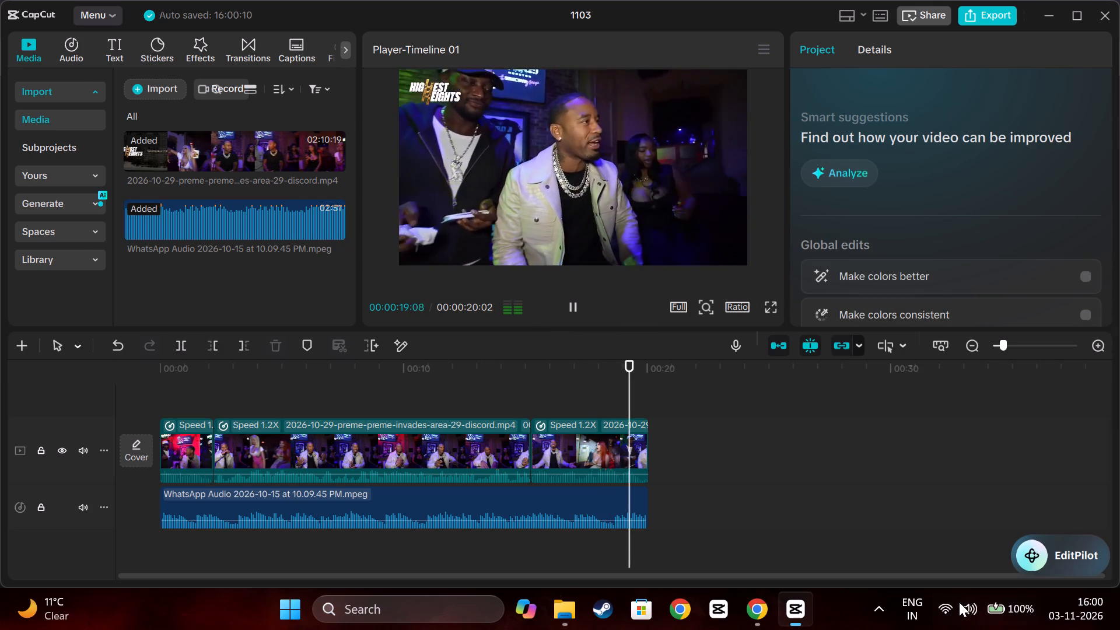
Lower the WhatsApp Audio background music track's volume to -9.0 dB.
{"action": "left_click", "coordinate": [596, 517]}
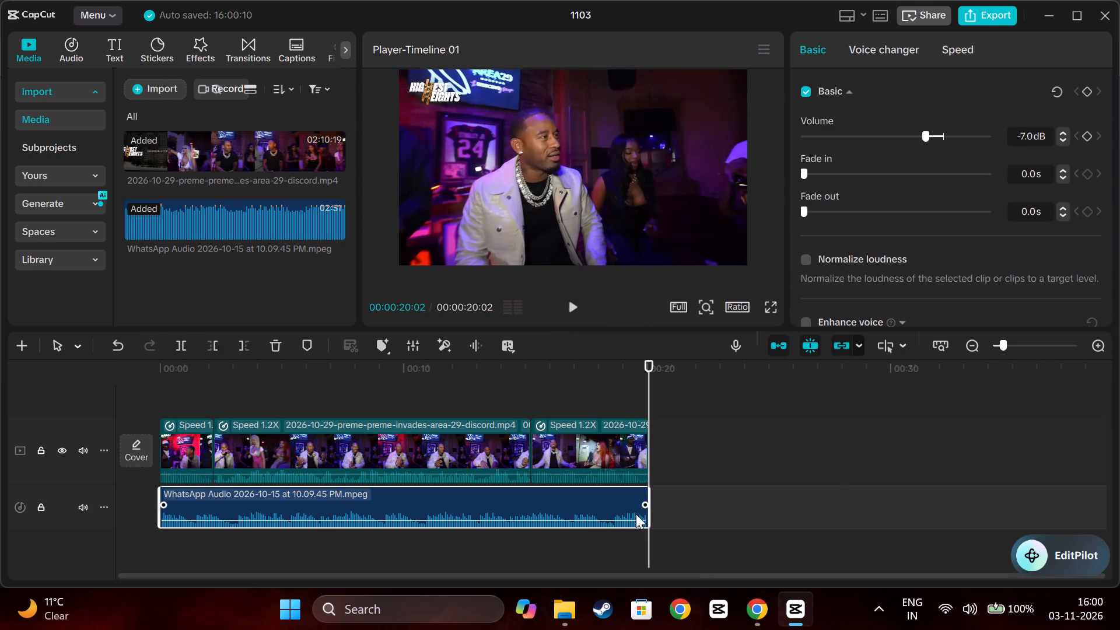
{"action": "triple_click", "coordinate": [1066, 139]}
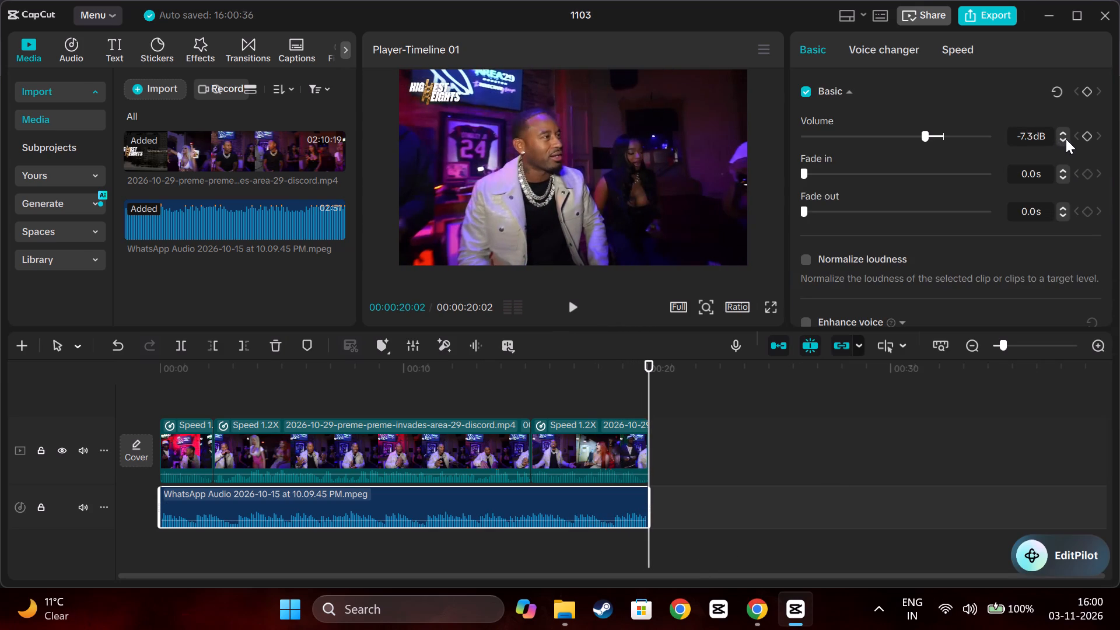
{"action": "triple_click", "coordinate": [1066, 139]}
{"action": "triple_click", "coordinate": [1066, 139]}
{"action": "triple_click", "coordinate": [1066, 139]}
{"action": "triple_click", "coordinate": [1066, 139]}
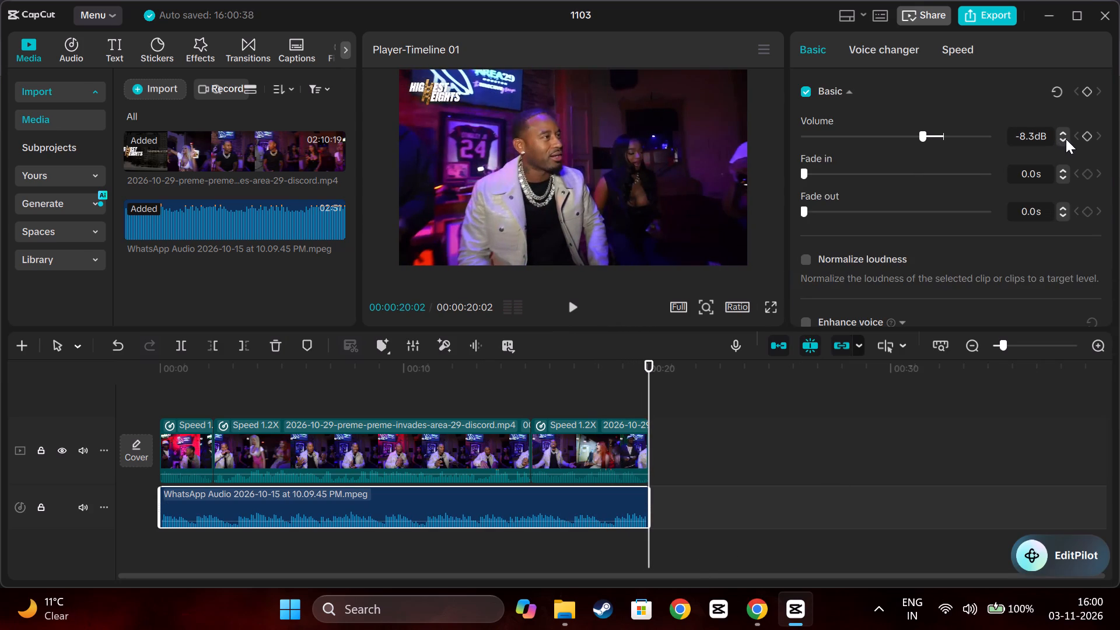
{"action": "triple_click", "coordinate": [1066, 139]}
{"action": "double_click", "coordinate": [1066, 139]}
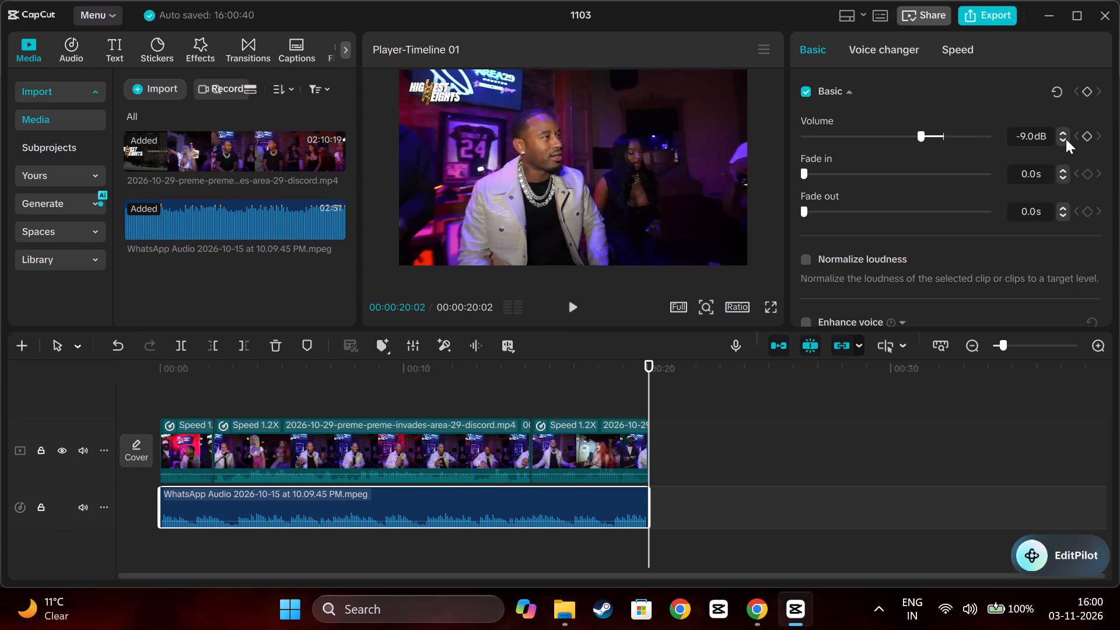
Play the whole edit again from the start to check the balance between the music and the speech.
{"action": "left_click", "coordinate": [256, 394]}
{"action": "left_click_drag", "start_coordinate": [257, 393], "coordinate": [37, 432]}
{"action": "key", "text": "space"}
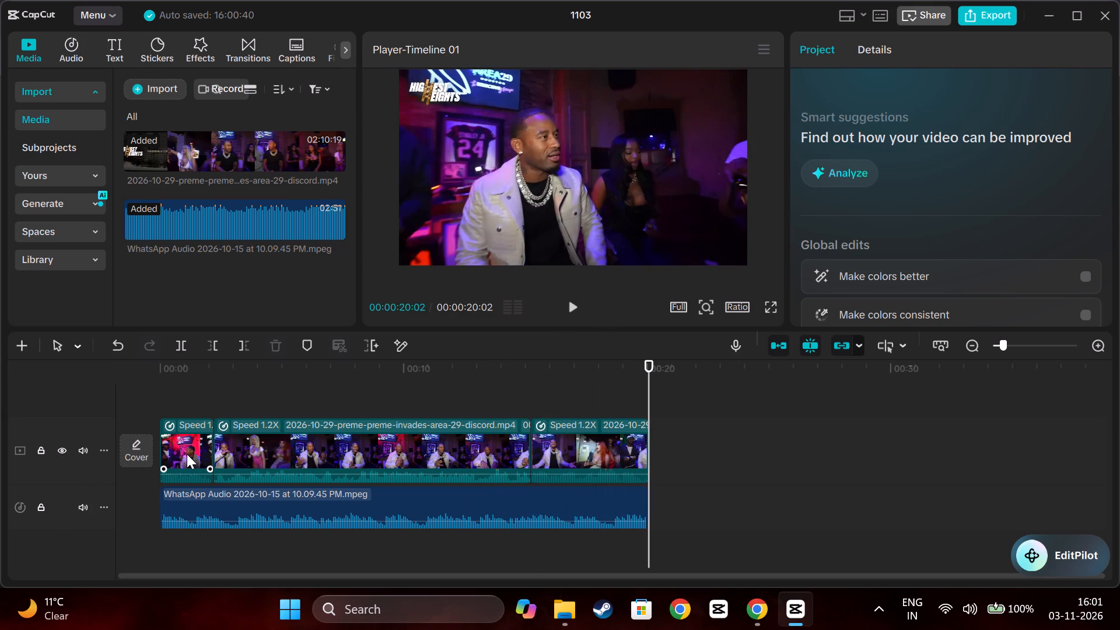
Change the project's aspect ratio to vertical 9:16.
{"action": "left_click", "coordinate": [730, 307]}
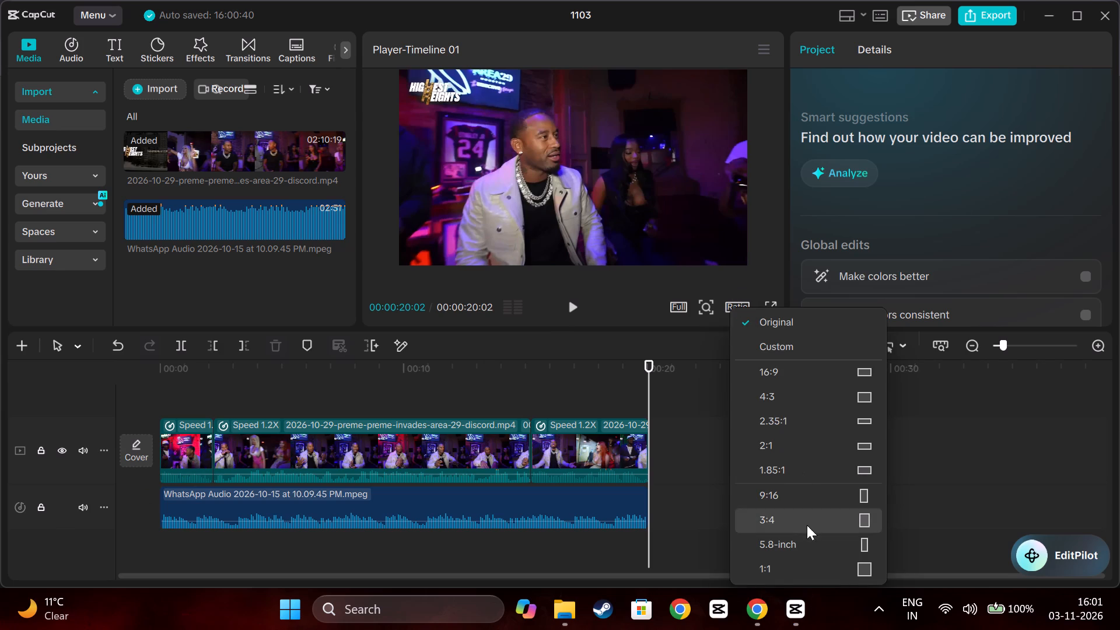
{"action": "left_click", "coordinate": [806, 503]}
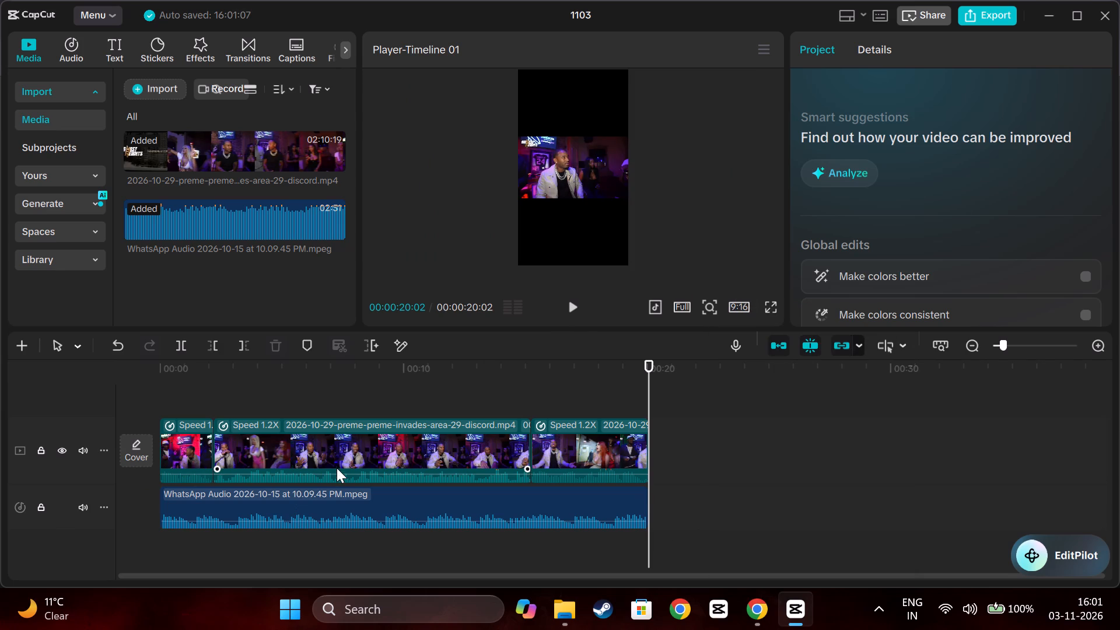
Select all three video clips and enlarge them in the vertical frame to a uniform scale of 170%.
{"action": "left_click", "coordinate": [197, 459], "text": "ctrl"}
{"action": "left_click", "coordinate": [272, 457], "text": "ctrl"}
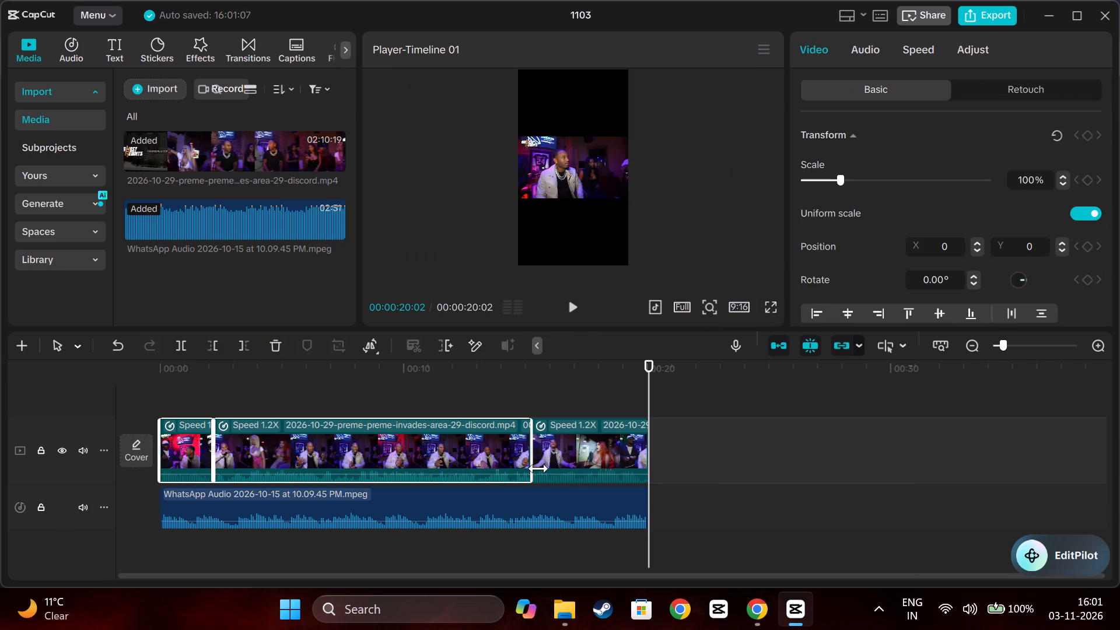
{"action": "left_click", "coordinate": [577, 468], "text": "ctrl"}
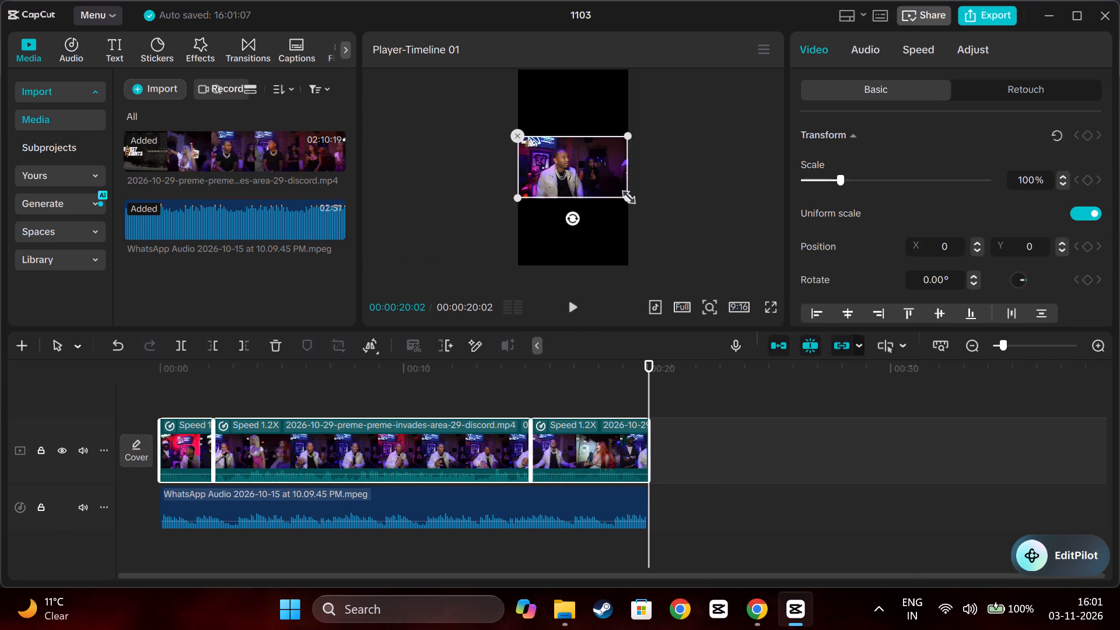
{"action": "left_click_drag", "start_coordinate": [625, 194], "coordinate": [693, 220]}
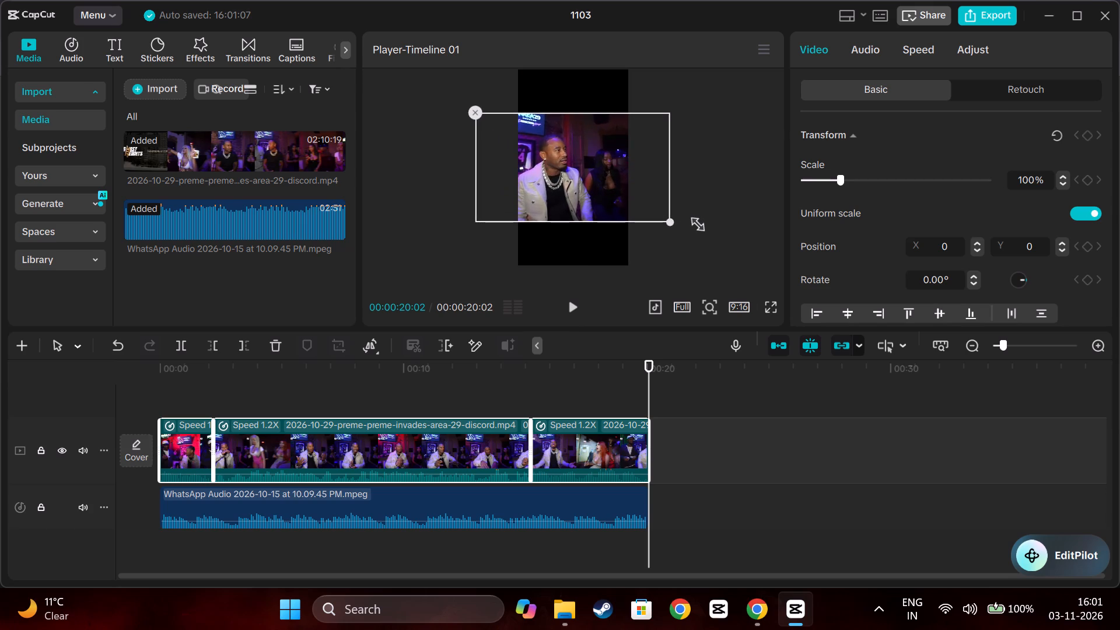
{"action": "left_click_drag", "start_coordinate": [693, 220], "coordinate": [695, 223]}
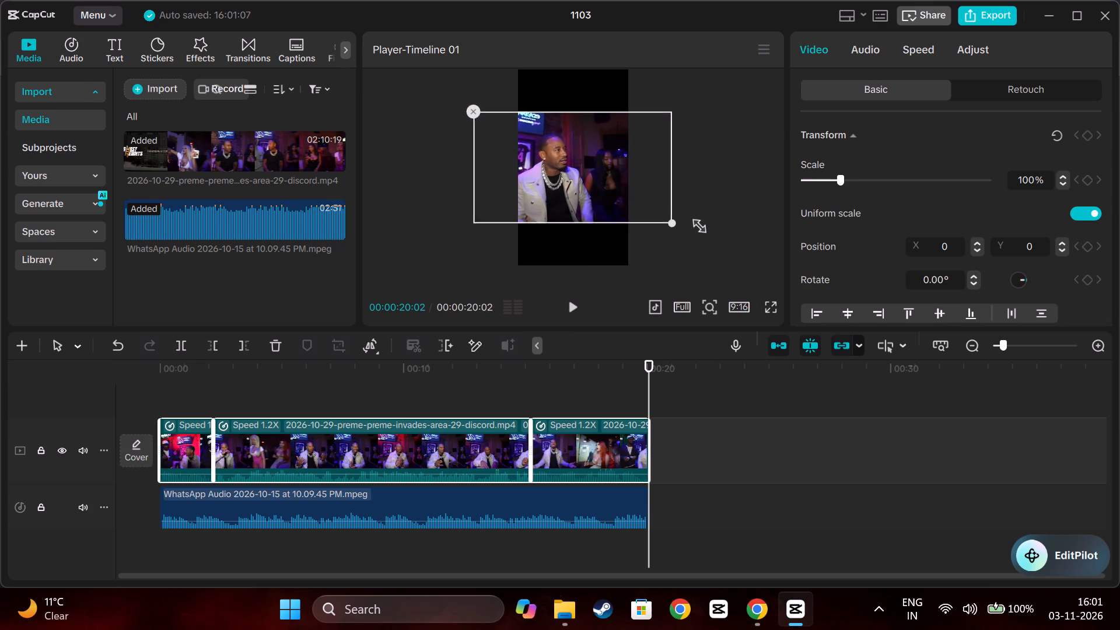
{"action": "left_click_drag", "start_coordinate": [695, 223], "coordinate": [697, 226]}
{"action": "left_click", "coordinate": [670, 223]}
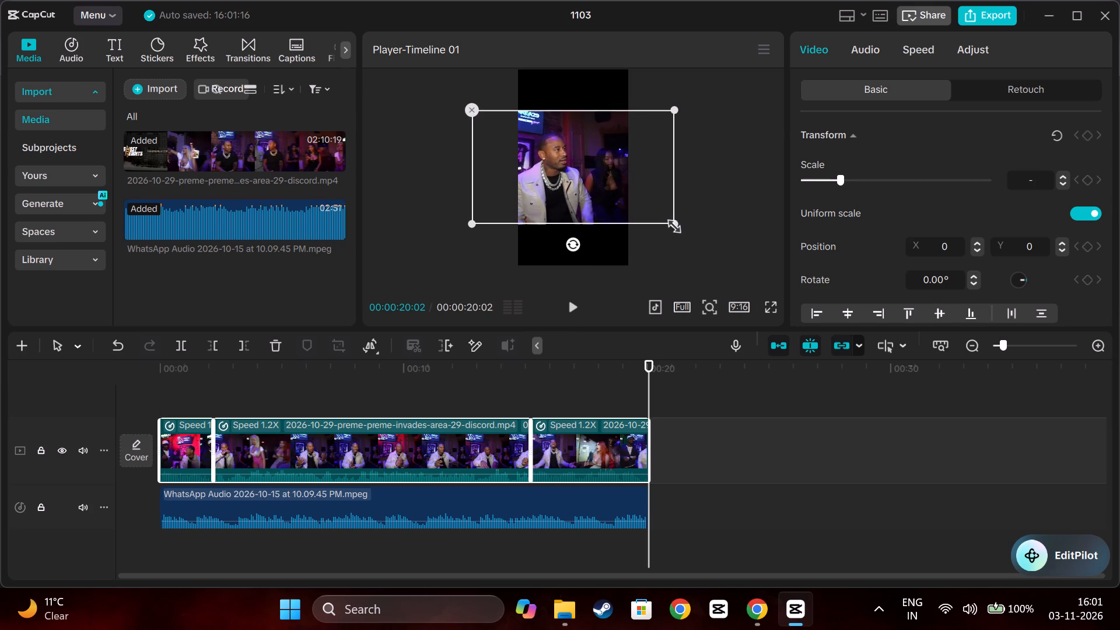
{"action": "left_click", "coordinate": [1062, 176]}
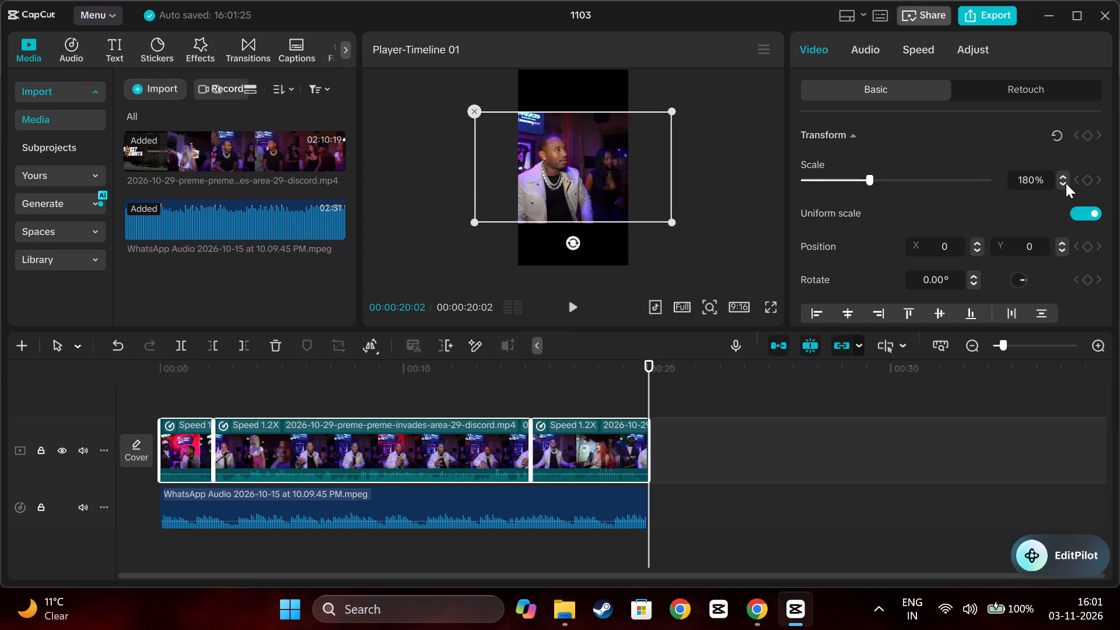
{"action": "double_click", "coordinate": [1066, 183]}
{"action": "triple_click", "coordinate": [1066, 183]}
{"action": "left_click", "coordinate": [1066, 183]}
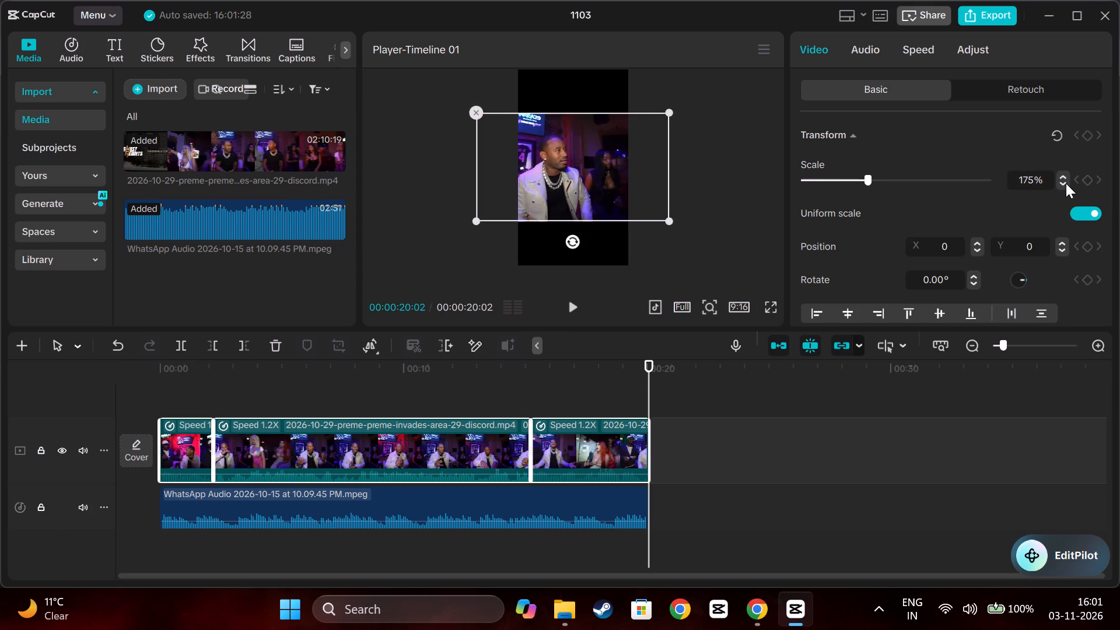
{"action": "left_click", "coordinate": [1063, 173]}
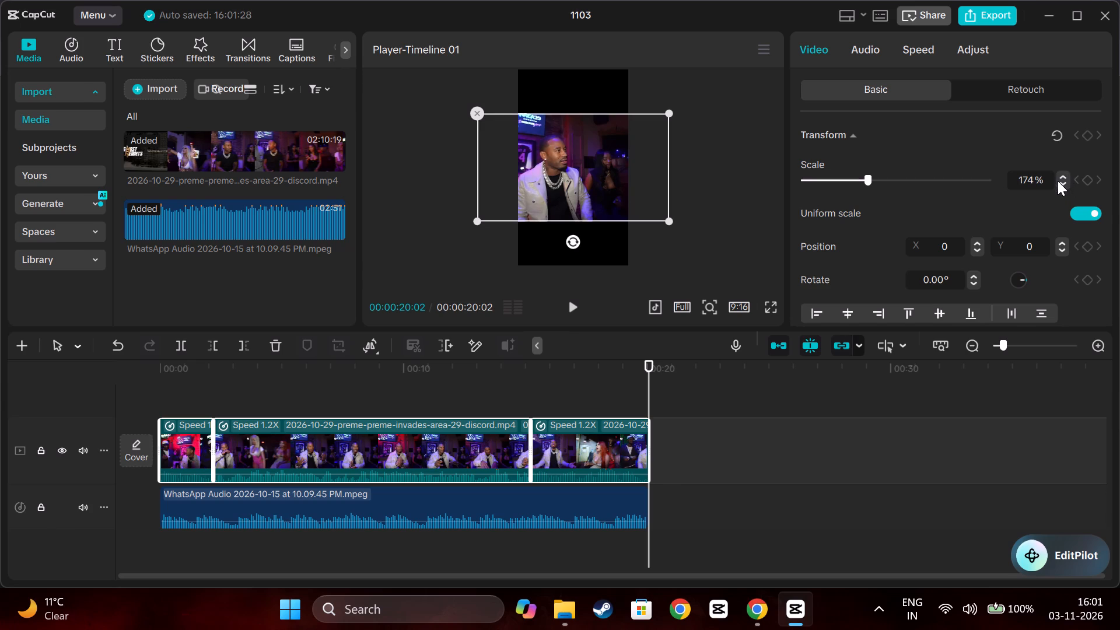
{"action": "left_click", "coordinate": [1062, 184]}
{"action": "double_click", "coordinate": [1062, 184]}
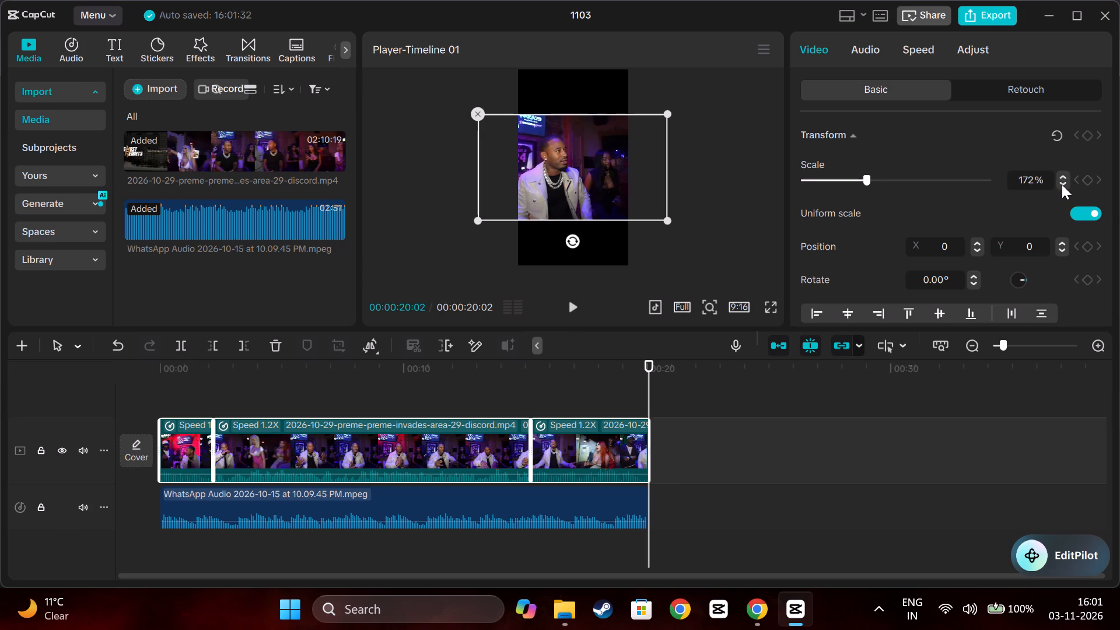
{"action": "left_click", "coordinate": [1062, 184]}
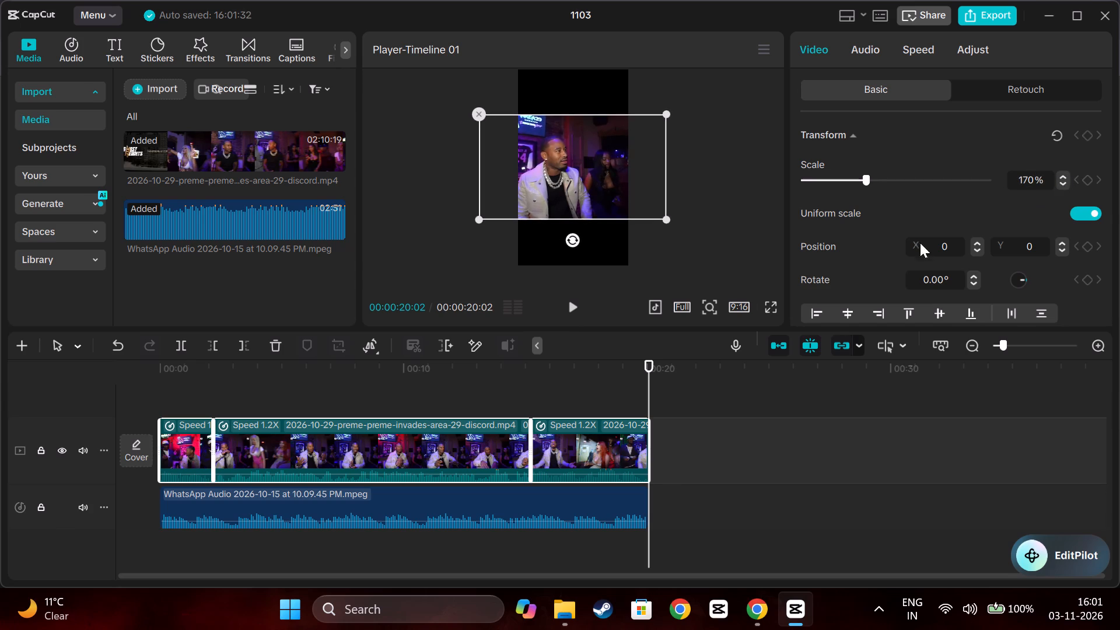
{"action": "left_click", "coordinate": [685, 236]}
{"action": "left_click", "coordinate": [429, 397]}
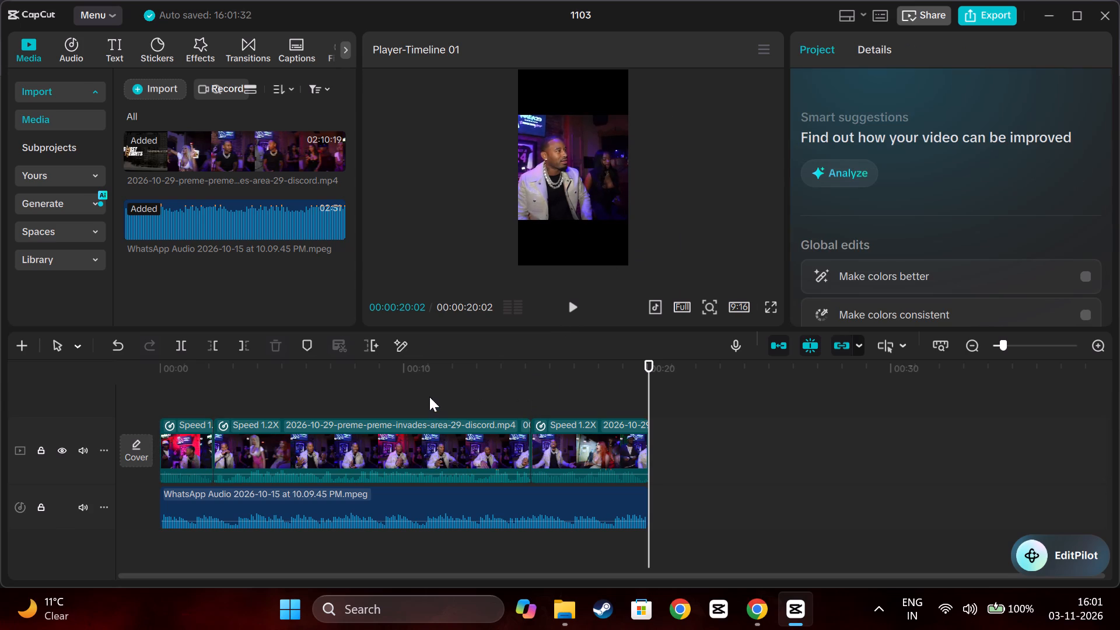
Play the reframed vertical timeline from start to end to review framing and audio, and return to its beginning.
{"action": "left_click_drag", "start_coordinate": [416, 400], "coordinate": [9, 409]}
{"action": "left_click", "coordinate": [344, 395]}
{"action": "left_click_drag", "start_coordinate": [344, 395], "coordinate": [83, 396]}
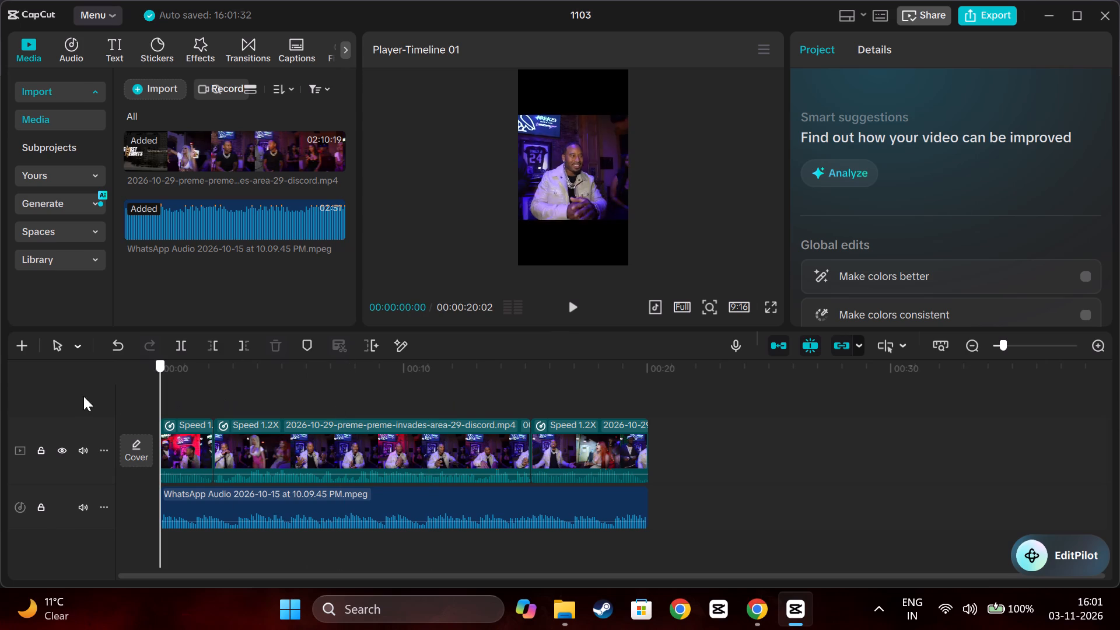
{"action": "left_click_drag", "start_coordinate": [83, 396], "coordinate": [80, 396]}
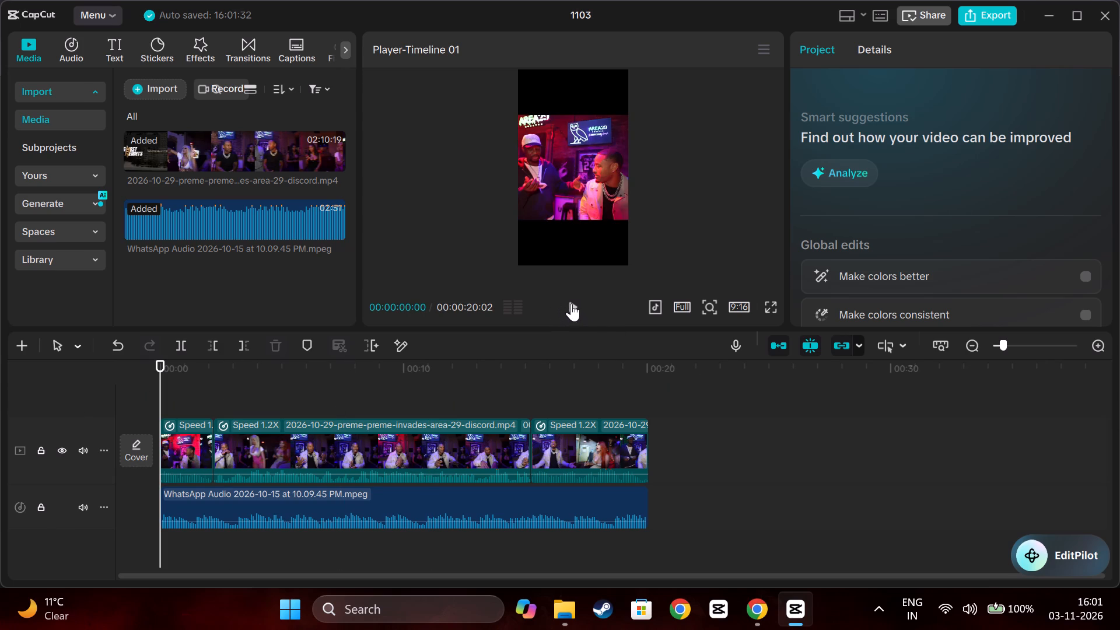
{"action": "left_click", "coordinate": [571, 303]}
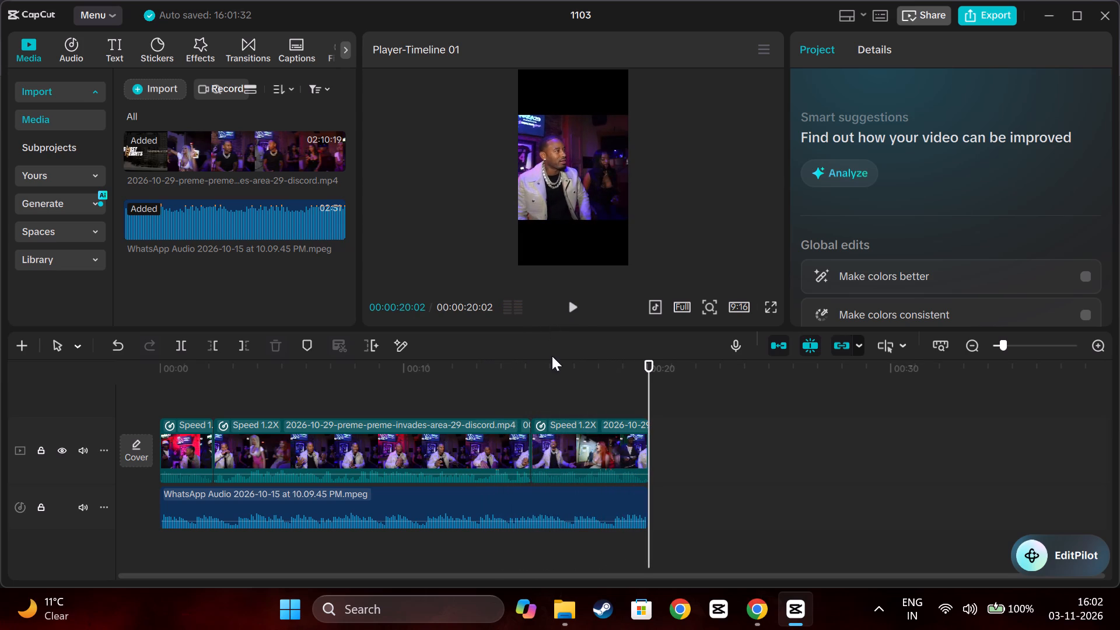
{"action": "left_click", "coordinate": [544, 383]}
{"action": "left_click_drag", "start_coordinate": [544, 381], "coordinate": [167, 407]}
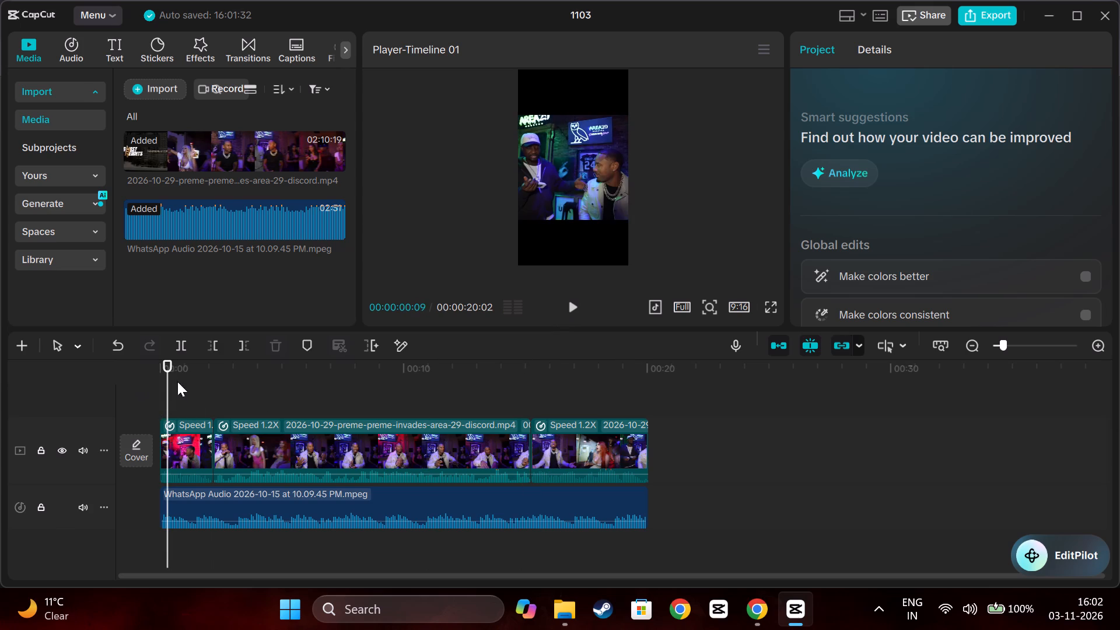
{"action": "left_click_drag", "start_coordinate": [166, 388], "coordinate": [76, 391]}
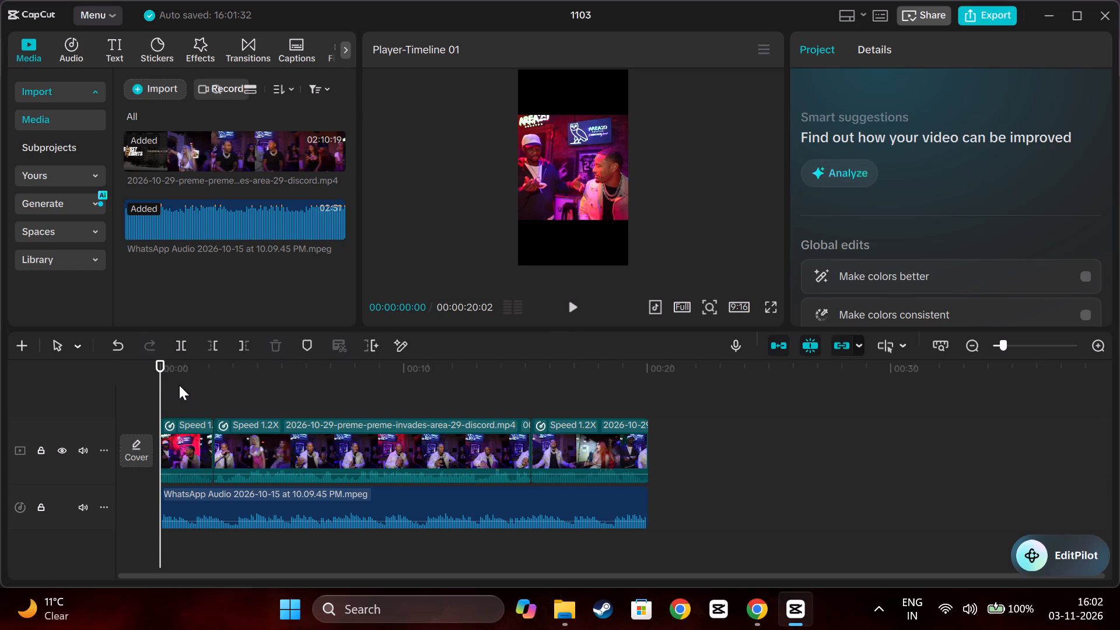
Select all three video clips and apply a blurred canvas background using the second blur strength.
{"action": "left_click", "coordinate": [184, 458], "text": "ctrl"}
{"action": "left_click", "coordinate": [268, 452], "text": "ctrl"}
{"action": "left_click", "coordinate": [568, 461], "text": "ctrl"}
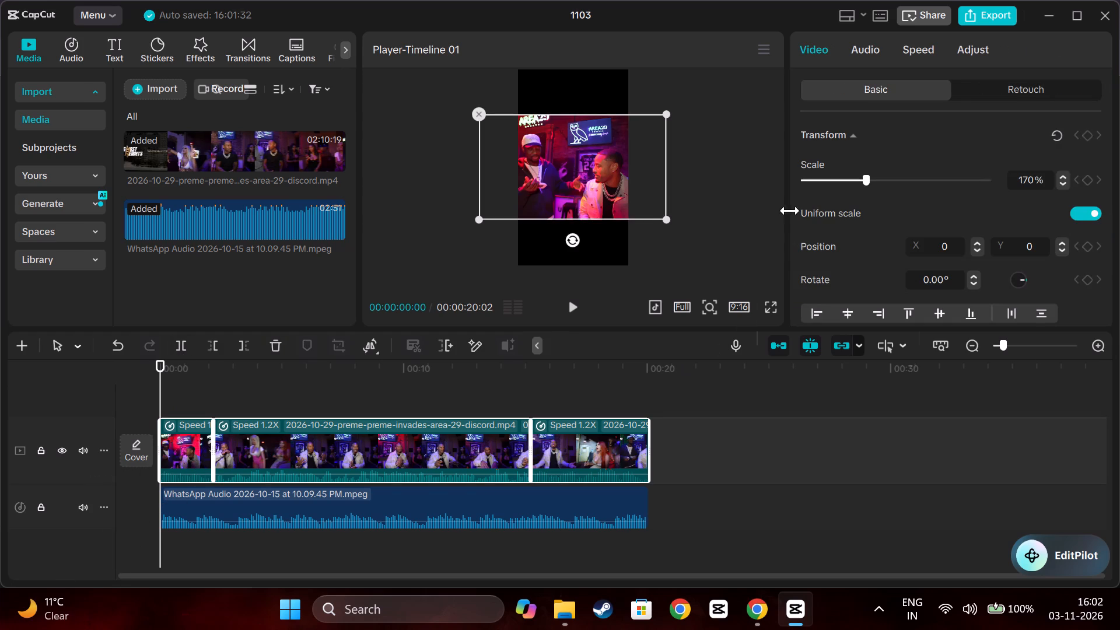
{"action": "scroll", "coordinate": [827, 268], "scroll_direction": "down", "scroll_amount": 11}
{"action": "scroll", "coordinate": [828, 265], "scroll_direction": "down", "scroll_amount": 10}
{"action": "left_click", "coordinate": [851, 281]}
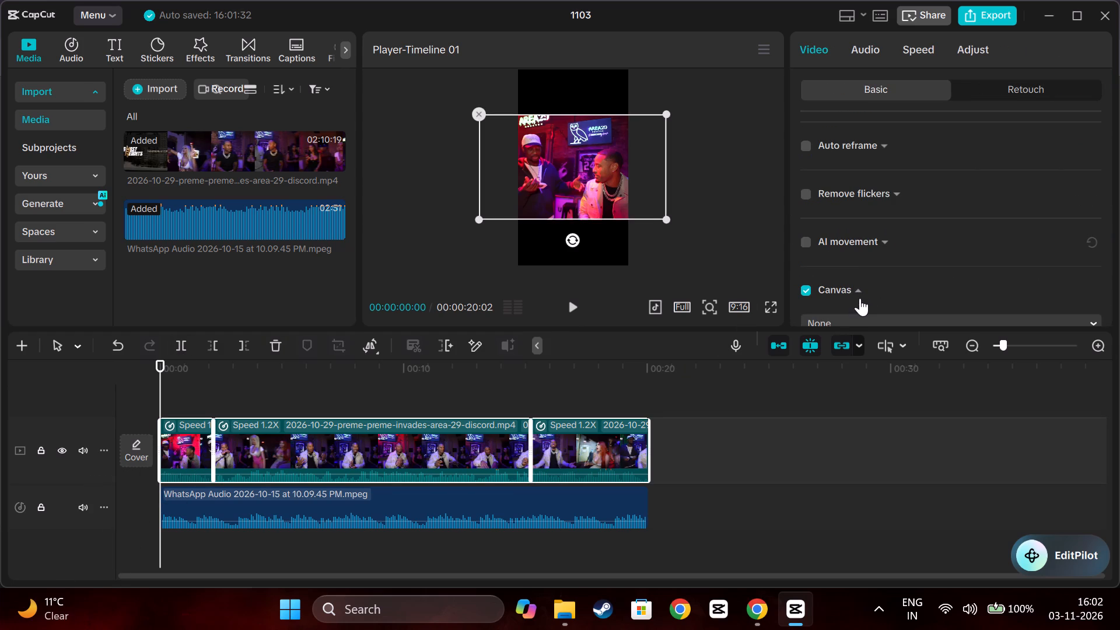
{"action": "scroll", "coordinate": [857, 295], "scroll_direction": "down", "scroll_amount": 3}
{"action": "left_click", "coordinate": [840, 282]}
{"action": "double_click", "coordinate": [836, 285]}
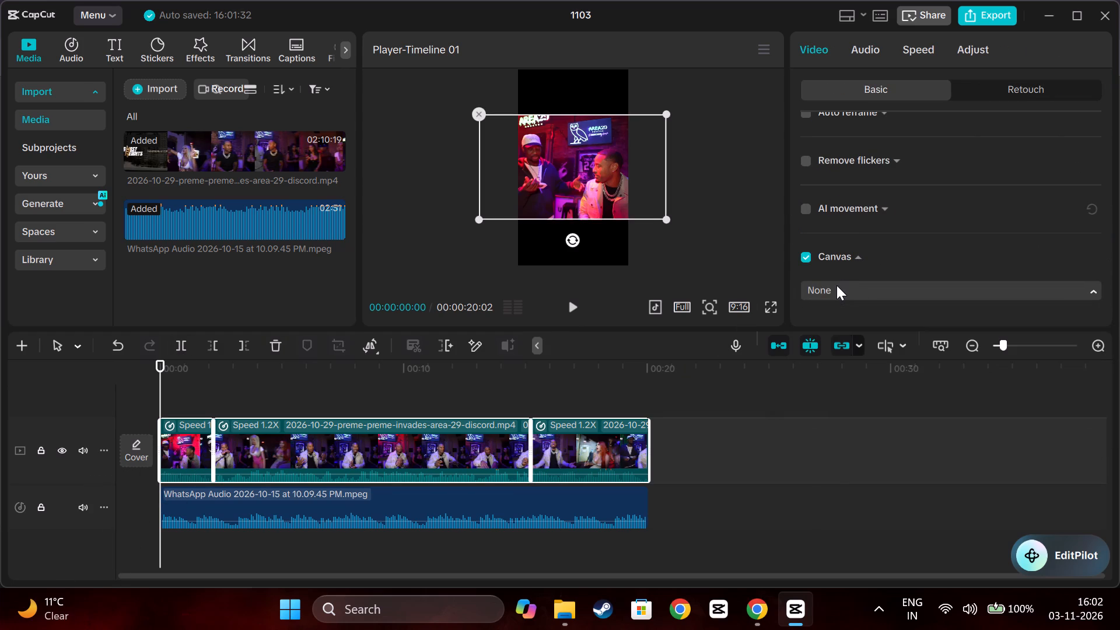
{"action": "left_click", "coordinate": [852, 356]}
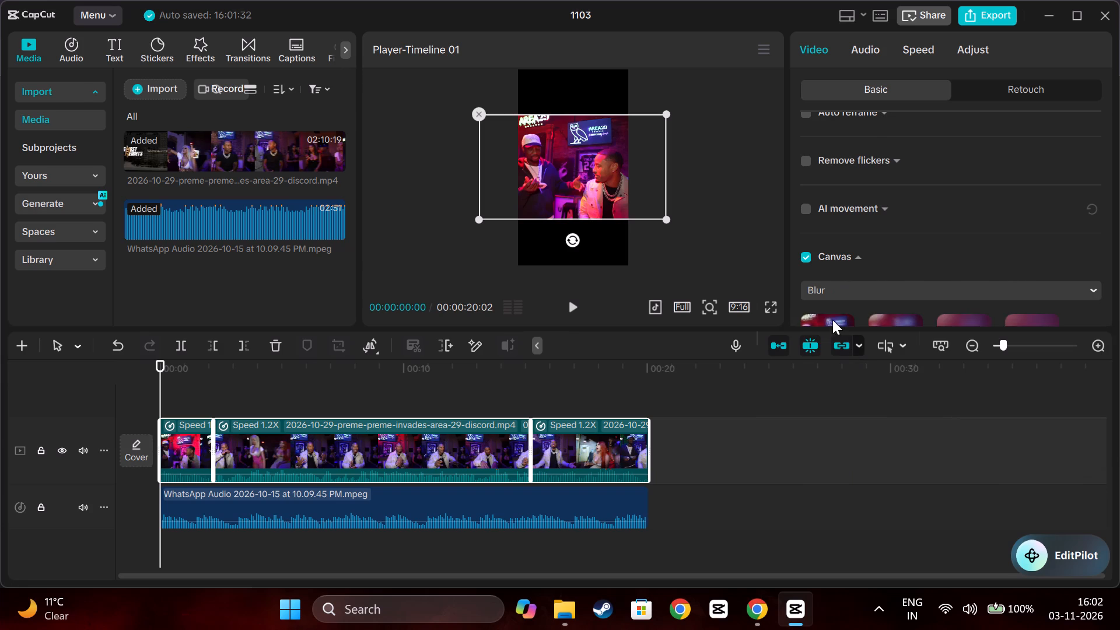
{"action": "scroll", "coordinate": [832, 320], "scroll_direction": "down", "scroll_amount": 5}
{"action": "left_click", "coordinate": [890, 271]}
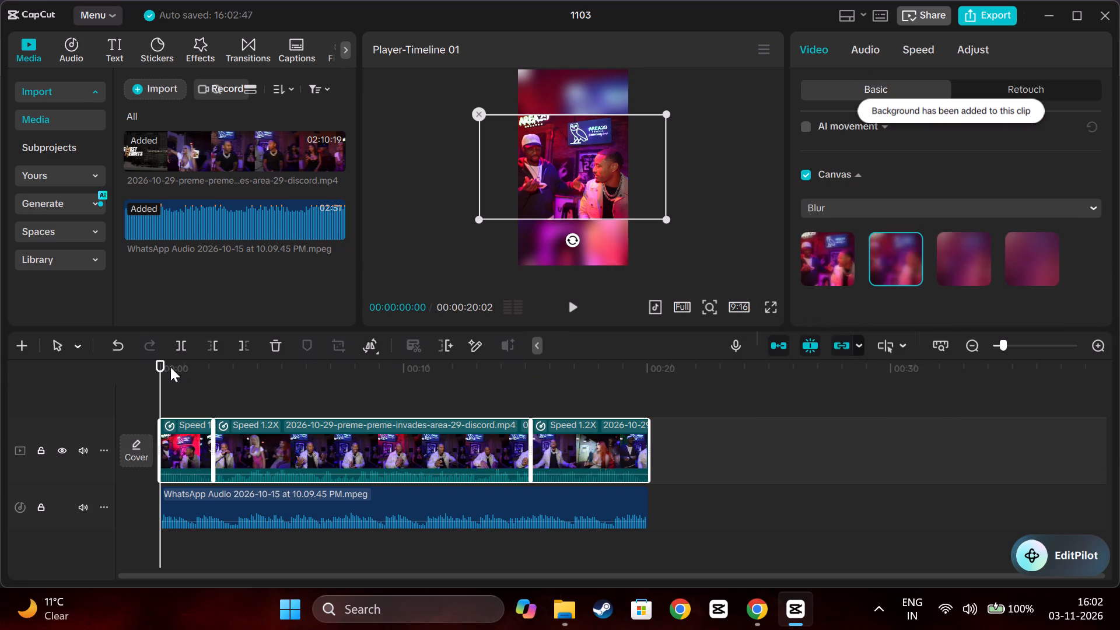
Play the opening seconds of the timeline to check the blurred background, and return to the beginning.
{"action": "left_click", "coordinate": [132, 401]}
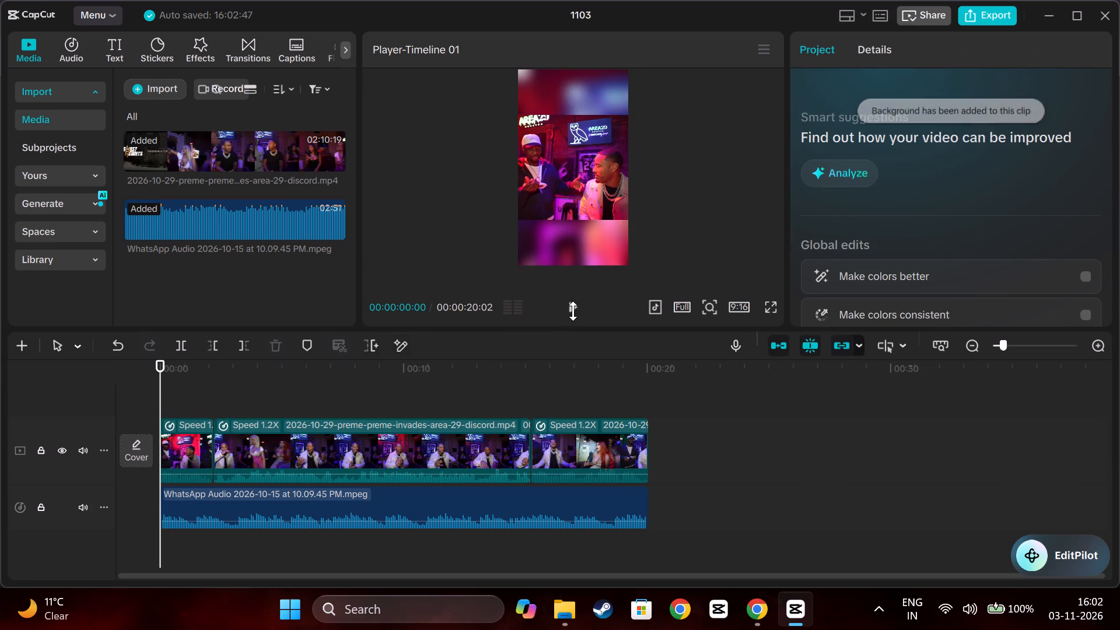
{"action": "left_click", "coordinate": [570, 305]}
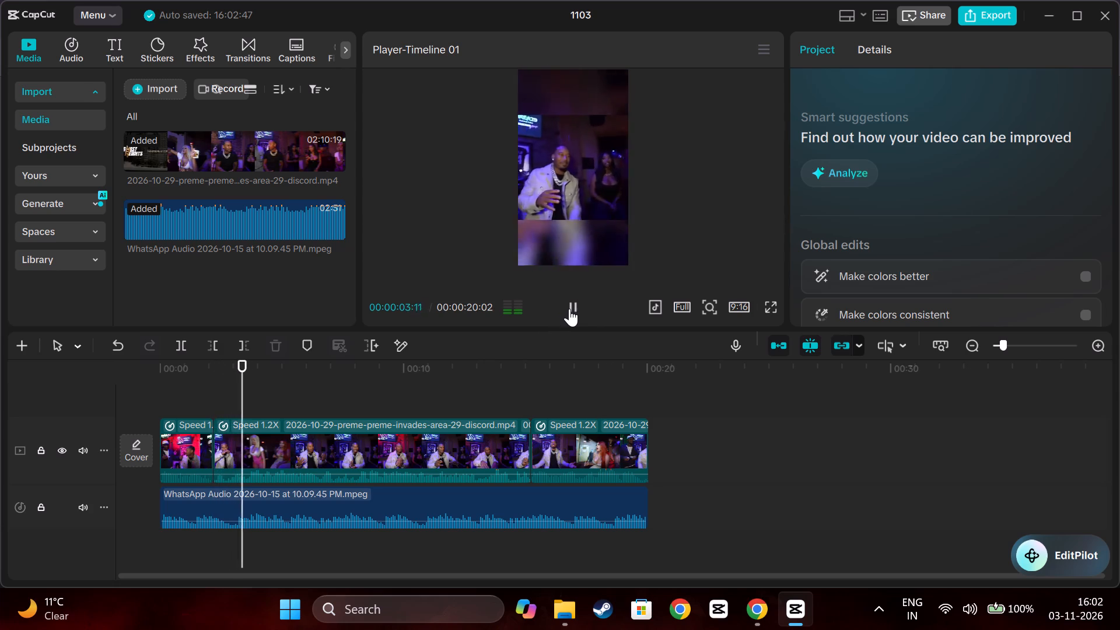
{"action": "left_click", "coordinate": [187, 397]}
{"action": "left_click_drag", "start_coordinate": [187, 394], "coordinate": [120, 407]}
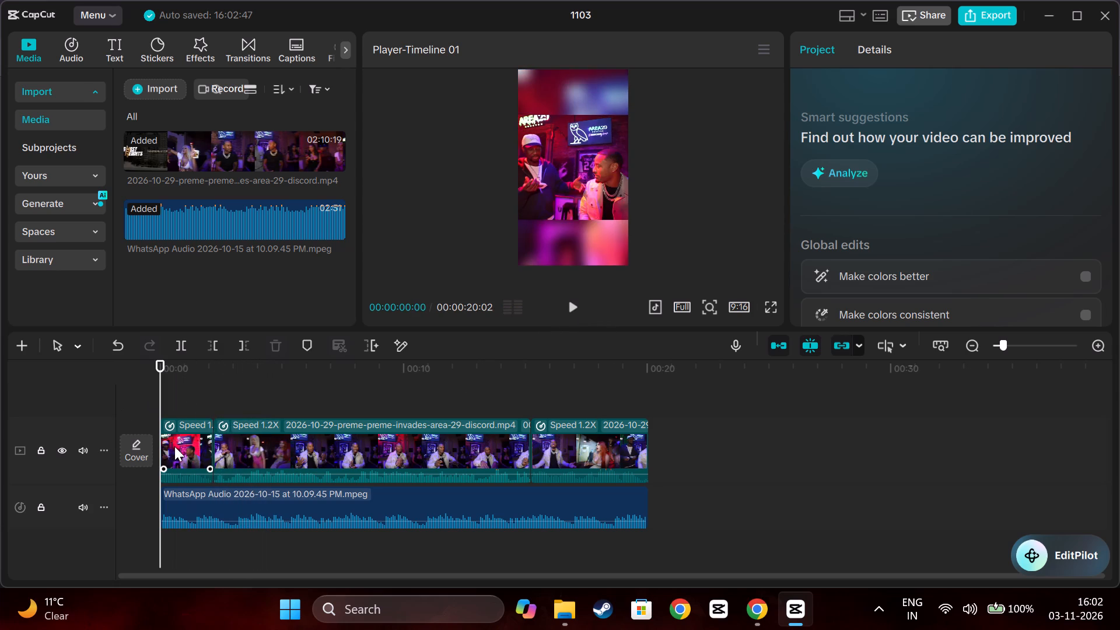
Select all three video clips and set their Sharpen adjustment to 100.
{"action": "left_click", "coordinate": [174, 446], "text": "ctrl"}
{"action": "left_click", "coordinate": [322, 445], "text": "ctrl"}
{"action": "left_click", "coordinate": [561, 447], "text": "ctrl"}
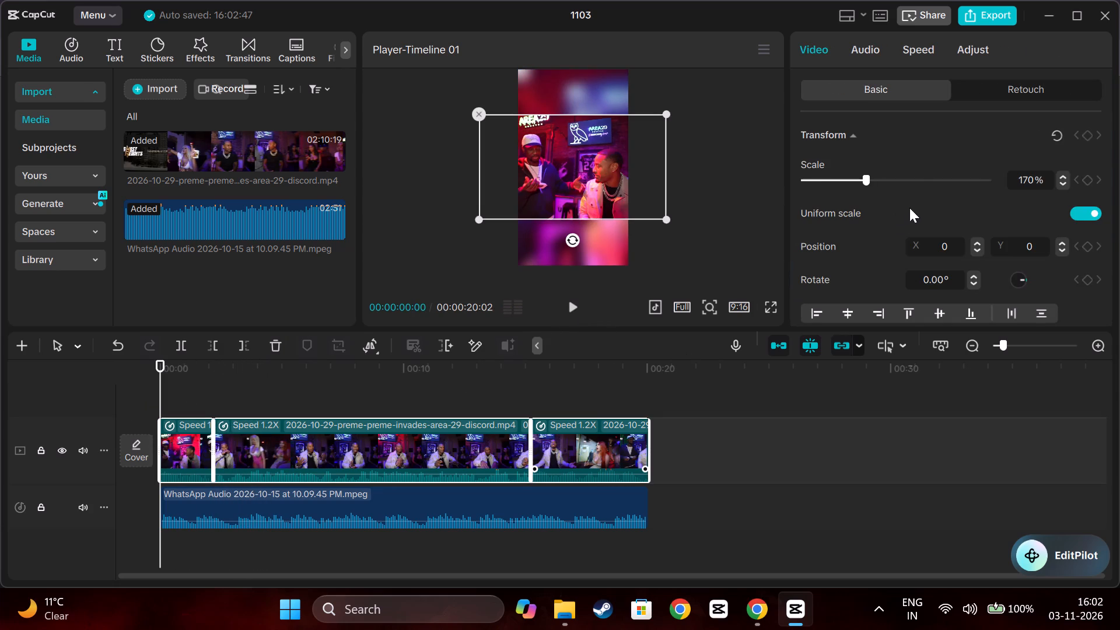
{"action": "left_click", "coordinate": [980, 49]}
{"action": "scroll", "coordinate": [922, 160], "scroll_direction": "down", "scroll_amount": 5}
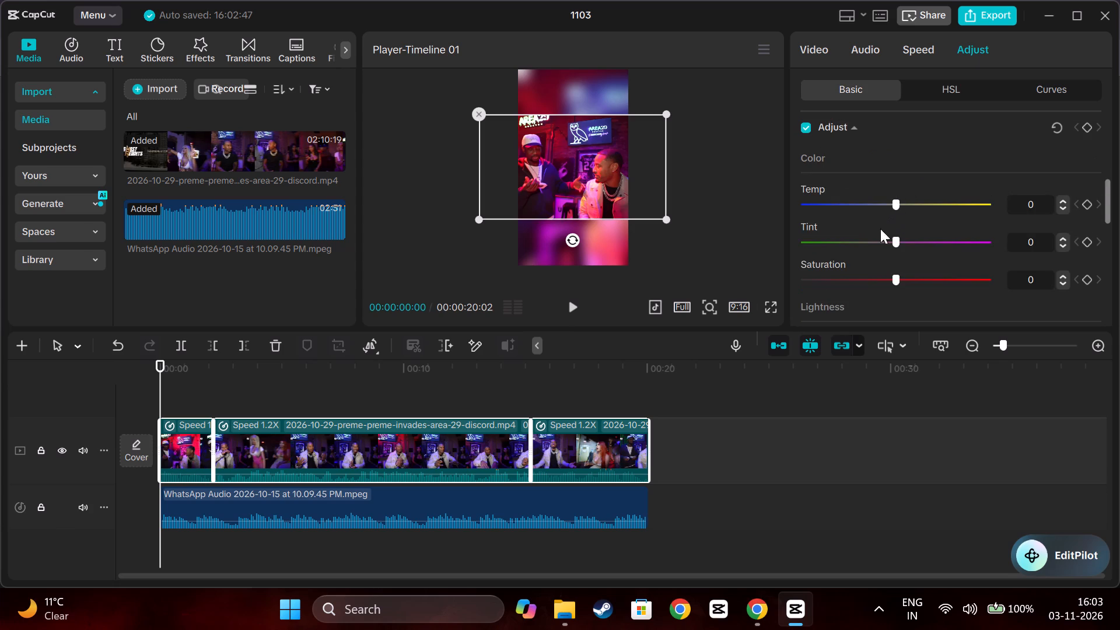
{"action": "scroll", "coordinate": [850, 235], "scroll_direction": "down", "scroll_amount": 4}
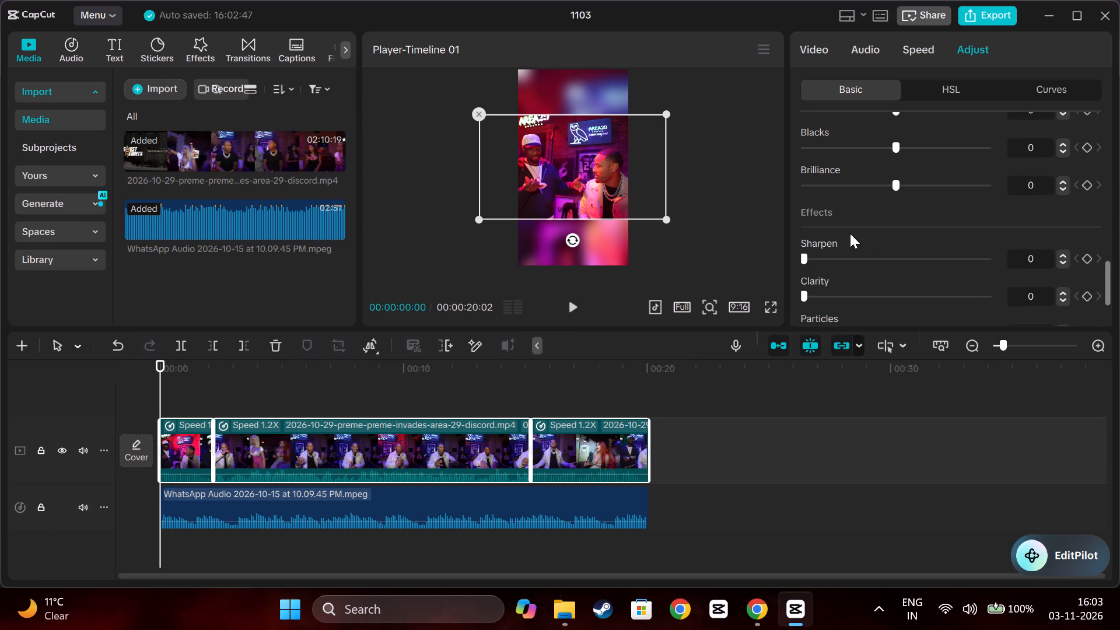
{"action": "left_click", "coordinate": [822, 253]}
{"action": "left_click_drag", "start_coordinate": [822, 253], "coordinate": [824, 253]}
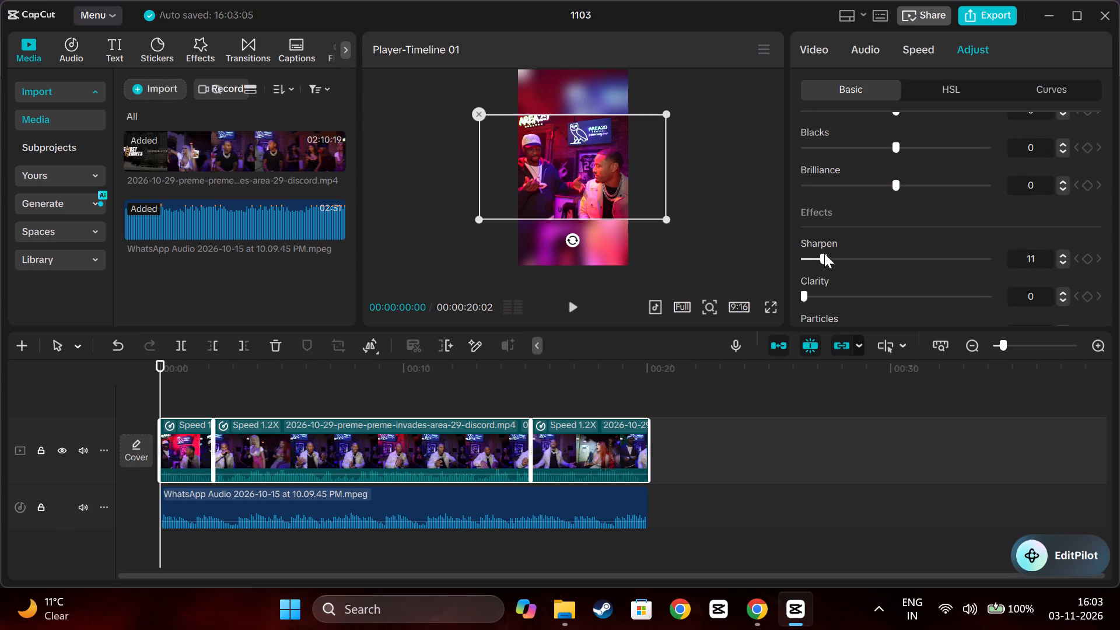
{"action": "left_click_drag", "start_coordinate": [824, 253], "coordinate": [1079, 291]}
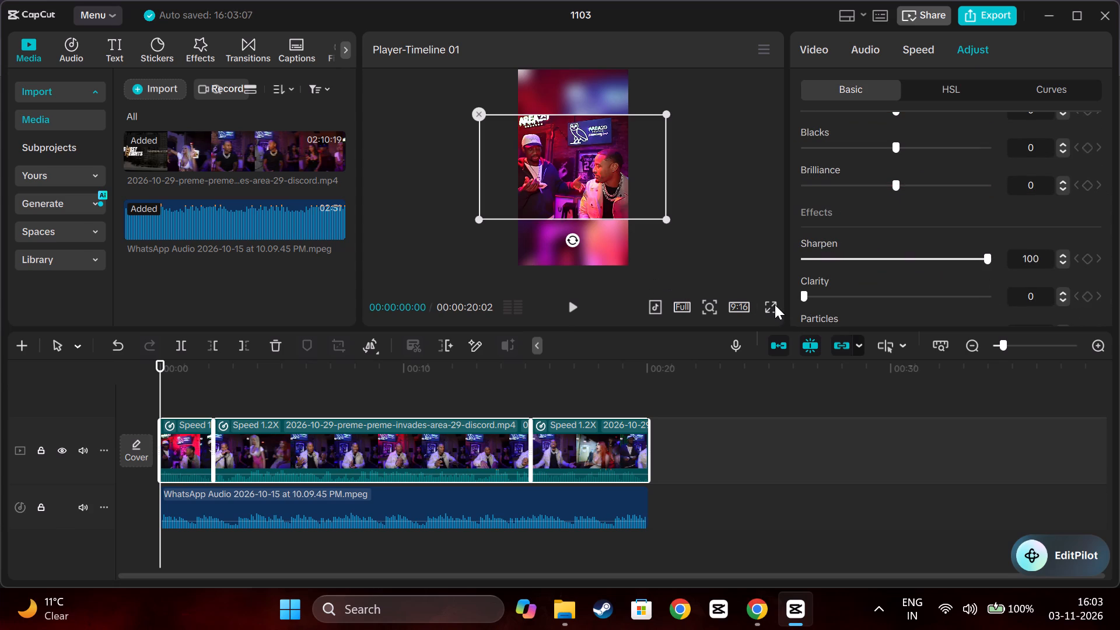
Preview the sharpened video in full screen, and pause playback back in the editor.
{"action": "left_click", "coordinate": [775, 304]}
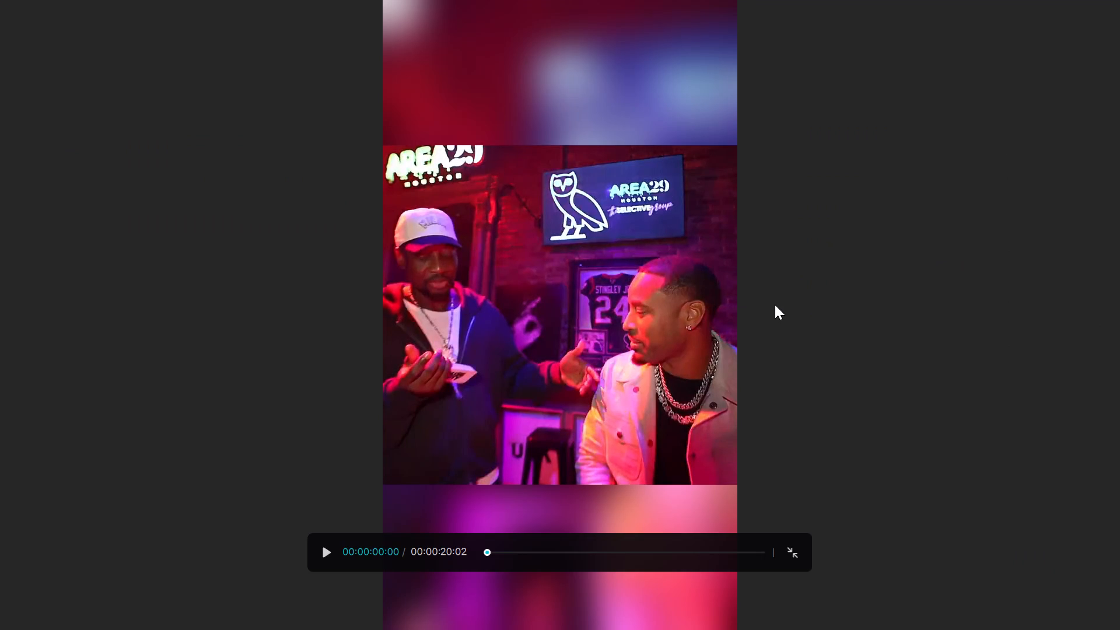
{"action": "key", "text": "space"}
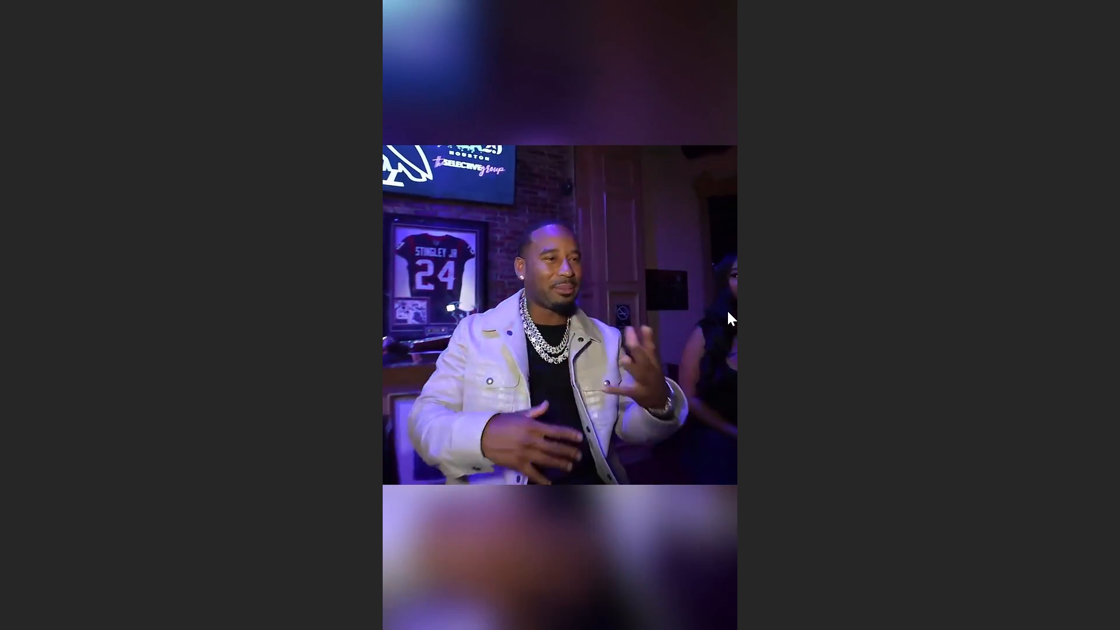
{"action": "key", "text": "Escape"}
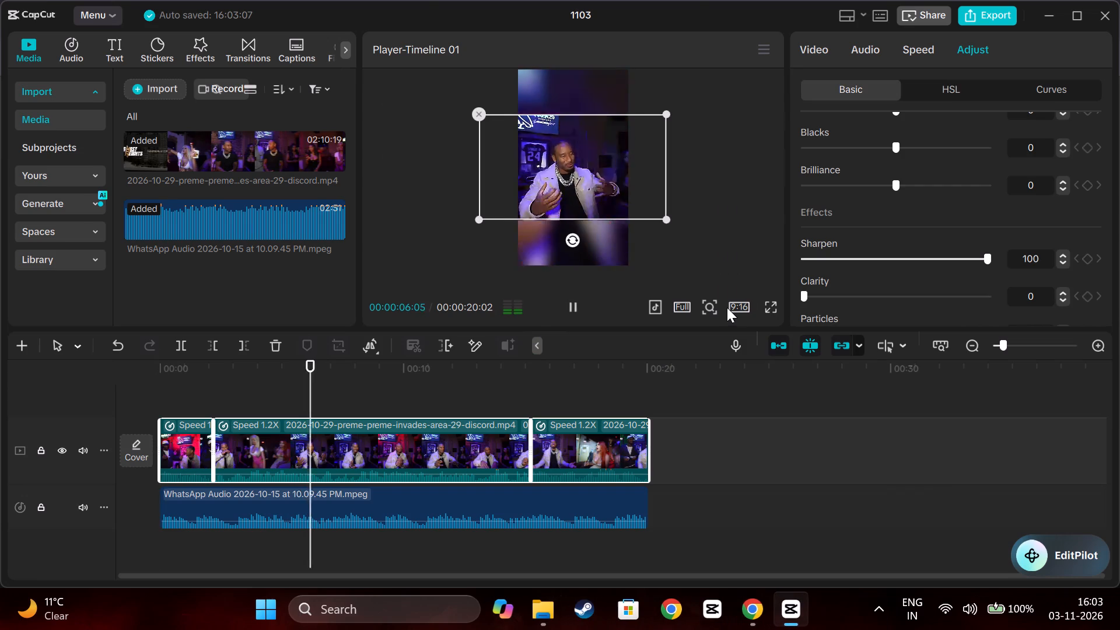
{"action": "key", "text": "space"}
Set the selected clips' Sharpen to 19 and Clarity to 4.
{"action": "left_click", "coordinate": [844, 255]}
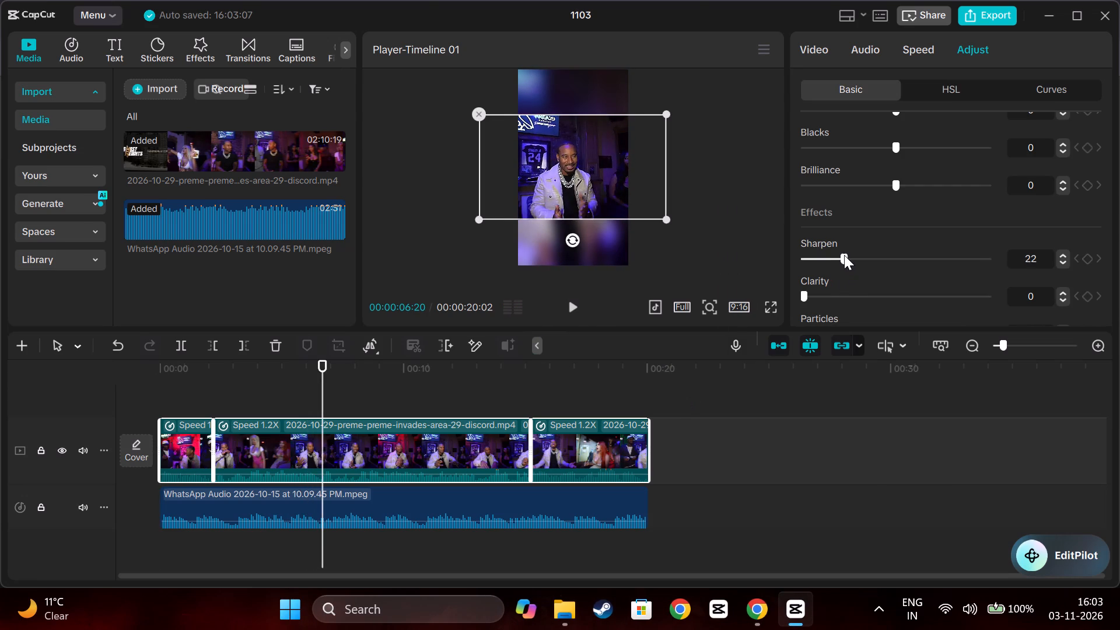
{"action": "left_click_drag", "start_coordinate": [844, 255], "coordinate": [839, 257]}
{"action": "left_click", "coordinate": [812, 292]}
{"action": "left_click", "coordinate": [812, 292]}
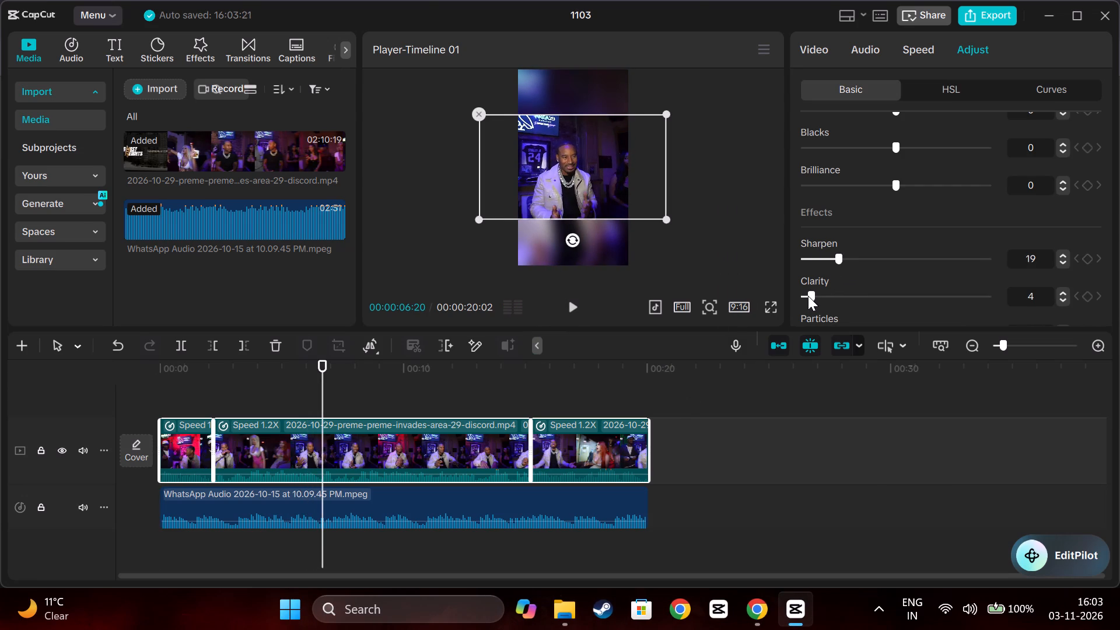
Play the adjusted video in full screen through to the end, and return to the start of the timeline.
{"action": "left_click", "coordinate": [772, 309]}
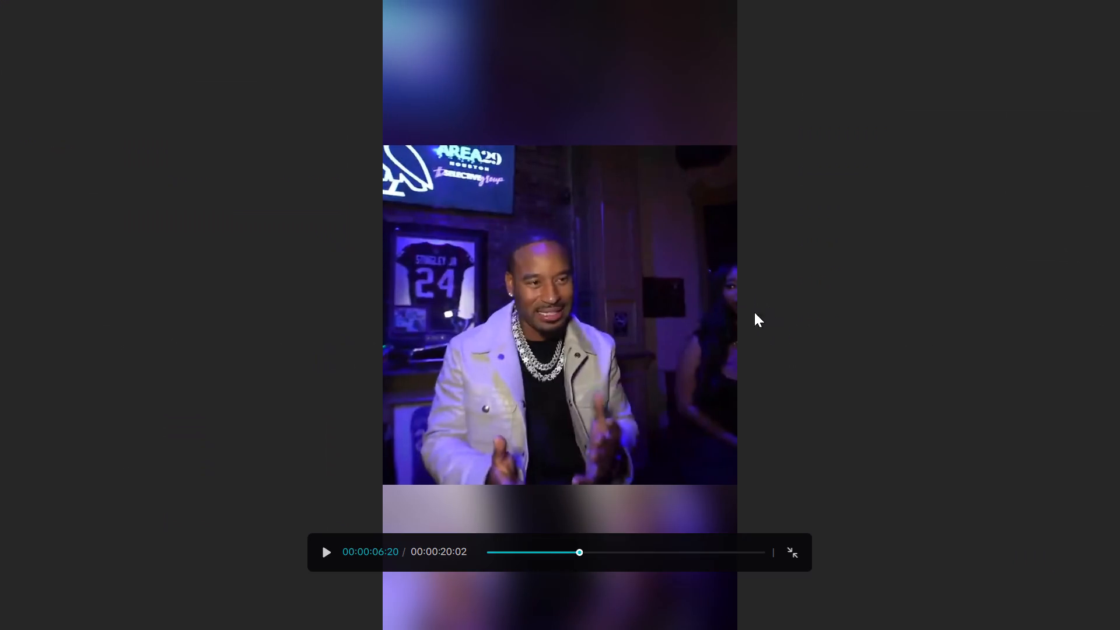
{"action": "key", "text": "space"}
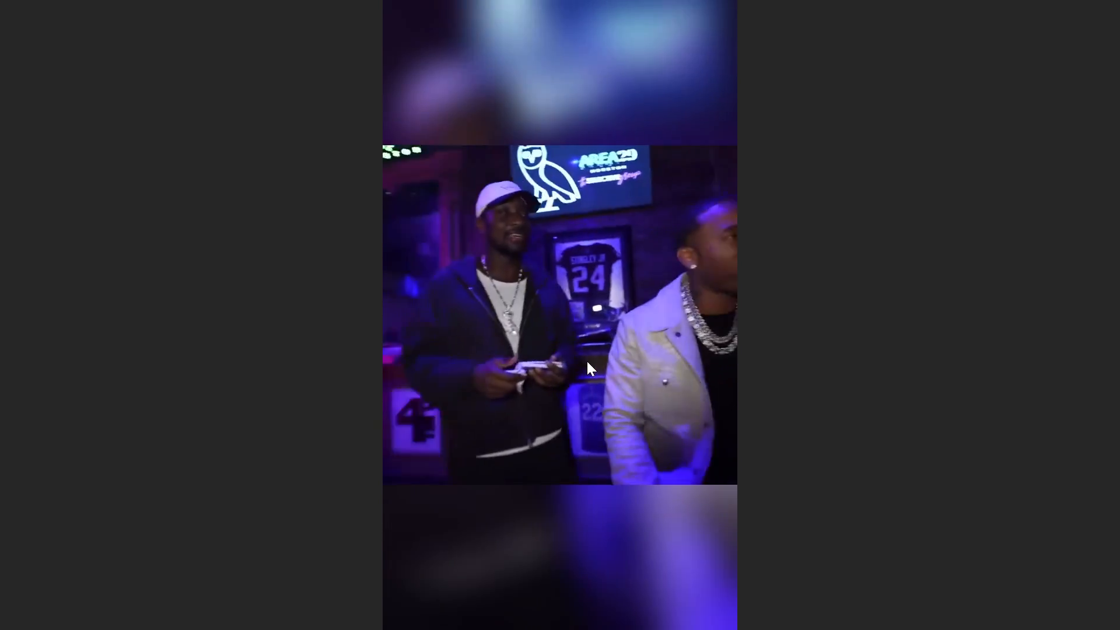
{"action": "key", "text": "Escape"}
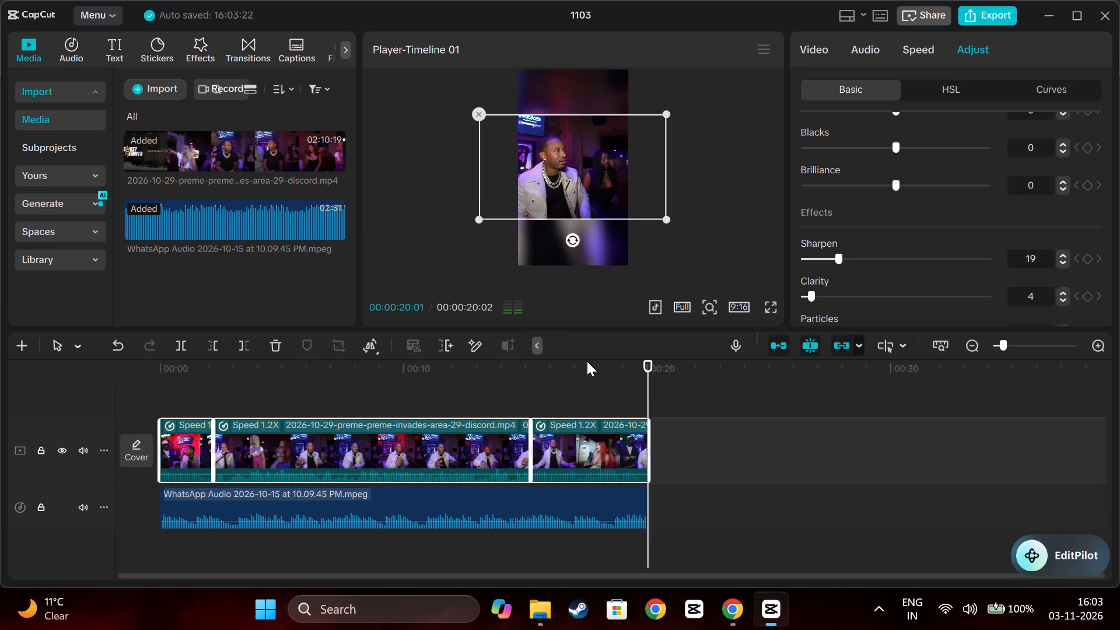
{"action": "left_click", "coordinate": [151, 379]}
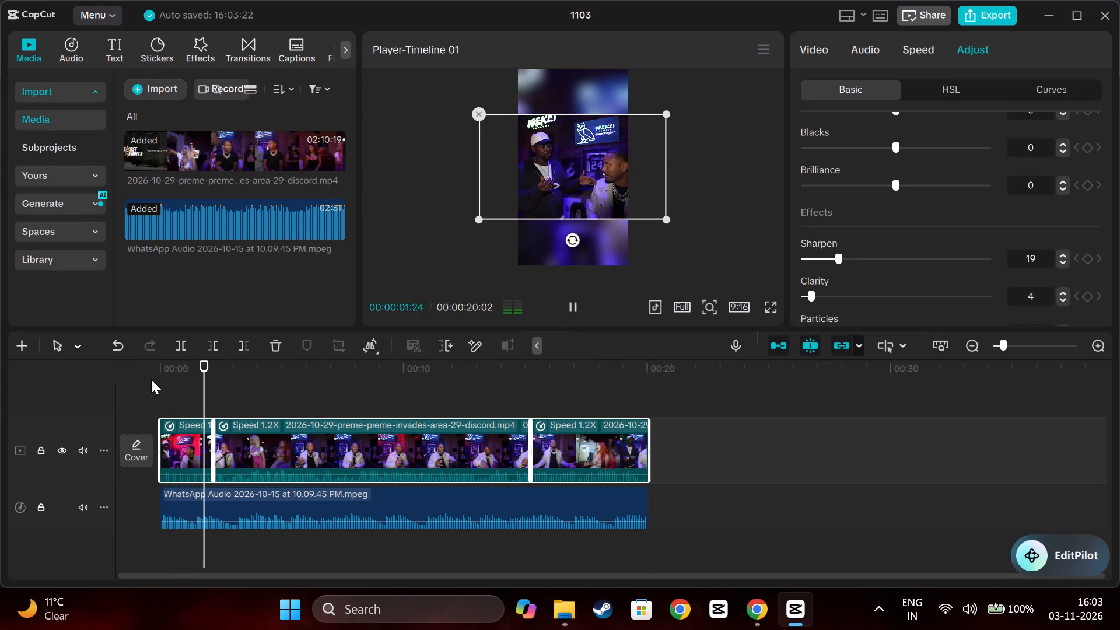
{"action": "left_click", "coordinate": [189, 390]}
{"action": "left_click_drag", "start_coordinate": [189, 390], "coordinate": [141, 390]}
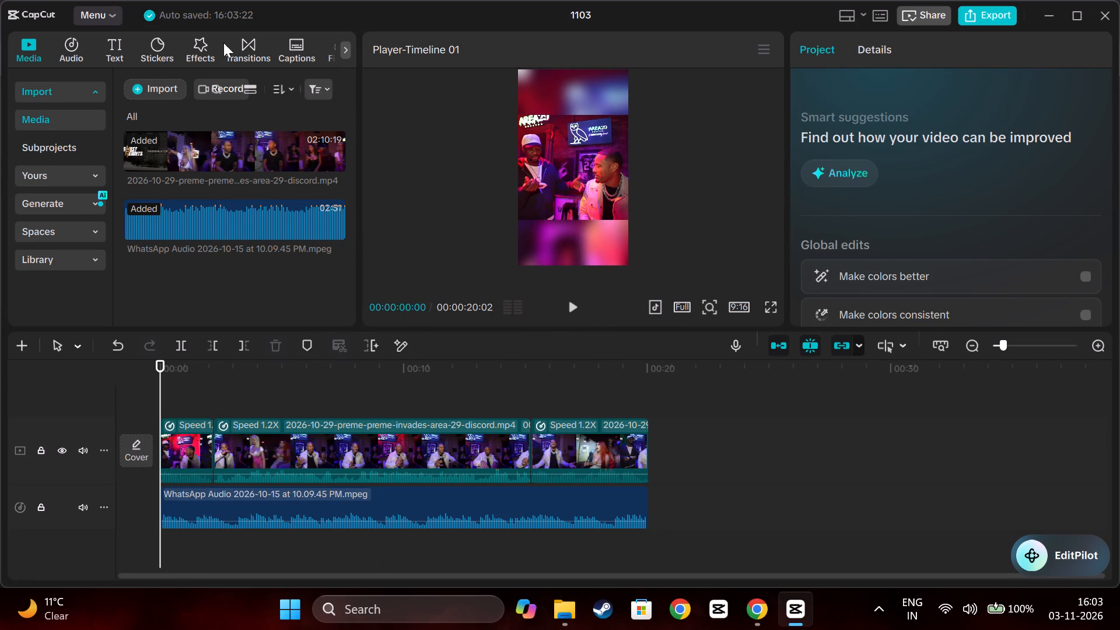
Open the auto captions settings.
{"action": "left_click", "coordinate": [295, 50]}
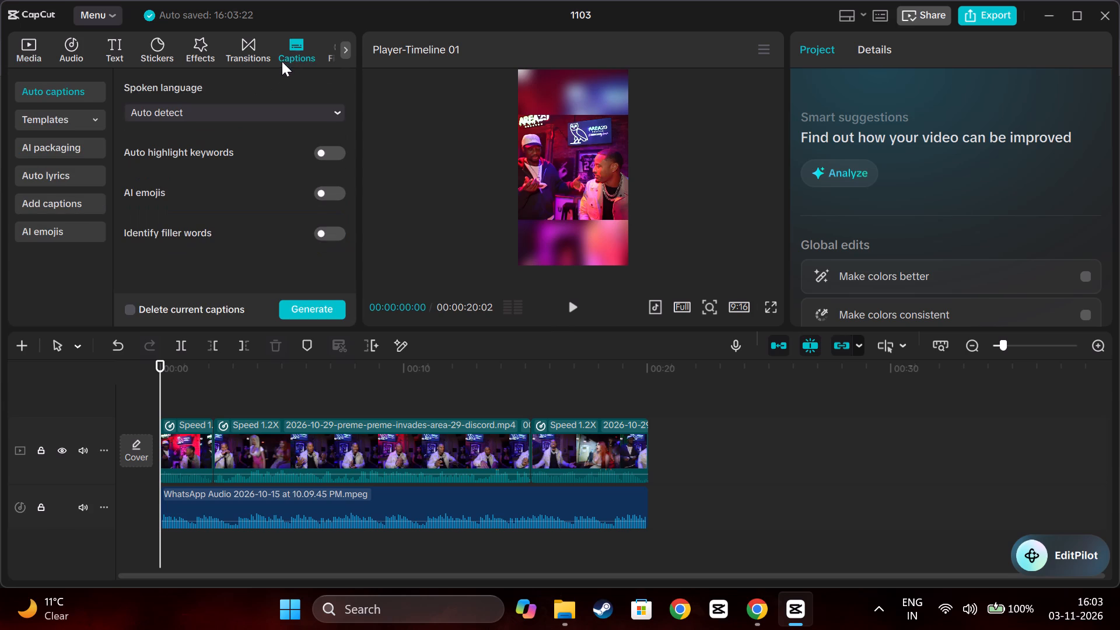
Switch to File Explorer and open the sfx folder on New Volume (D:).
{"action": "left_click", "coordinate": [568, 612]}
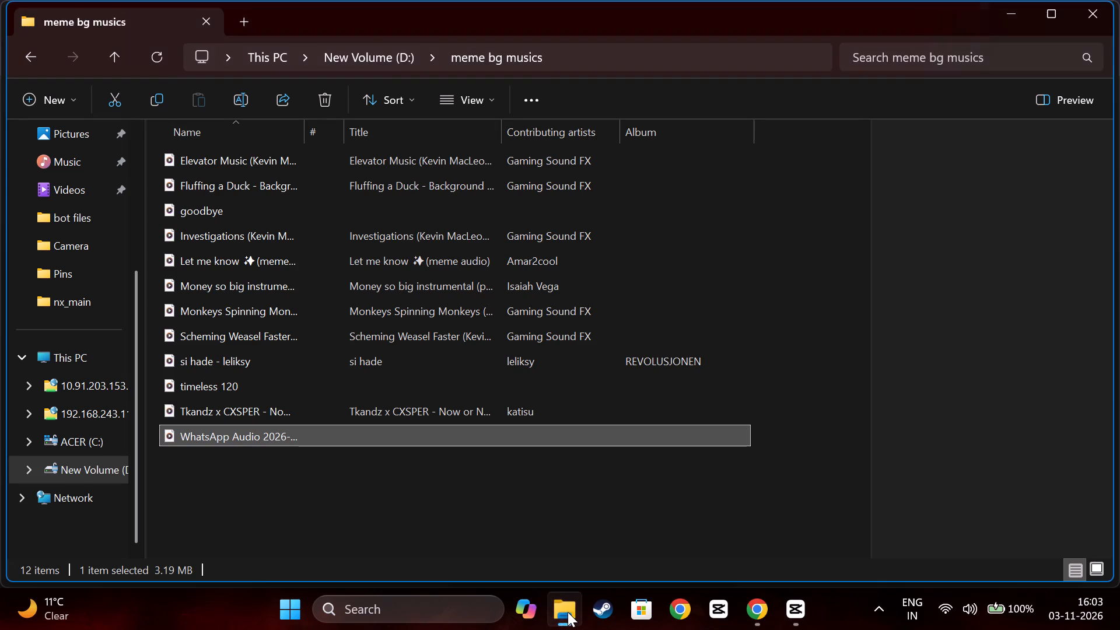
{"action": "left_click", "coordinate": [380, 50]}
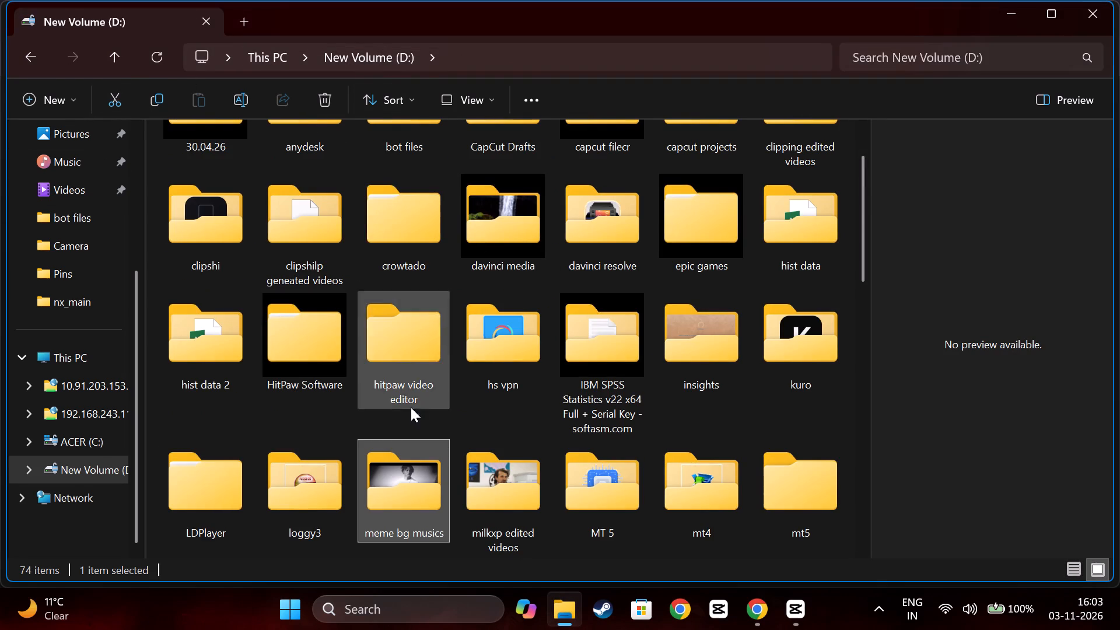
{"action": "scroll", "coordinate": [379, 496], "scroll_direction": "down", "scroll_amount": 3}
{"action": "scroll", "coordinate": [373, 478], "scroll_direction": "up", "scroll_amount": 3}
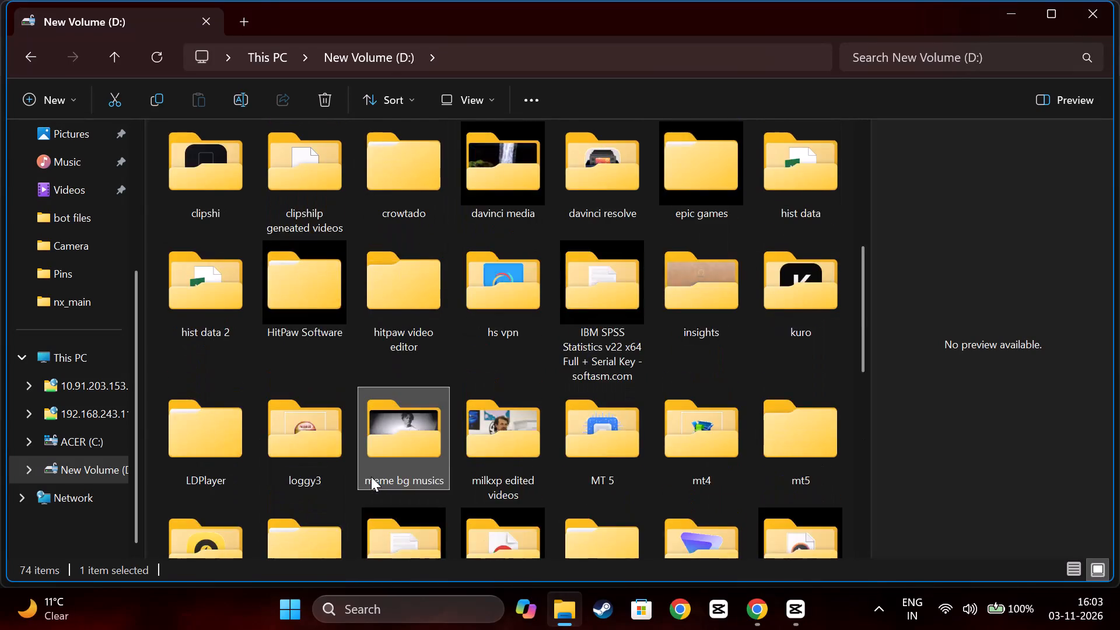
{"action": "scroll", "coordinate": [371, 477], "scroll_direction": "up", "scroll_amount": 4}
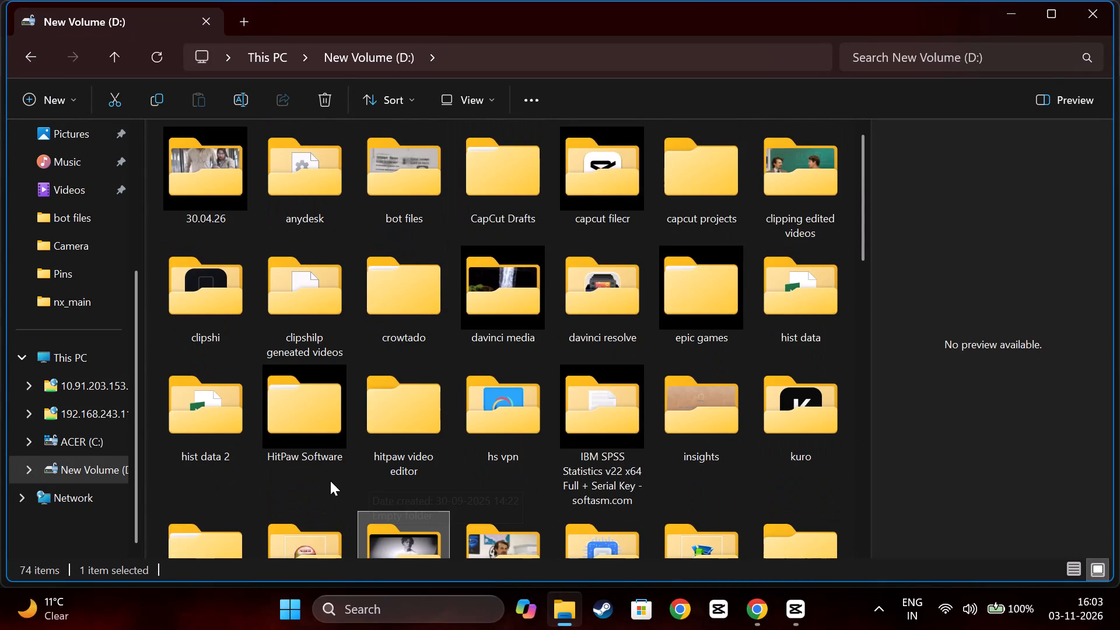
{"action": "scroll", "coordinate": [330, 481], "scroll_direction": "up", "scroll_amount": 3}
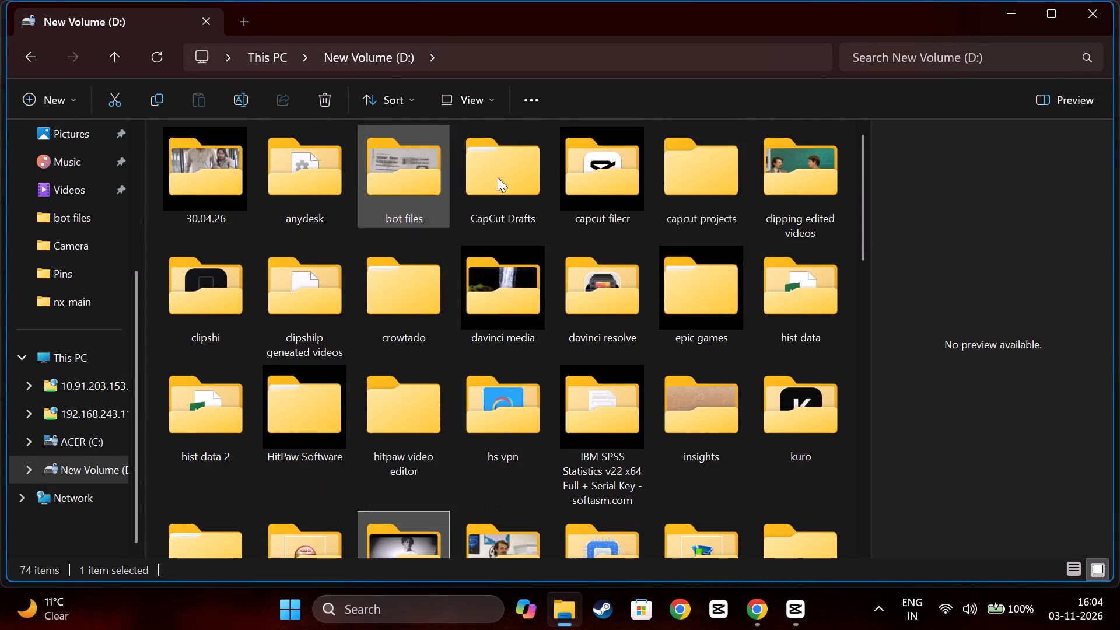
{"action": "scroll", "coordinate": [475, 235], "scroll_direction": "down", "scroll_amount": 2}
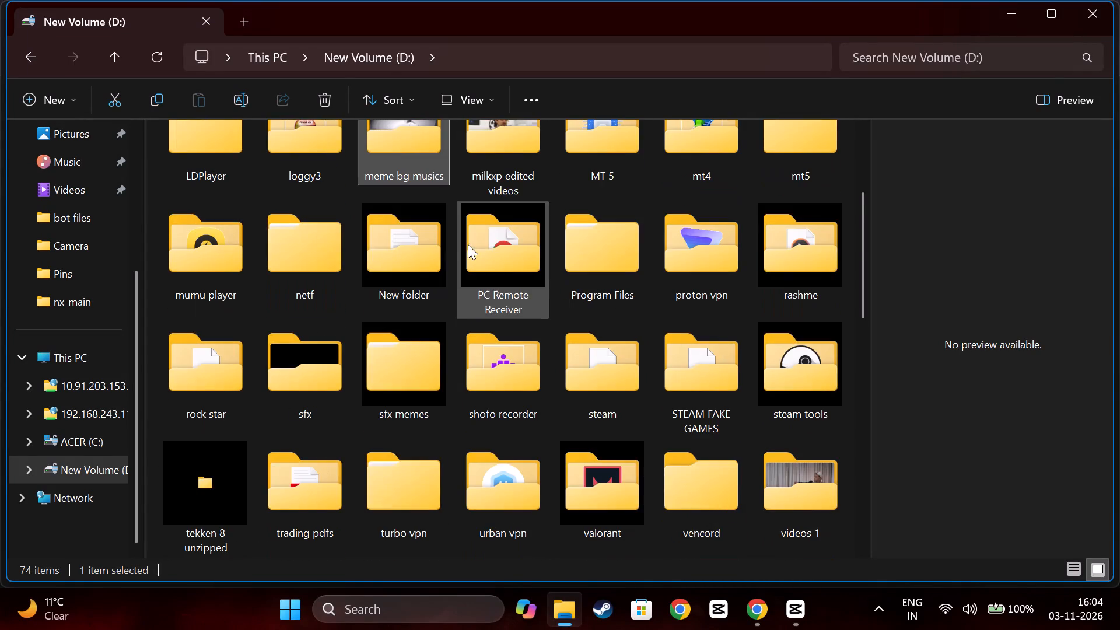
{"action": "scroll", "coordinate": [409, 267], "scroll_direction": "down", "scroll_amount": 1}
{"action": "scroll", "coordinate": [409, 267], "scroll_direction": "up", "scroll_amount": 1}
{"action": "scroll", "coordinate": [409, 267], "scroll_direction": "down", "scroll_amount": 1}
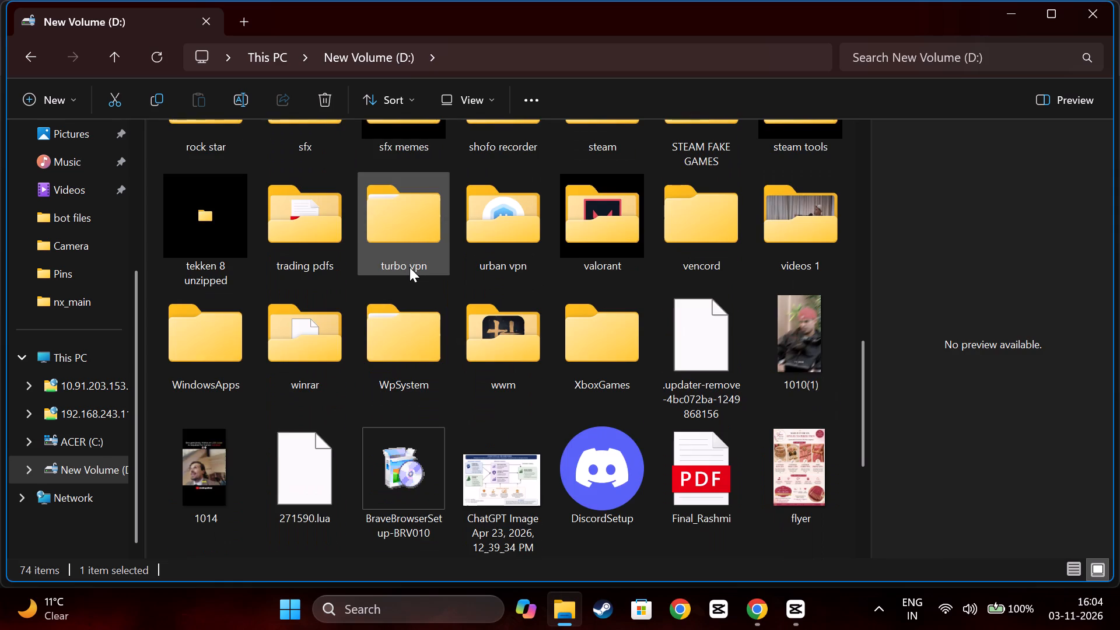
{"action": "scroll", "coordinate": [409, 267], "scroll_direction": "up", "scroll_amount": 1}
{"action": "scroll", "coordinate": [323, 355], "scroll_direction": "down", "scroll_amount": 1}
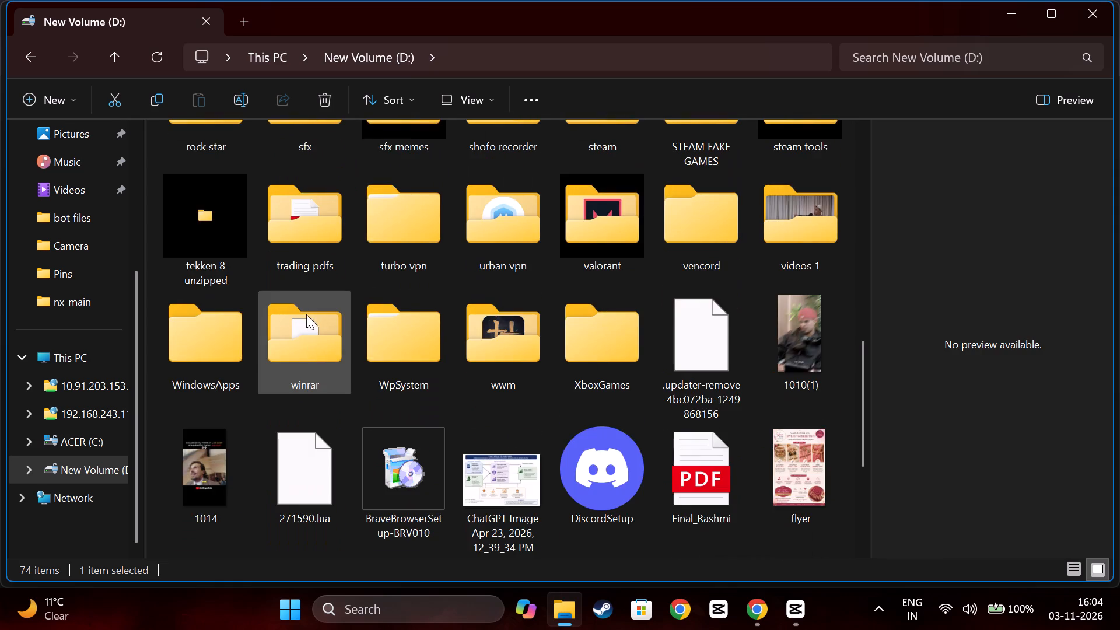
{"action": "scroll", "coordinate": [306, 314], "scroll_direction": "up", "scroll_amount": 1}
{"action": "double_click", "coordinate": [308, 284]}
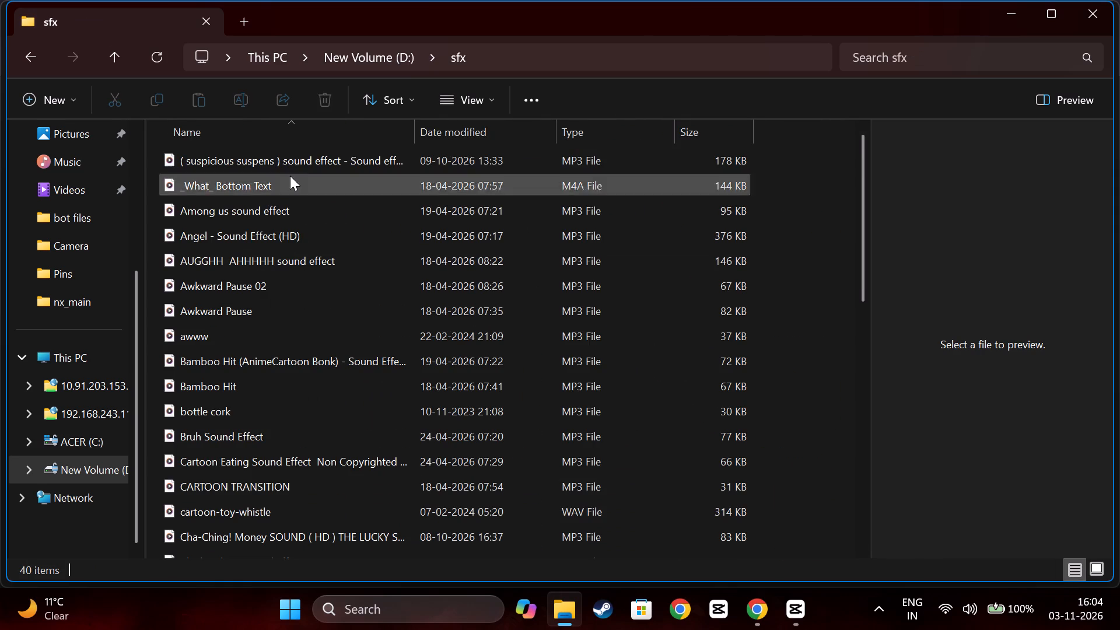
Add the Core sound effect from the sfx folder at the start of the CapCut timeline, with the music starting about 0.4 s in.
{"action": "scroll", "coordinate": [285, 180], "scroll_direction": "down", "scroll_amount": 5}
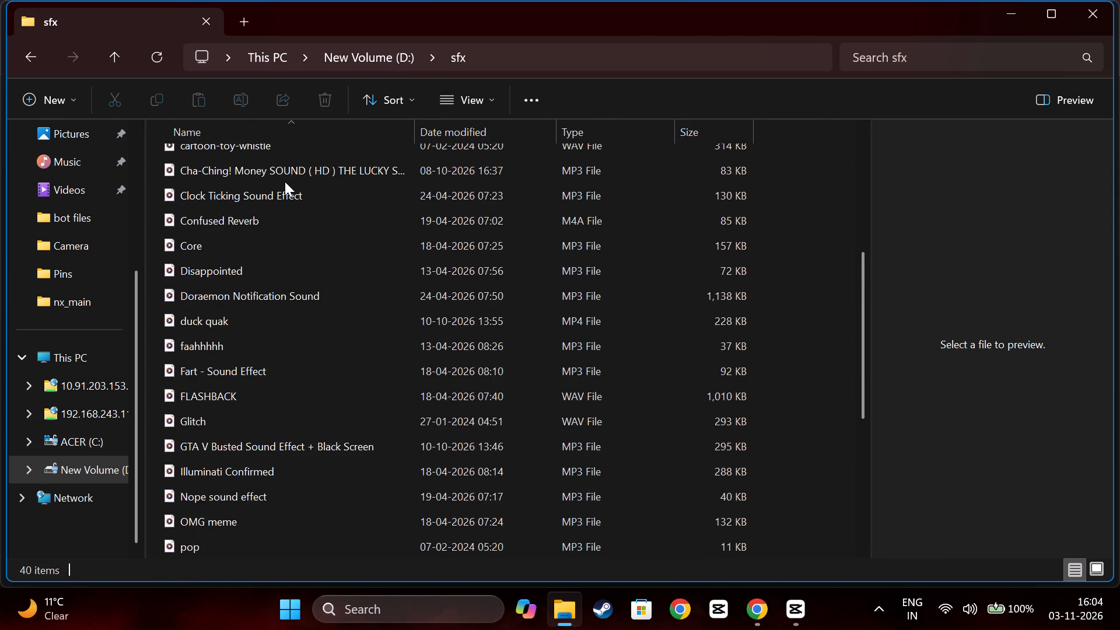
{"action": "scroll", "coordinate": [285, 181], "scroll_direction": "down", "scroll_amount": 7}
{"action": "scroll", "coordinate": [257, 364], "scroll_direction": "up", "scroll_amount": 3}
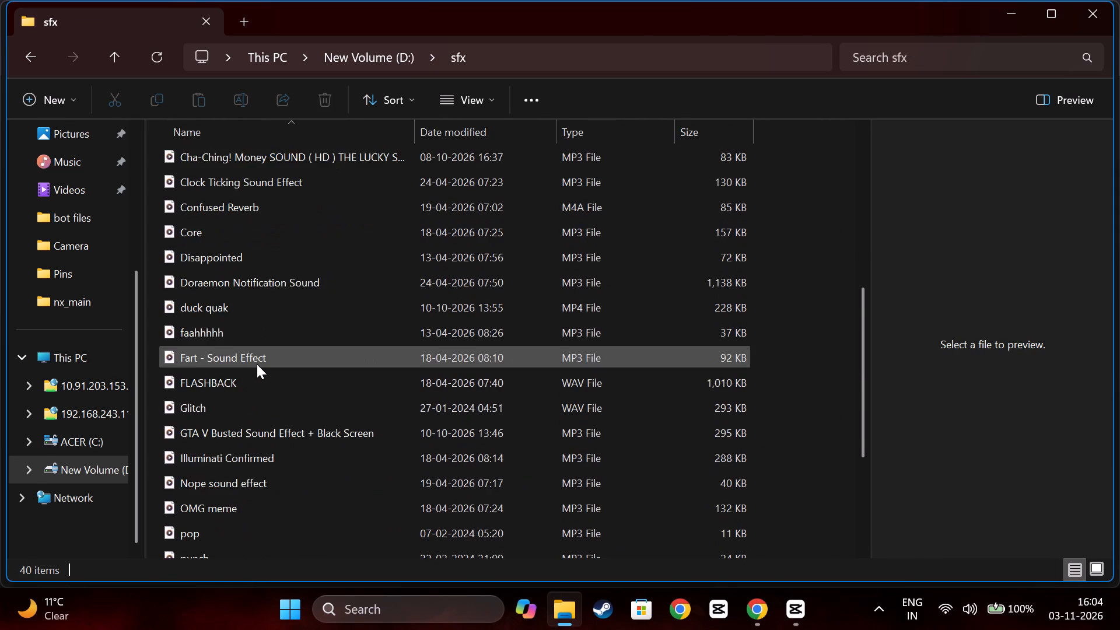
{"action": "scroll", "coordinate": [257, 364], "scroll_direction": "up", "scroll_amount": 3}
{"action": "scroll", "coordinate": [257, 364], "scroll_direction": "down", "scroll_amount": 1}
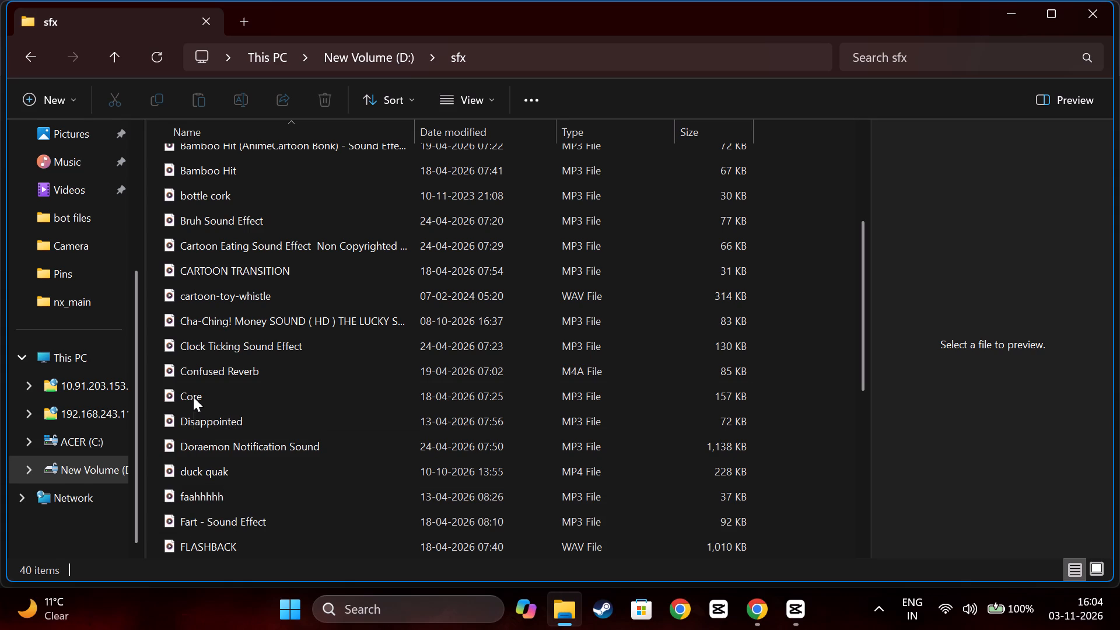
{"action": "left_click_drag", "start_coordinate": [193, 397], "coordinate": [796, 612]}
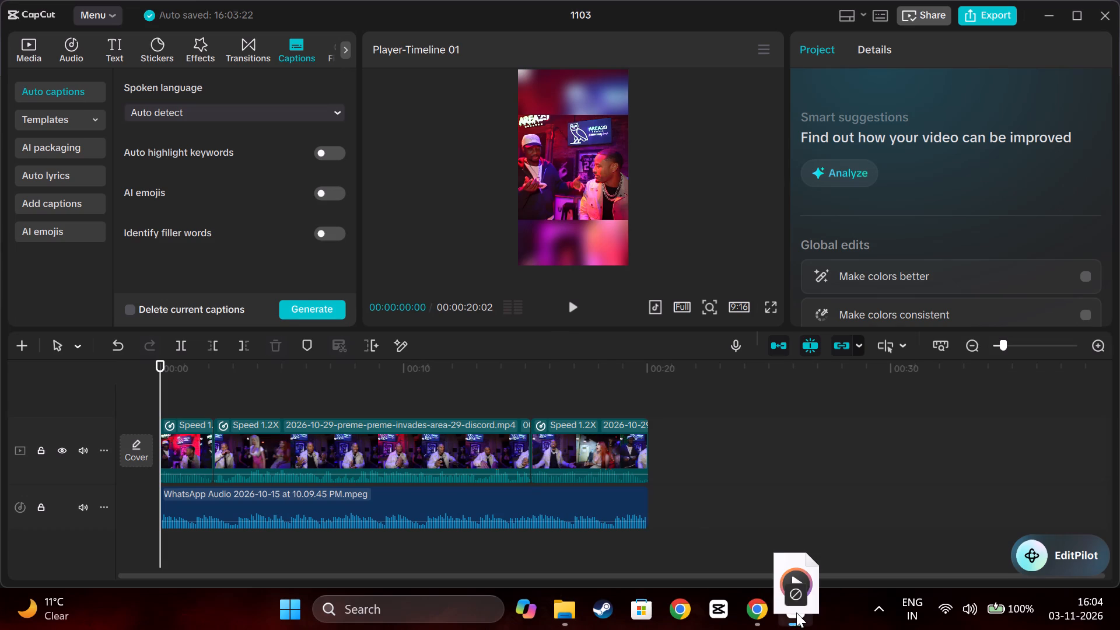
Add the Core sound effect on its own audio track at the start of the timeline.
{"action": "left_click_drag", "start_coordinate": [796, 612], "coordinate": [166, 376]}
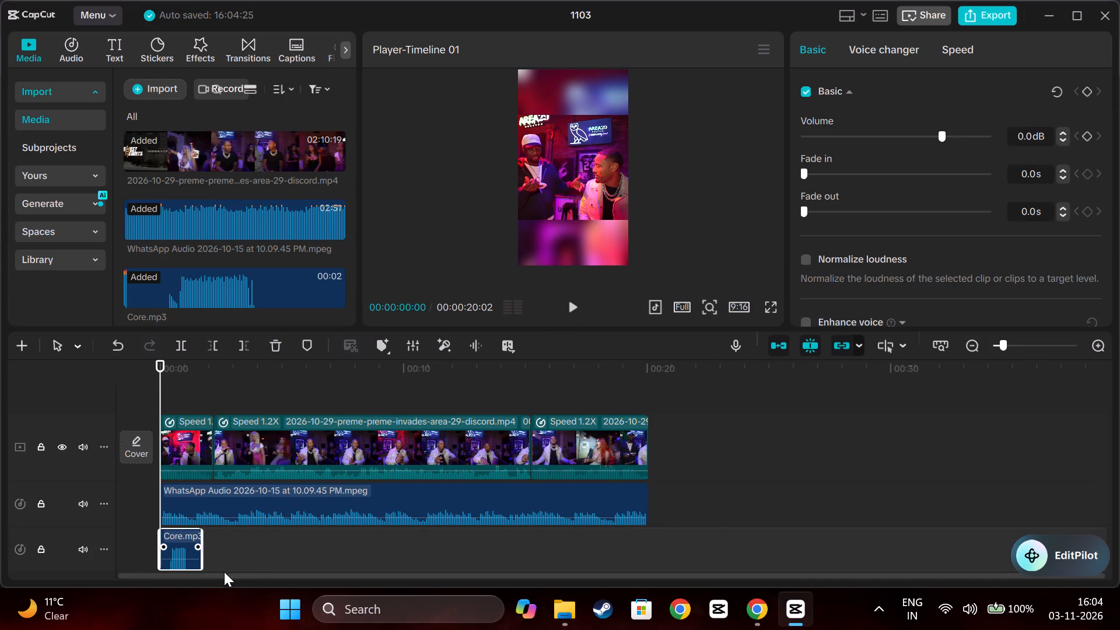
Trim about 0.4 s of silence off the beginning of the Core sound effect and move it back to the timeline start, then preview it.
{"action": "scroll", "coordinate": [222, 573], "scroll_direction": "up", "scroll_amount": 2, "text": "ctrl"}
{"action": "scroll", "coordinate": [222, 573], "scroll_direction": "right", "scroll_amount": 1}
{"action": "scroll", "coordinate": [203, 568], "scroll_direction": "up", "scroll_amount": 11, "text": "ctrl"}
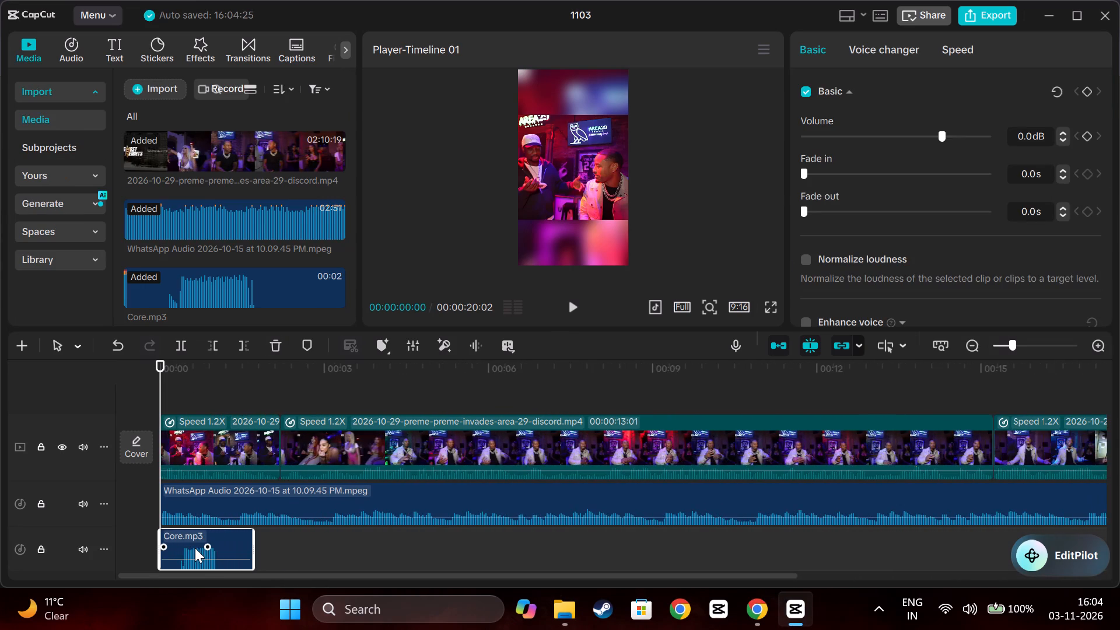
{"action": "scroll", "coordinate": [195, 548], "scroll_direction": "right", "scroll_amount": 1}
{"action": "scroll", "coordinate": [195, 548], "scroll_direction": "up", "scroll_amount": 1, "text": "ctrl"}
{"action": "scroll", "coordinate": [195, 548], "scroll_direction": "right", "scroll_amount": 1, "text": "ctrl"}
{"action": "scroll", "coordinate": [195, 548], "scroll_direction": "up", "scroll_amount": 4, "text": "ctrl"}
{"action": "scroll", "coordinate": [195, 548], "scroll_direction": "right", "scroll_amount": 1}
{"action": "scroll", "coordinate": [195, 548], "scroll_direction": "up", "scroll_amount": 7, "text": "ctrl"}
{"action": "scroll", "coordinate": [195, 548], "scroll_direction": "right", "scroll_amount": 1}
{"action": "scroll", "coordinate": [195, 548], "scroll_direction": "up", "scroll_amount": 5, "text": "ctrl"}
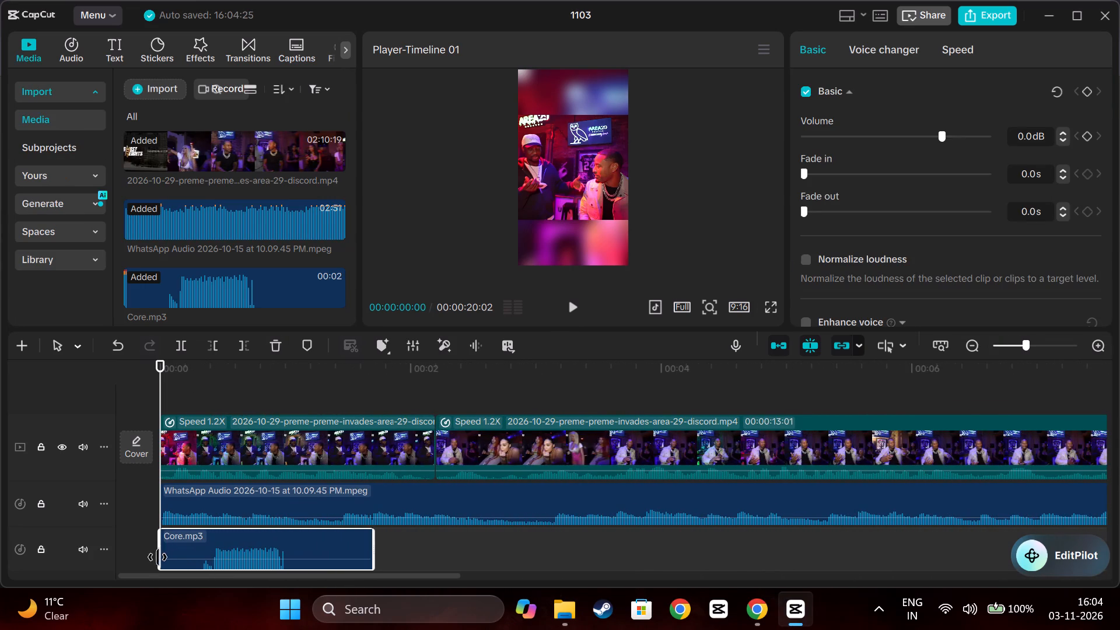
{"action": "left_click_drag", "start_coordinate": [158, 557], "coordinate": [205, 585]}
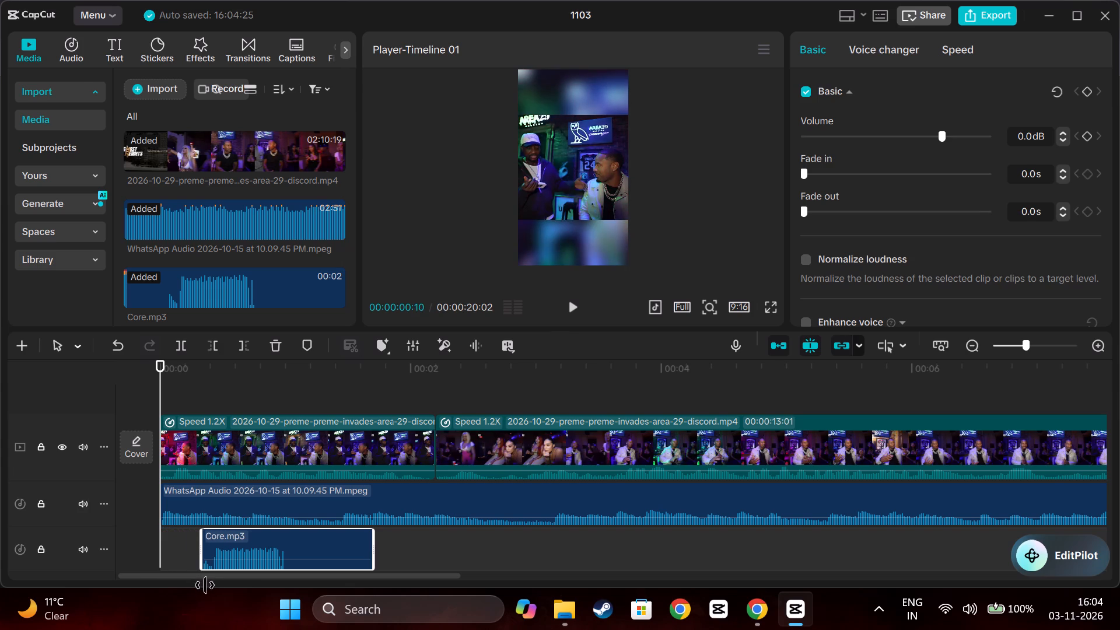
{"action": "left_click_drag", "start_coordinate": [205, 585], "coordinate": [206, 586]}
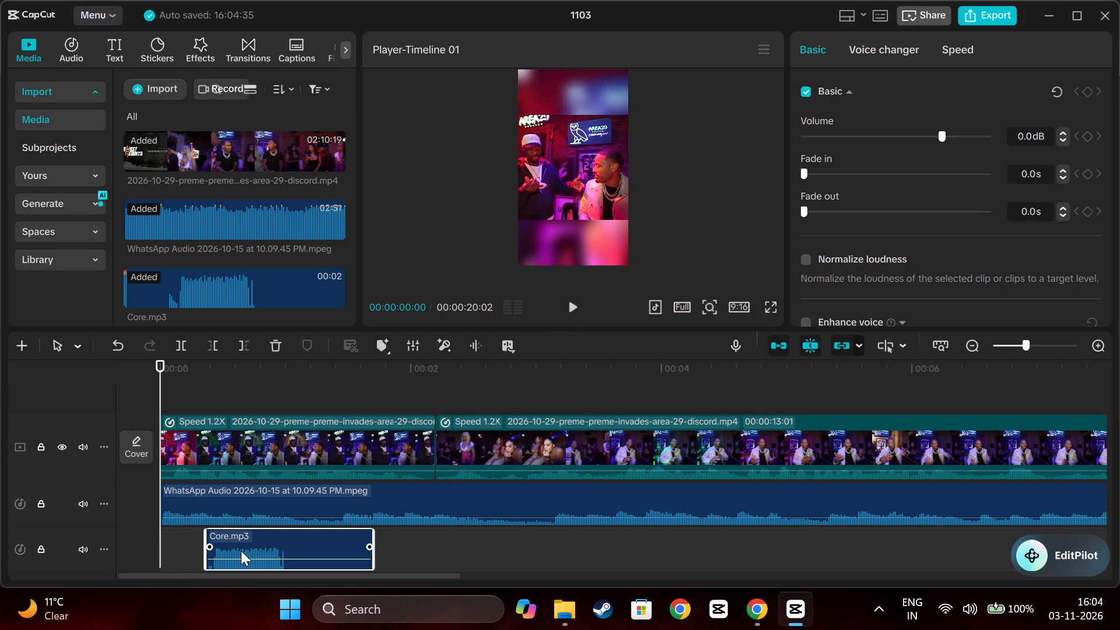
{"action": "left_click_drag", "start_coordinate": [246, 539], "coordinate": [196, 538]}
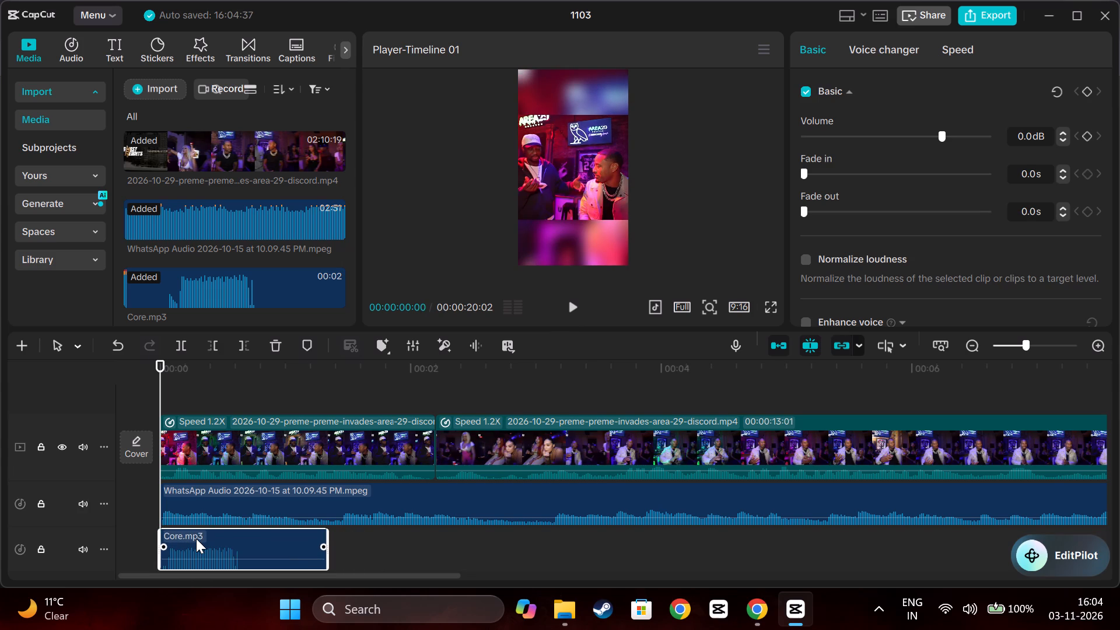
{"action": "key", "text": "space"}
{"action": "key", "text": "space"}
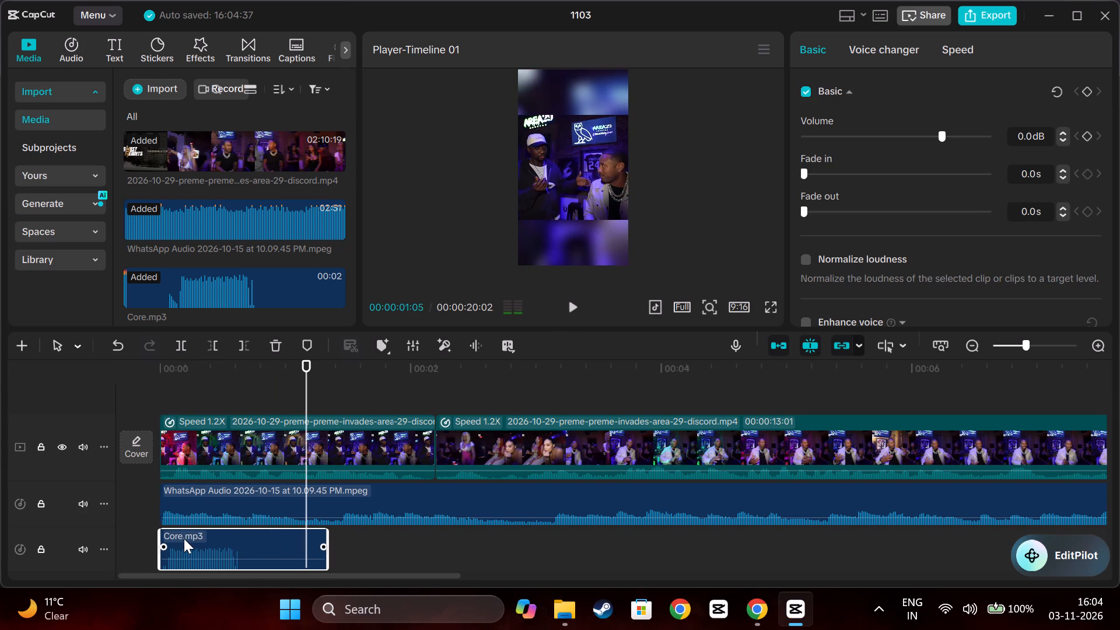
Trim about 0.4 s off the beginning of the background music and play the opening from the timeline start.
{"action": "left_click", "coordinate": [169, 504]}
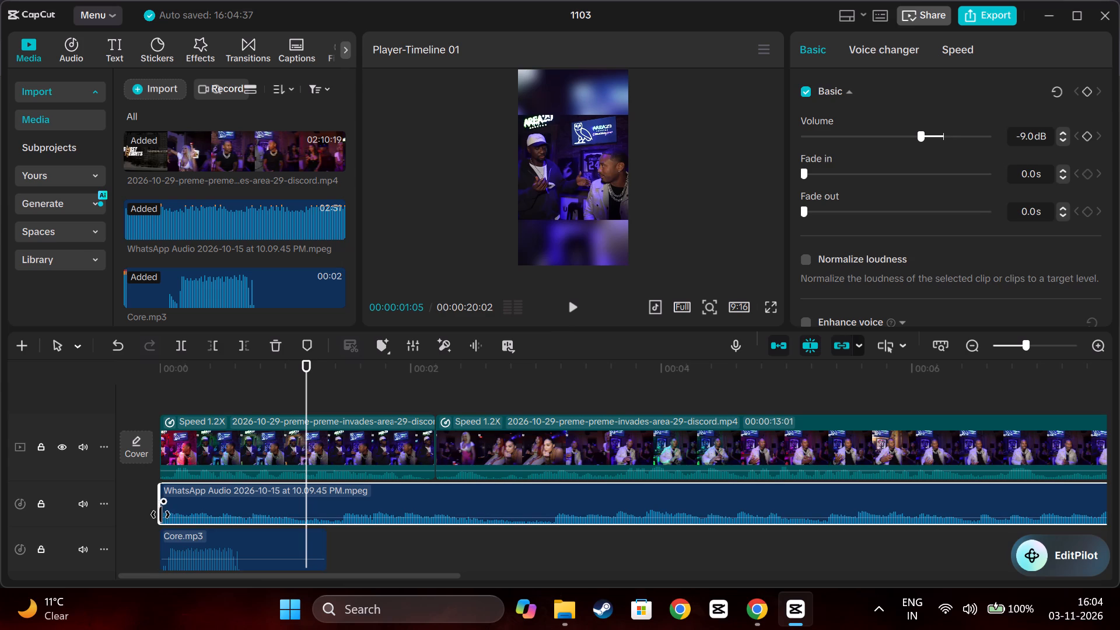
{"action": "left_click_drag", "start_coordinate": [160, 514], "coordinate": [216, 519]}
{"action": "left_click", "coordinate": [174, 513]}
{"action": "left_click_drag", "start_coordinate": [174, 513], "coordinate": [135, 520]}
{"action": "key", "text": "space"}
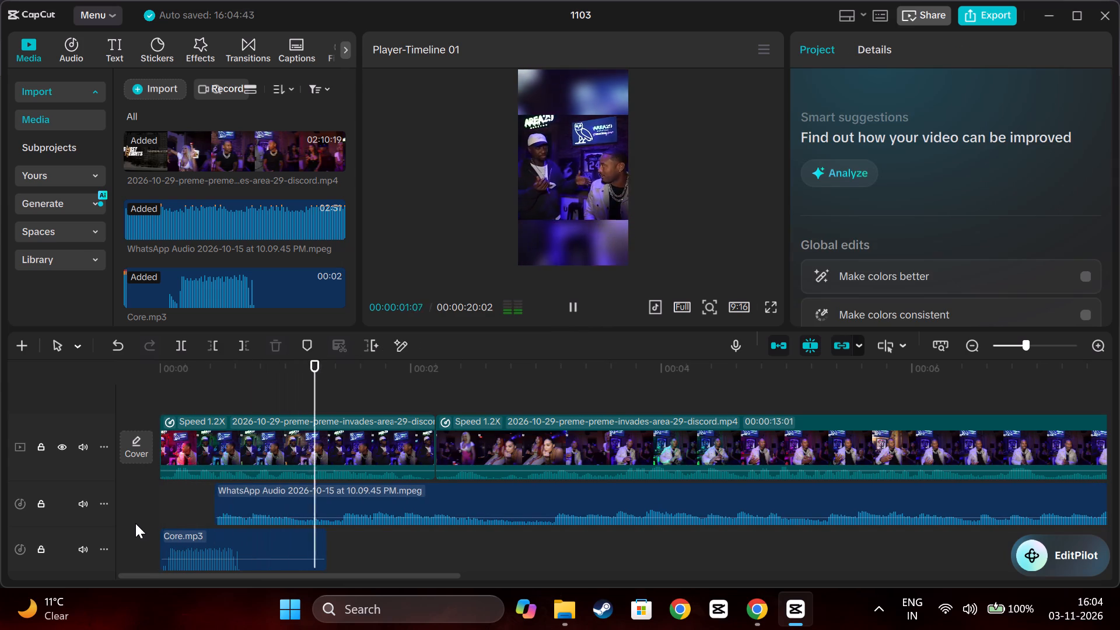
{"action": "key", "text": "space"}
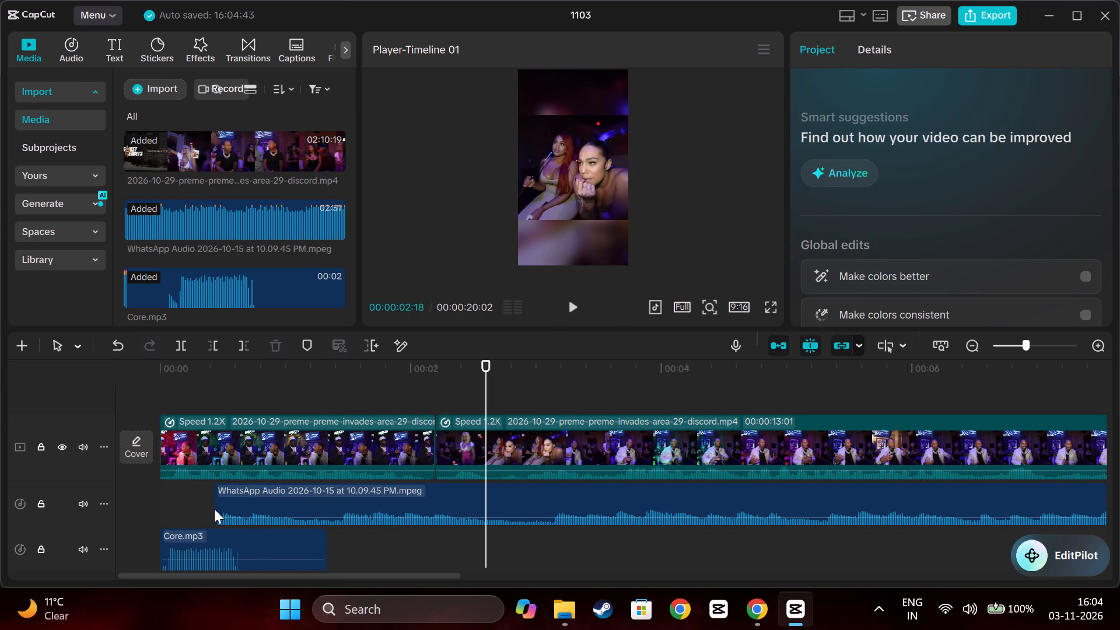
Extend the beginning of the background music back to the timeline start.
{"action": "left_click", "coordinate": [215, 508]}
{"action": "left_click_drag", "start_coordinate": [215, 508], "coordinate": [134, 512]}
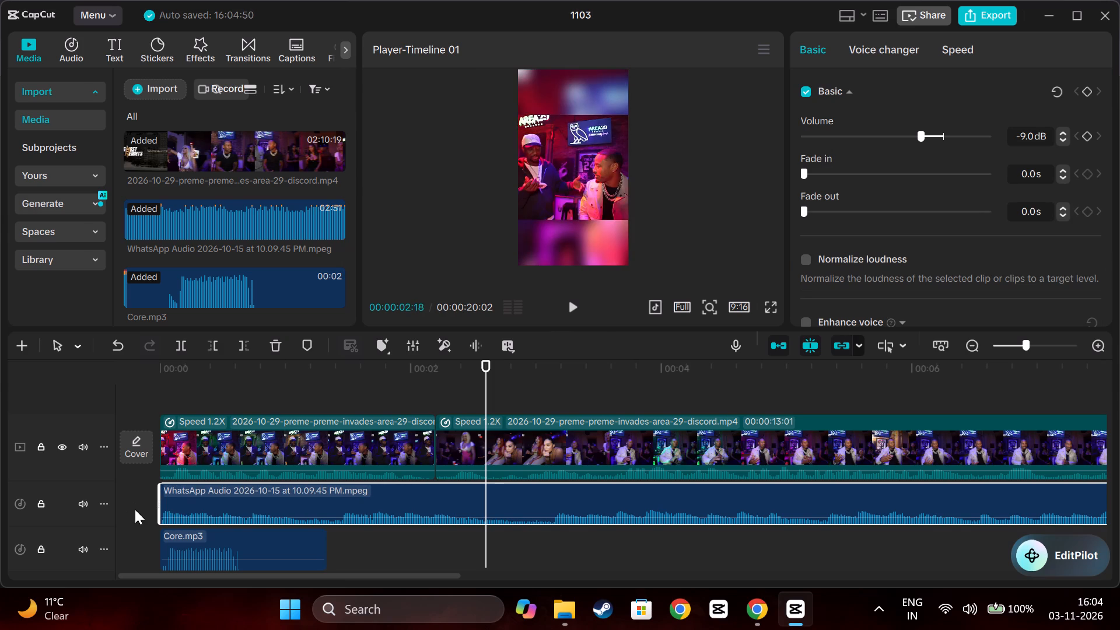
Move the whole background music clip about 0.4 s later and return the playhead to the timeline start.
{"action": "left_click_drag", "start_coordinate": [256, 495], "coordinate": [309, 495]}
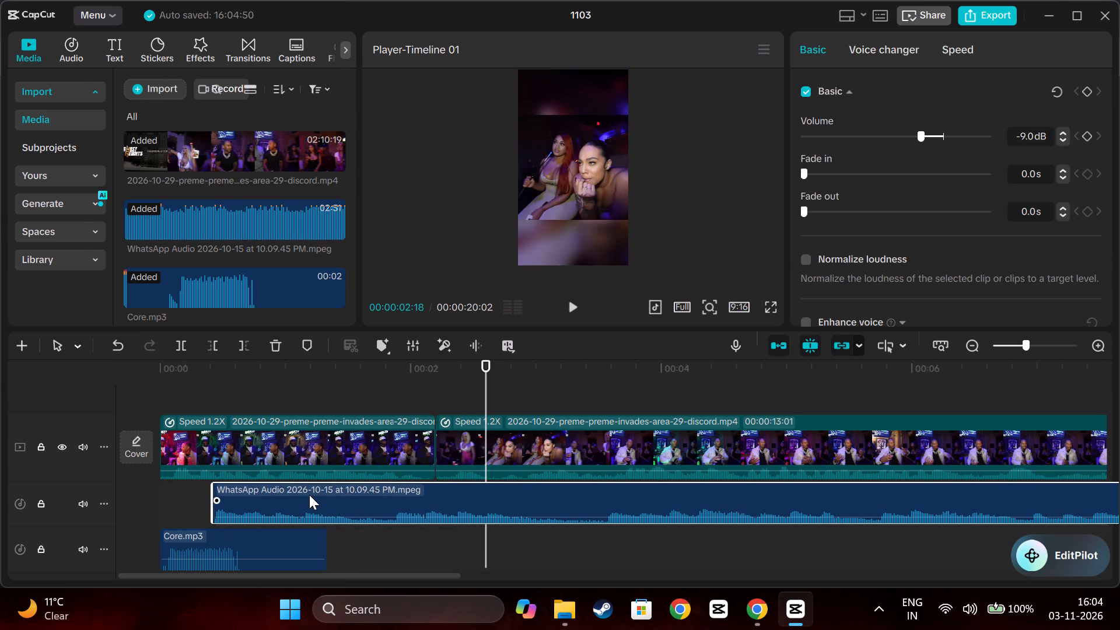
{"action": "left_click_drag", "start_coordinate": [309, 495], "coordinate": [311, 497]}
{"action": "left_click", "coordinate": [183, 494]}
{"action": "left_click_drag", "start_coordinate": [183, 494], "coordinate": [128, 497]}
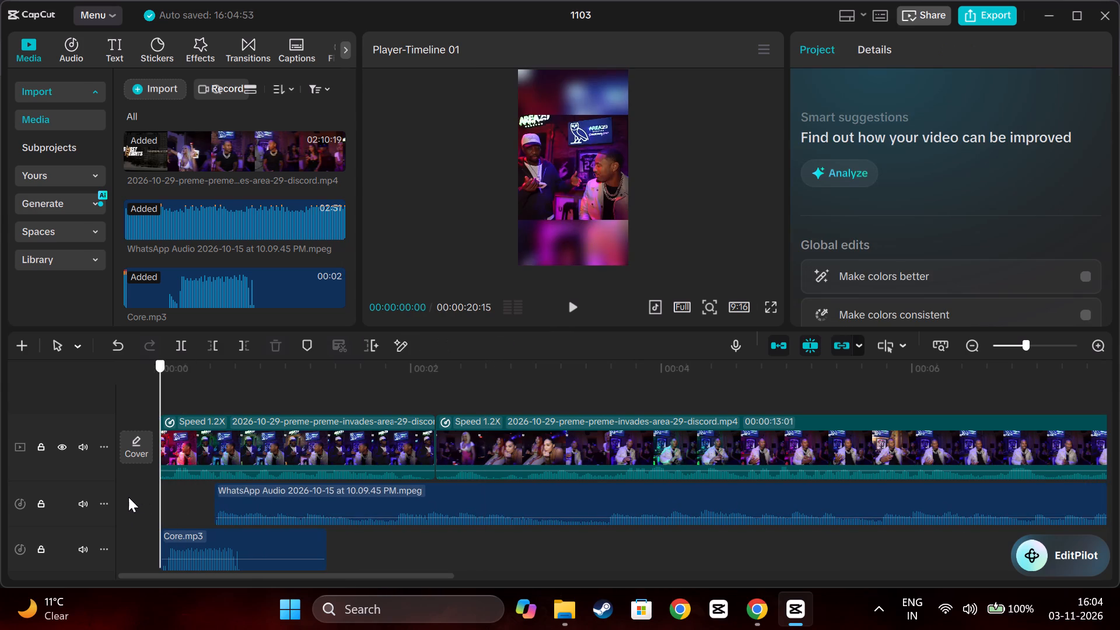
Play the opening several times from the start to check the Core sound effect against the delayed music, and let playback continue.
{"action": "left_click_drag", "start_coordinate": [128, 497], "coordinate": [124, 497]}
{"action": "key", "text": "space"}
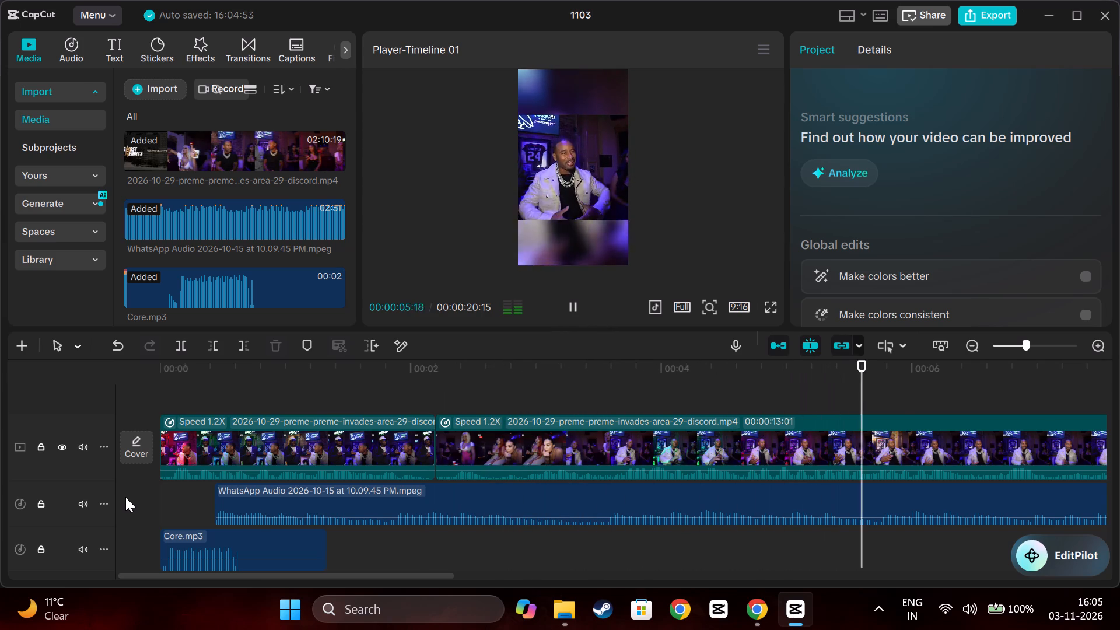
{"action": "left_click", "coordinate": [296, 385]}
{"action": "key", "text": "space"}
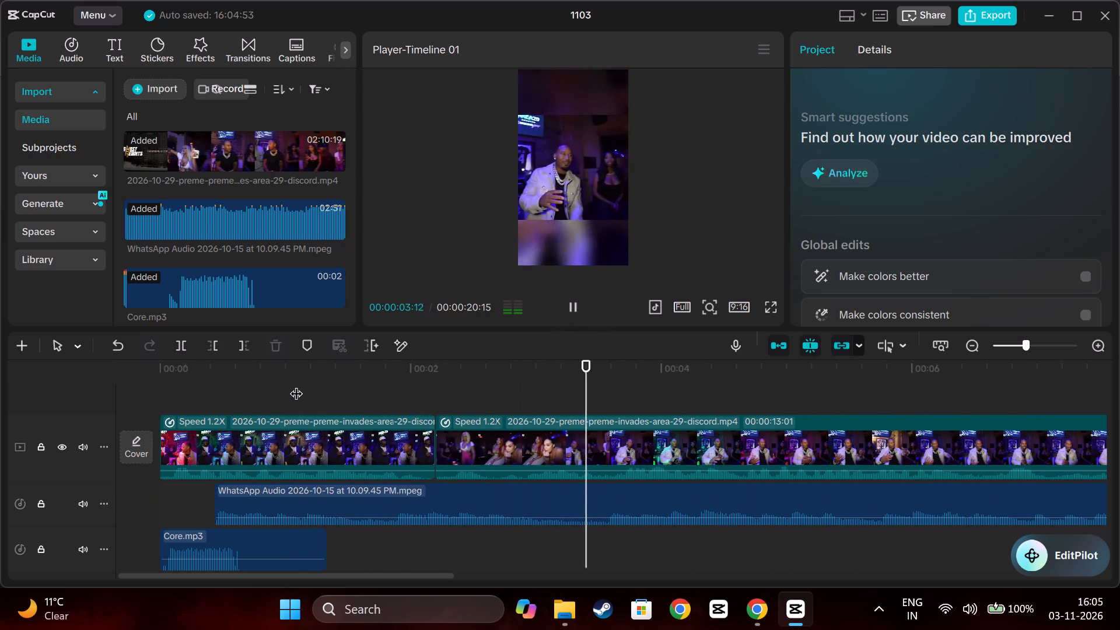
{"action": "left_click", "coordinate": [443, 371]}
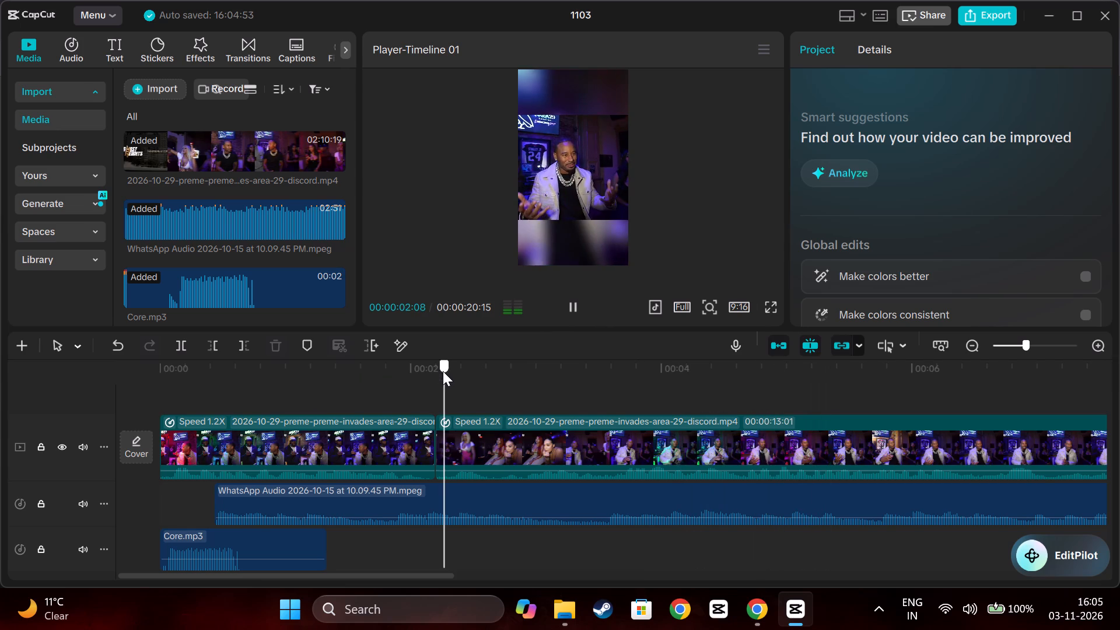
{"action": "left_click_drag", "start_coordinate": [443, 371], "coordinate": [118, 398]}
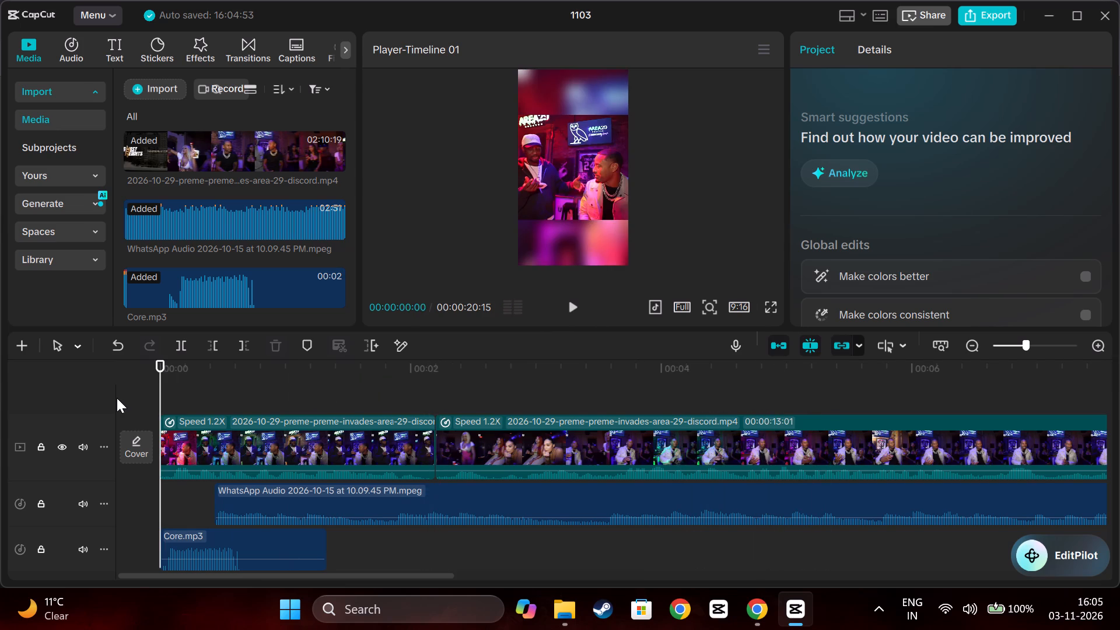
{"action": "key", "text": "space"}
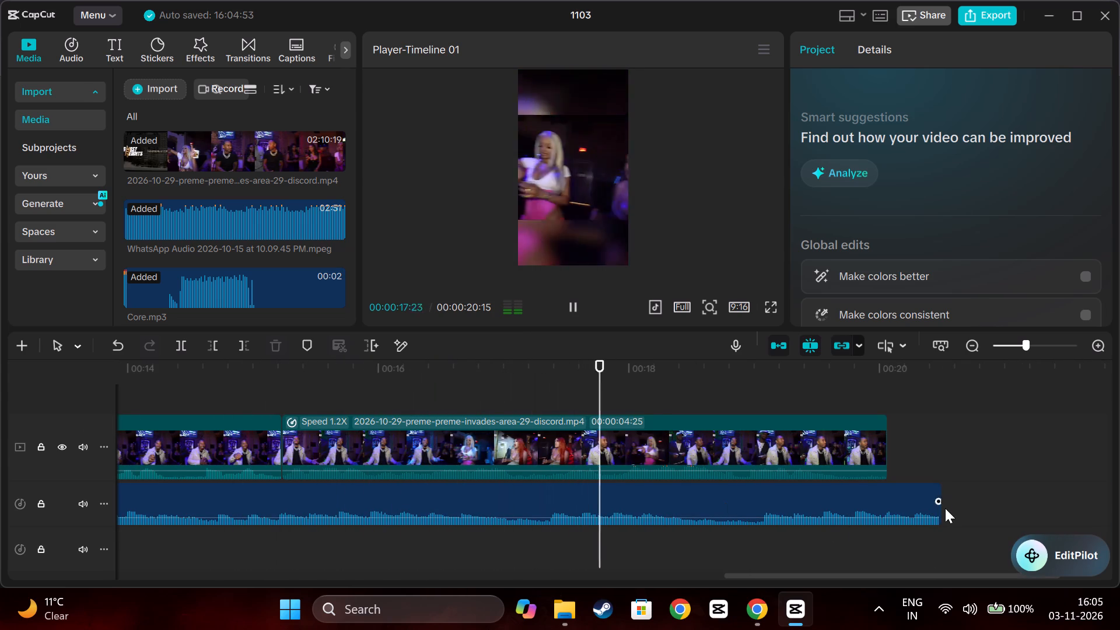
Trim the end of the WhatsApp Audio music clip to match the end of the video.
{"action": "left_click", "coordinate": [937, 521]}
{"action": "left_click_drag", "start_coordinate": [942, 519], "coordinate": [871, 513]}
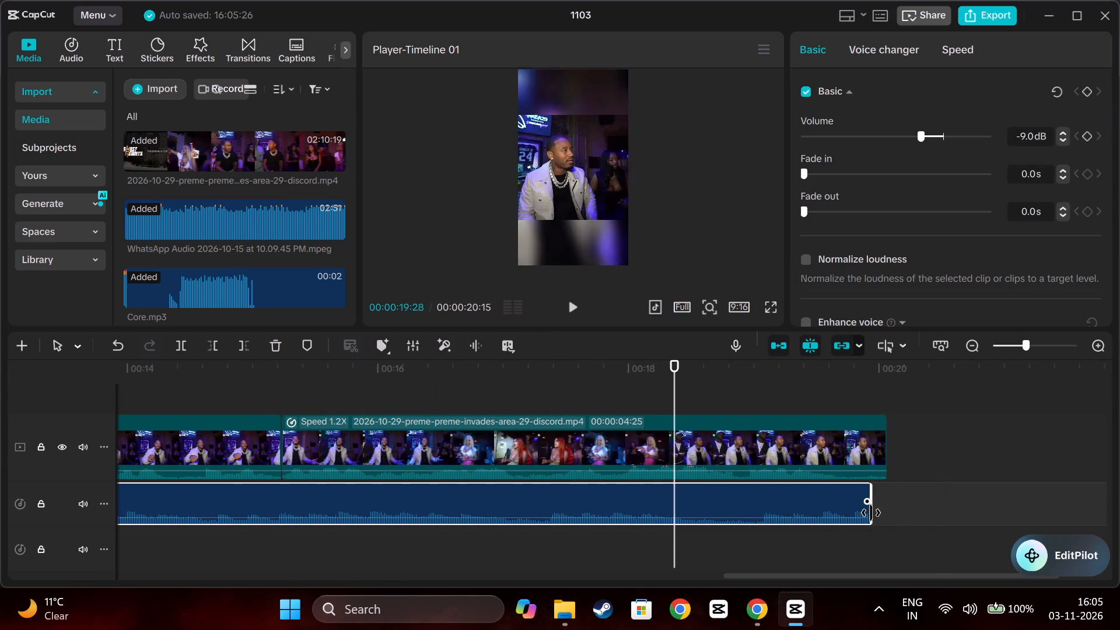
{"action": "left_click_drag", "start_coordinate": [871, 513], "coordinate": [881, 512]}
Play the last seconds of the timeline to check the trimmed music ending, and return to the opening.
{"action": "key", "text": "space"}
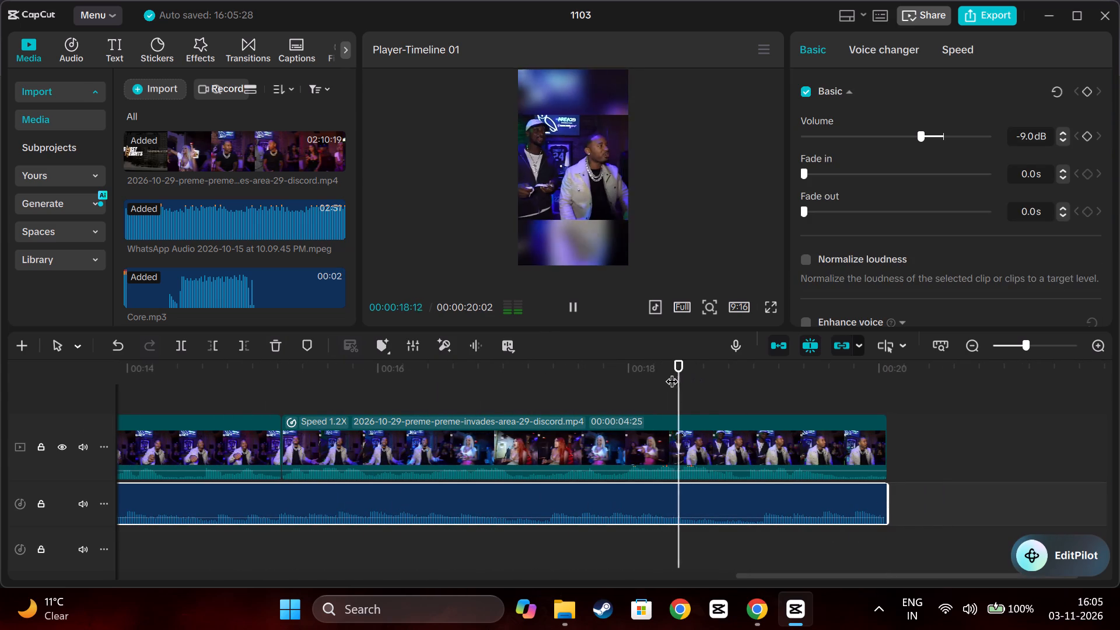
{"action": "left_click", "coordinate": [671, 372]}
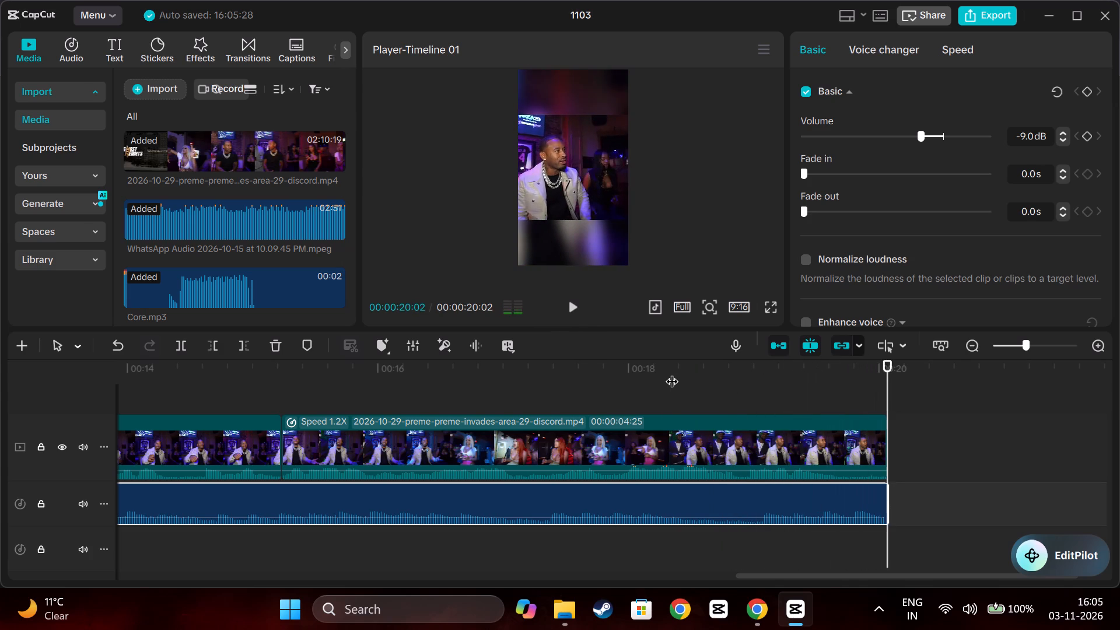
{"action": "left_click_drag", "start_coordinate": [671, 372], "coordinate": [0, 335]}
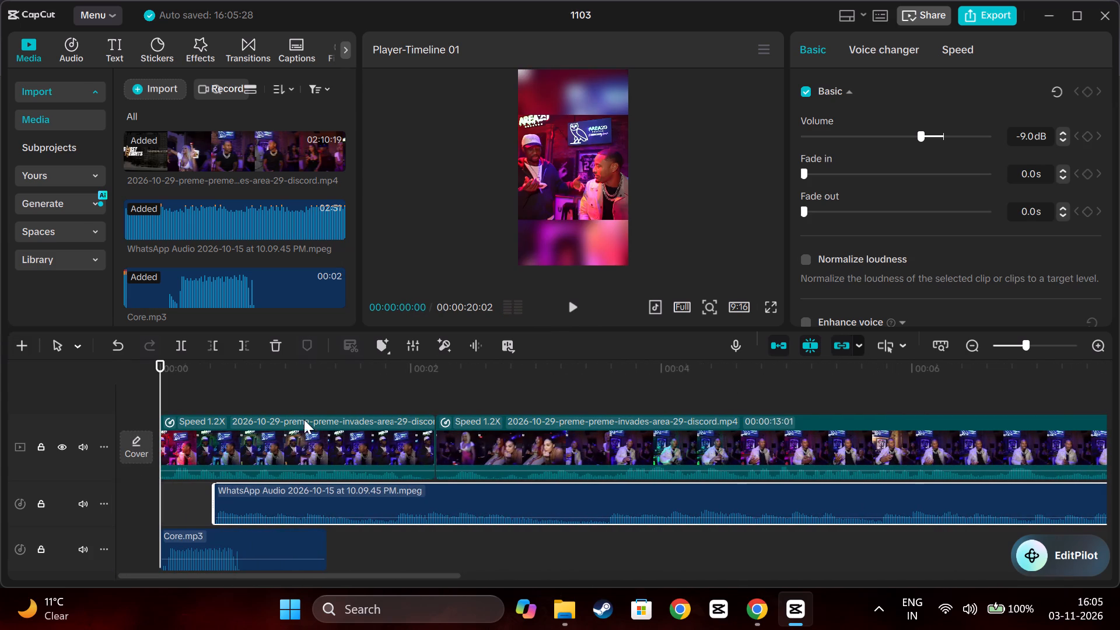
{"action": "left_click", "coordinate": [159, 512]}
{"action": "left_click", "coordinate": [176, 501]}
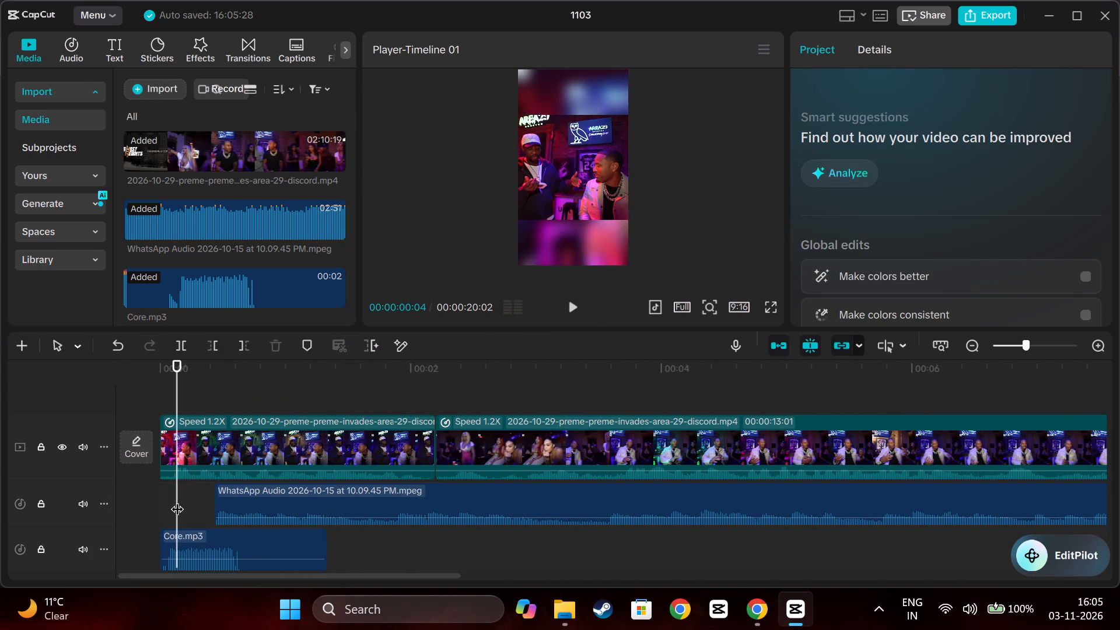
{"action": "scroll", "coordinate": [177, 500], "scroll_direction": "left", "scroll_amount": 1}
Generate captions from the start of the timeline with the Trending template "El veloz zorro", white text with a green highlighted word.
{"action": "left_click", "coordinate": [295, 50]}
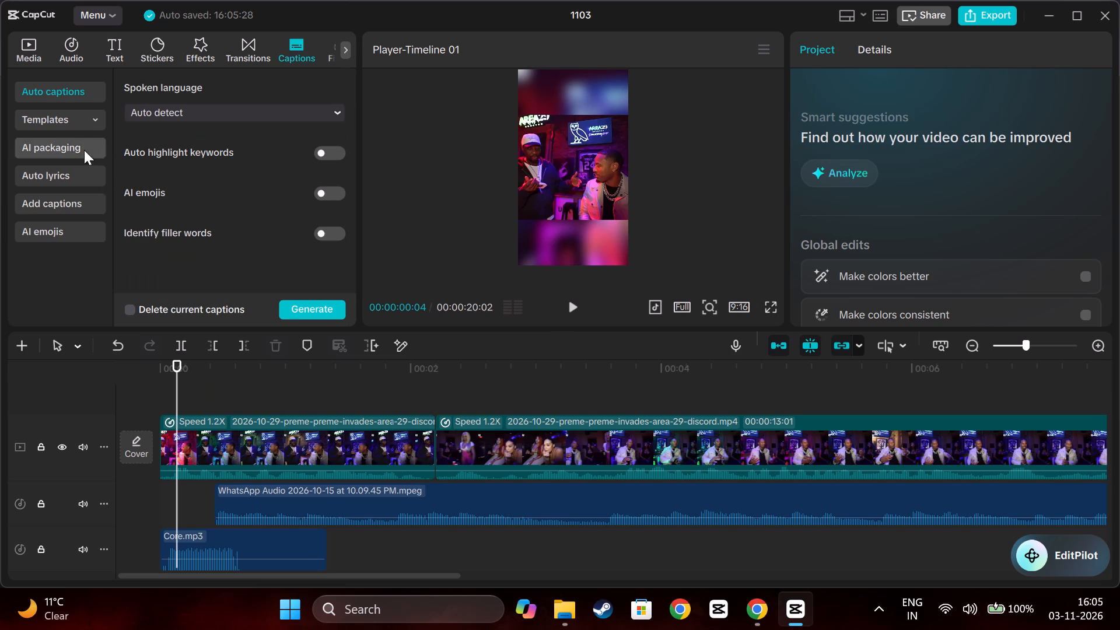
{"action": "left_click", "coordinate": [58, 117]}
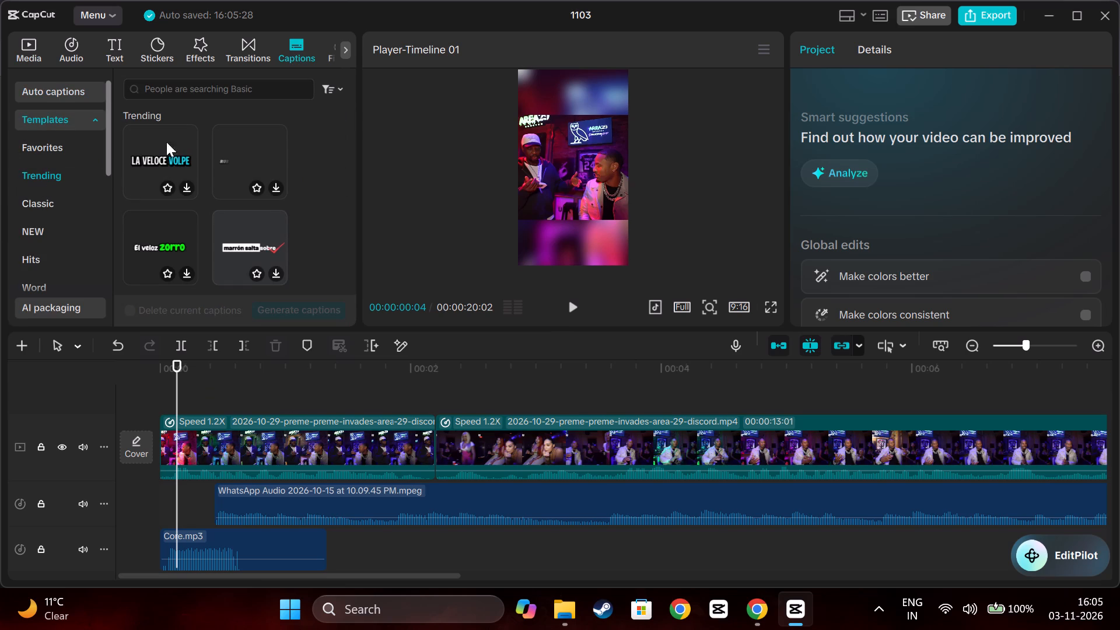
{"action": "left_click", "coordinate": [172, 247]}
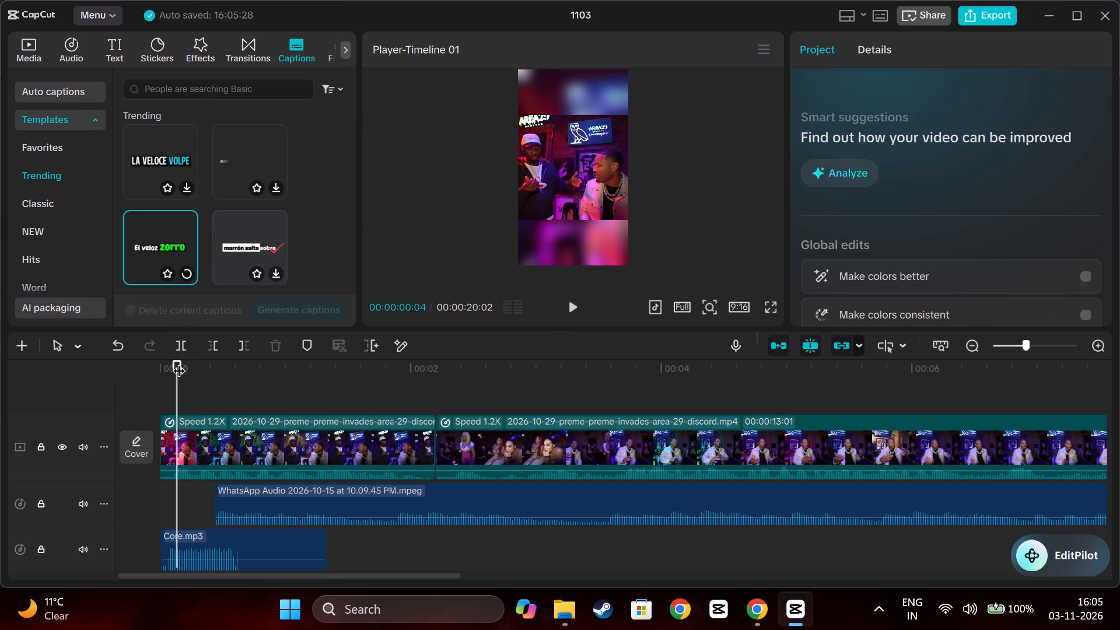
{"action": "left_click_drag", "start_coordinate": [177, 363], "coordinate": [149, 365]}
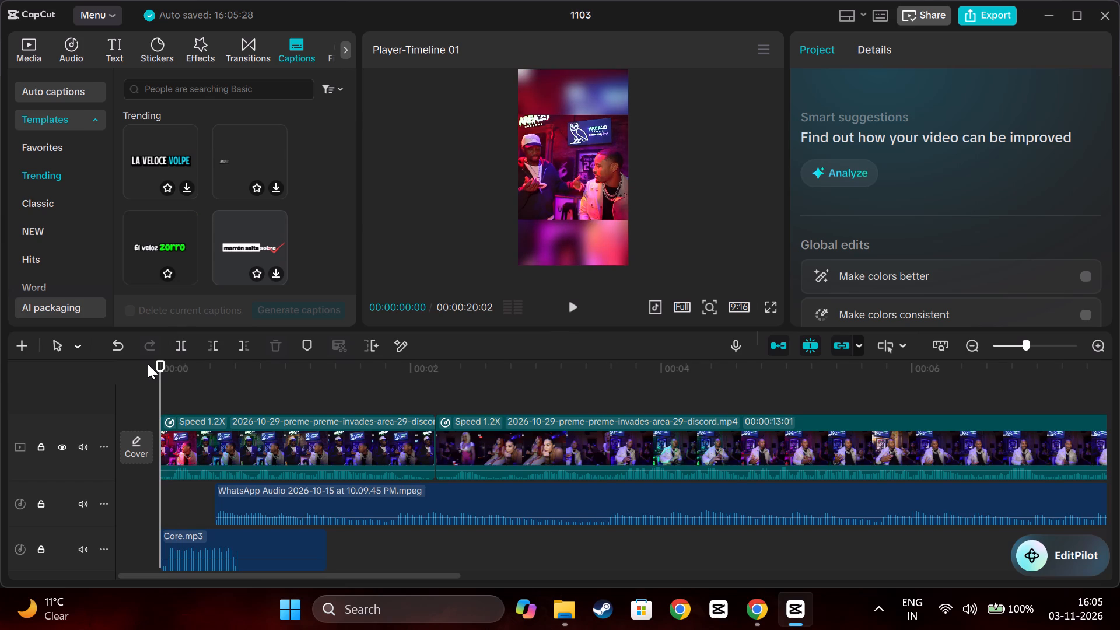
{"action": "left_click", "coordinate": [170, 254]}
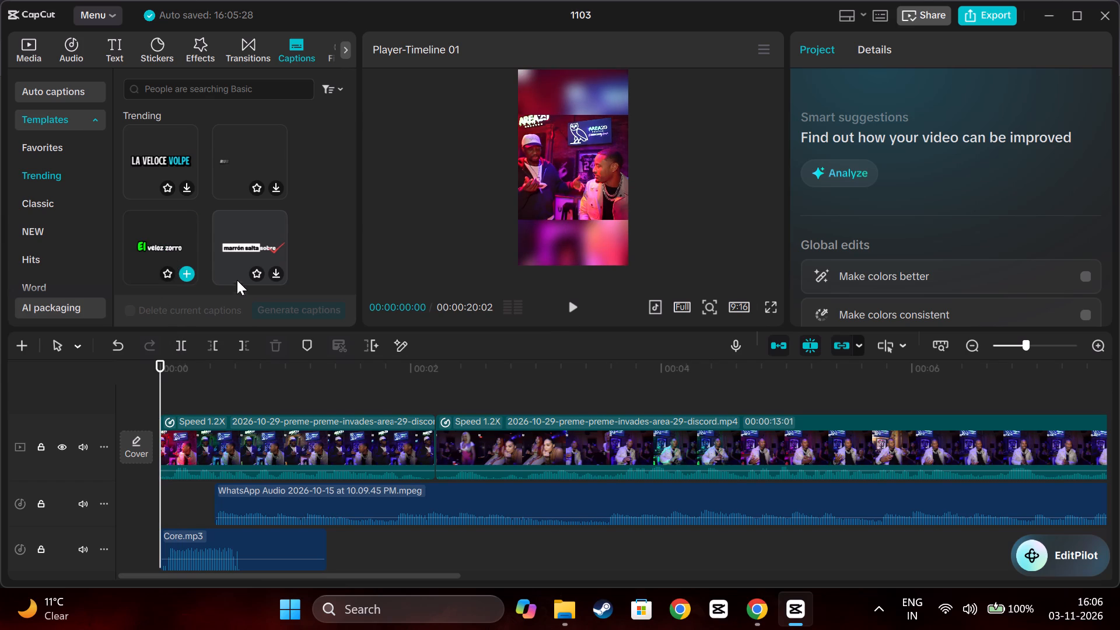
{"action": "left_click", "coordinate": [309, 310]}
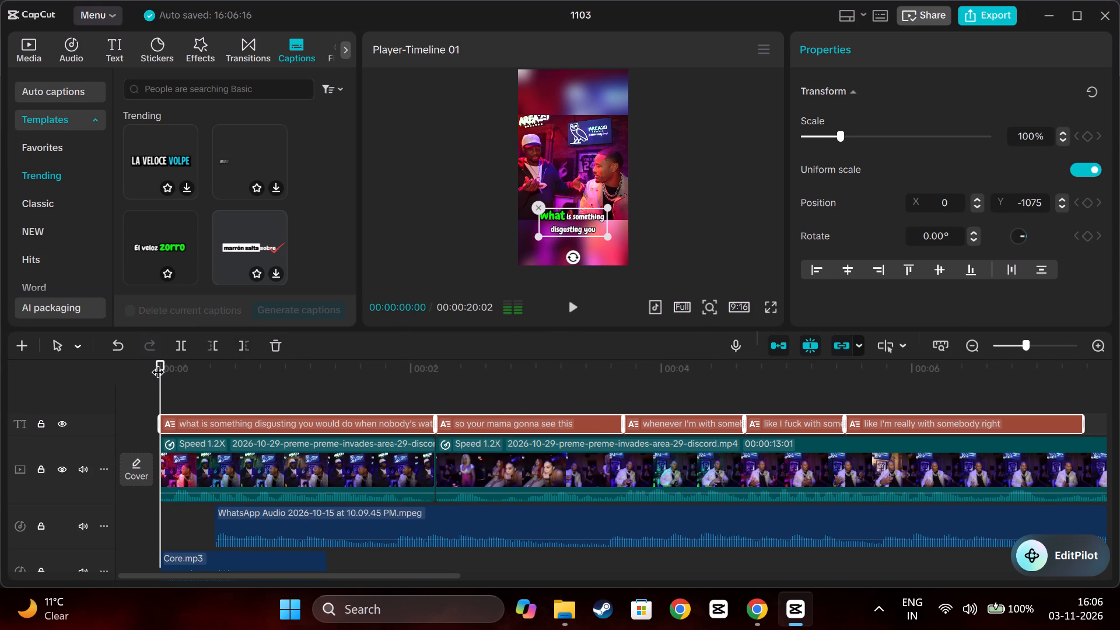
Scrub through the first seven seconds to review the generated captions, and return to the start.
{"action": "left_click_drag", "start_coordinate": [157, 363], "coordinate": [1019, 475]}
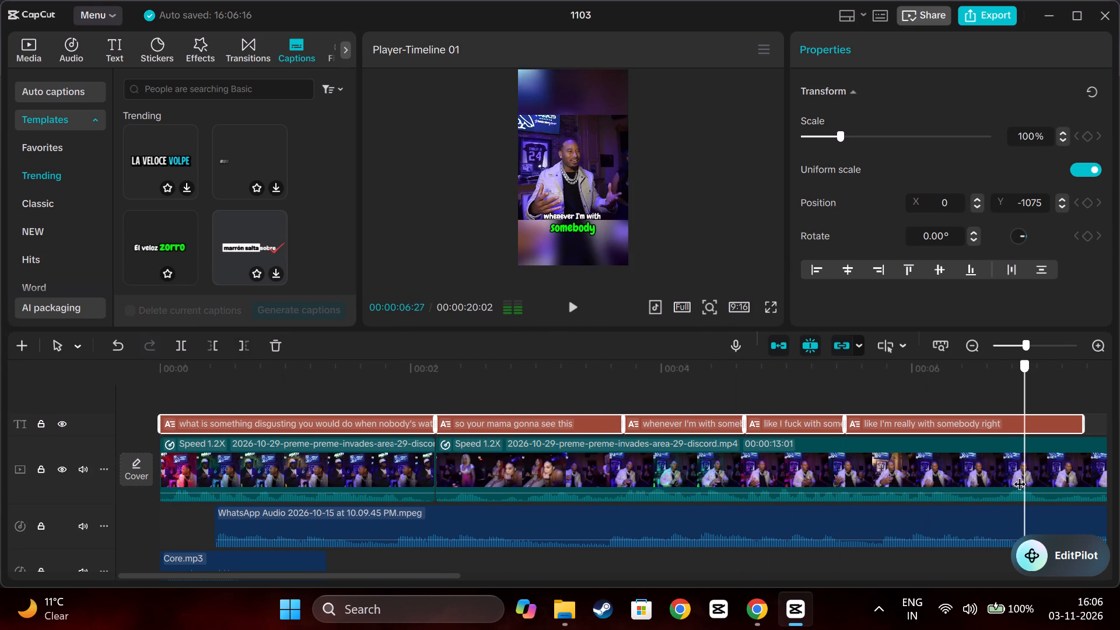
{"action": "left_click_drag", "start_coordinate": [1019, 475], "coordinate": [134, 457]}
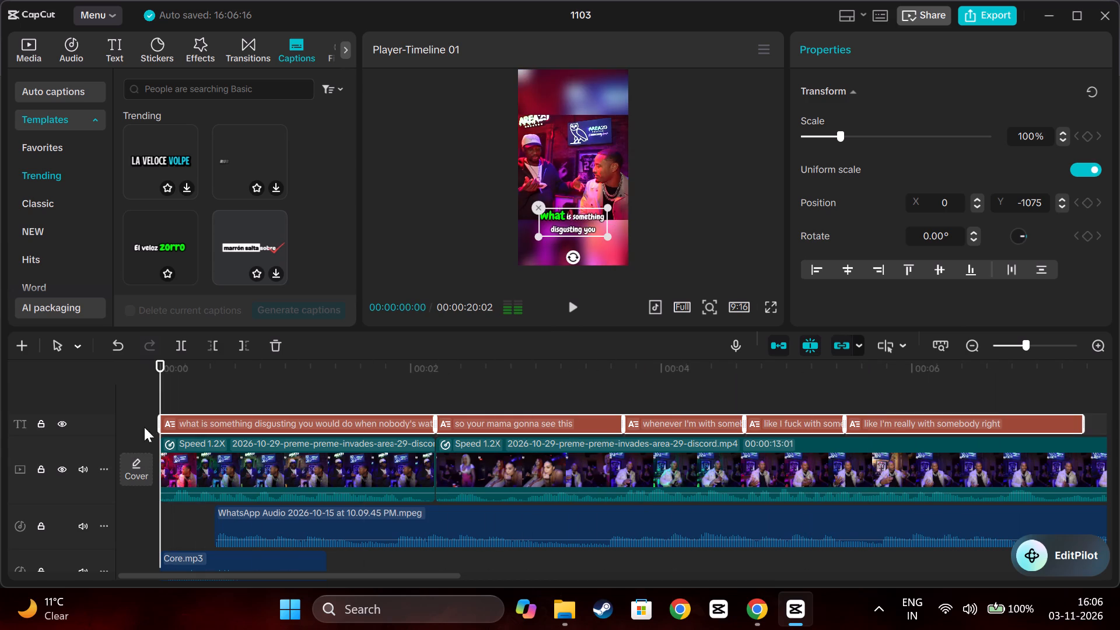
Preview the "LA VELOCE VOLPE" caption template and browse the other Trending templates for an alternative style.
{"action": "left_click", "coordinate": [149, 161]}
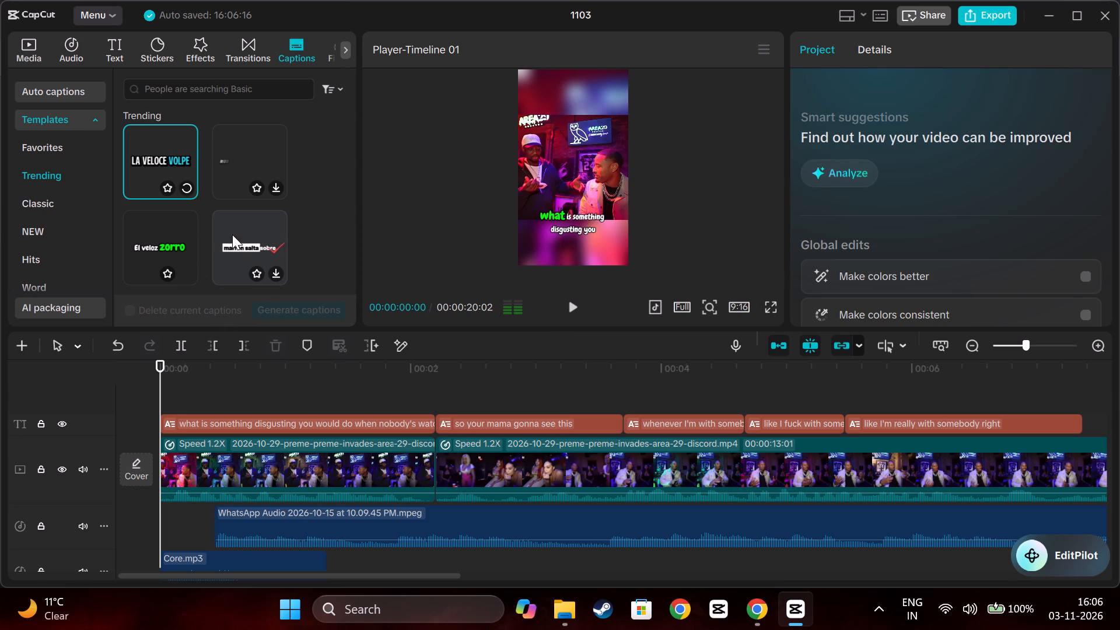
{"action": "scroll", "coordinate": [232, 233], "scroll_direction": "down", "scroll_amount": 2}
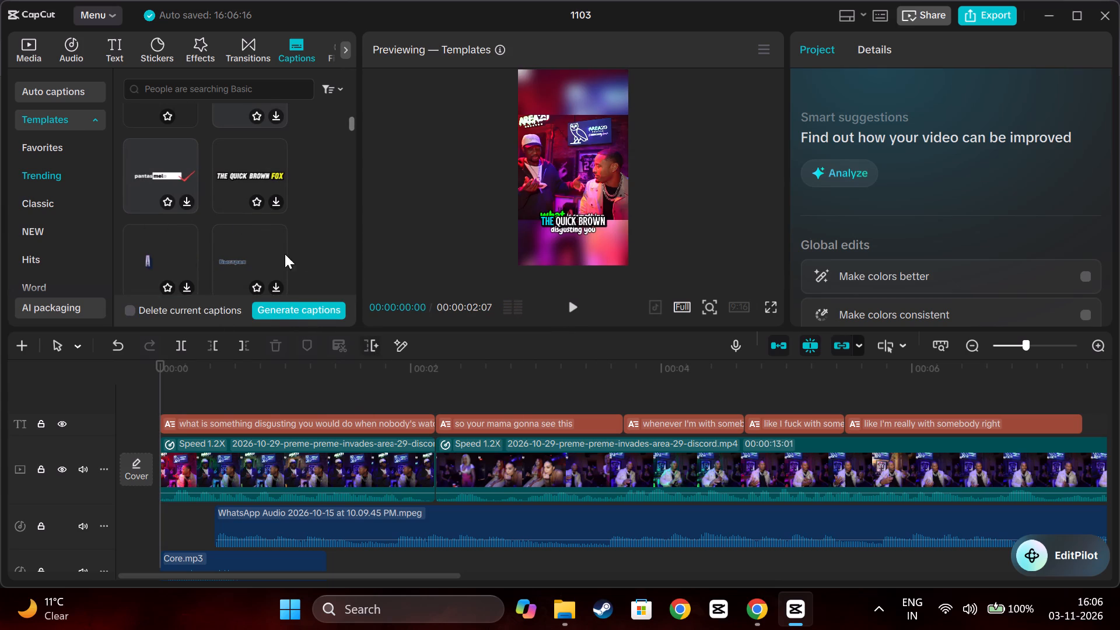
{"action": "scroll", "coordinate": [243, 181], "scroll_direction": "down", "scroll_amount": 2}
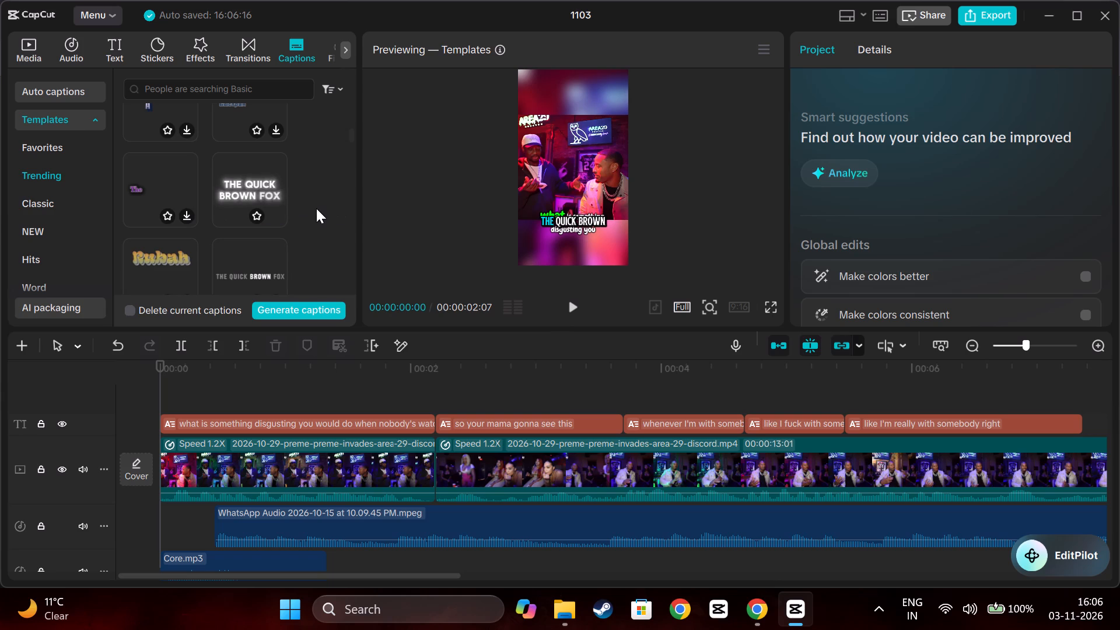
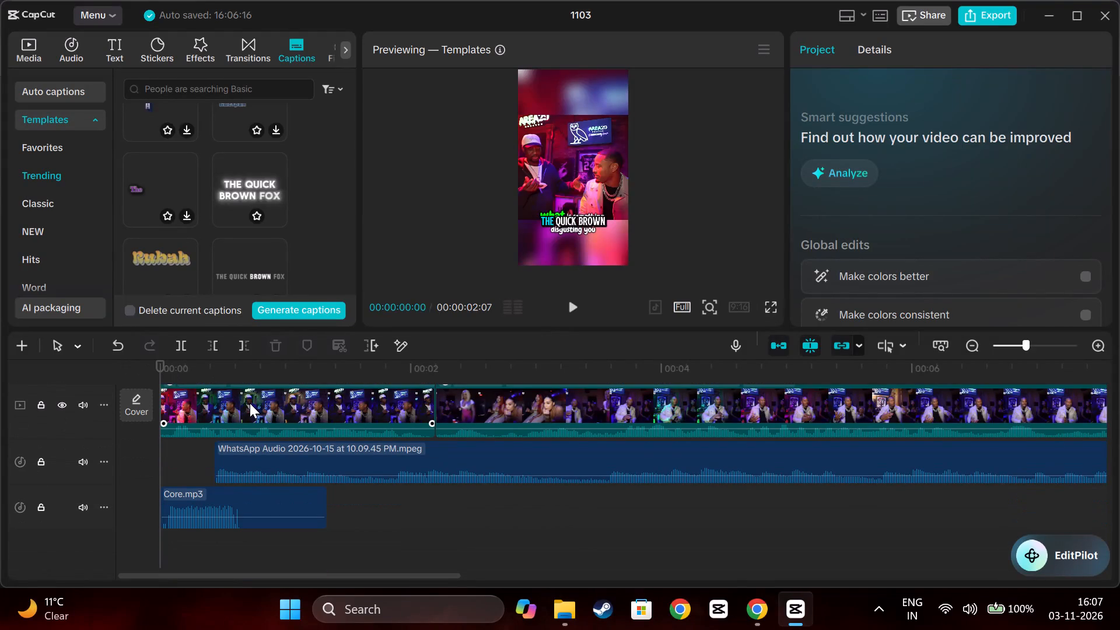
Regenerate the captions with the Trending template "LA VELOCE VOLPE", with the option to delete the current captions enabled.
{"action": "key", "text": "space"}
{"action": "key", "text": "space"}
{"action": "scroll", "coordinate": [247, 419], "scroll_direction": "up", "scroll_amount": 4}
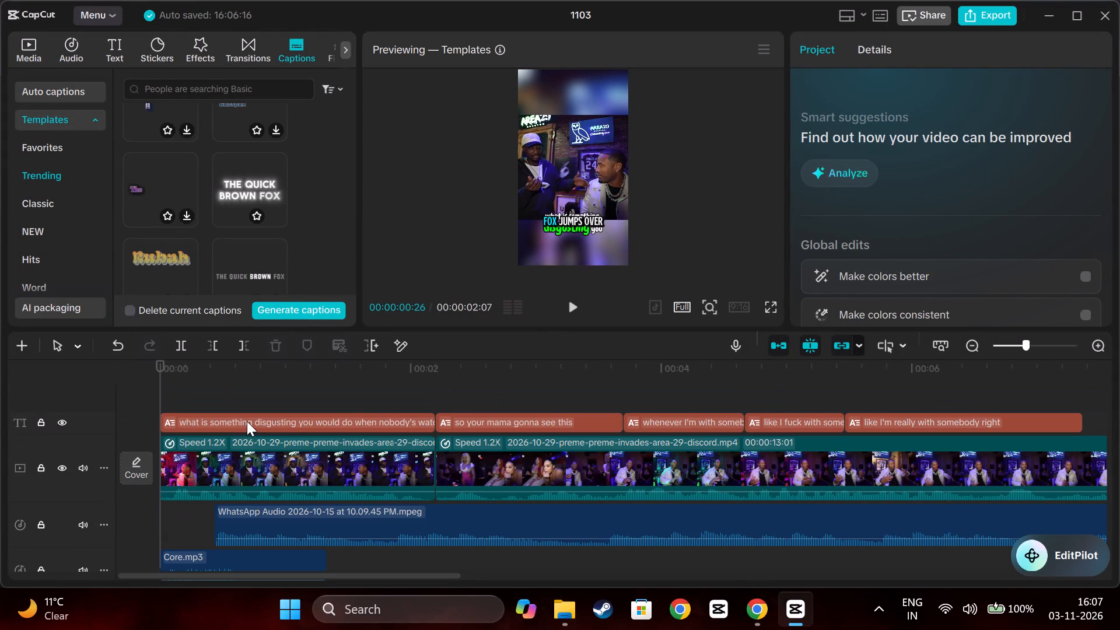
{"action": "scroll", "coordinate": [247, 421], "scroll_direction": "up", "scroll_amount": 5}
{"action": "scroll", "coordinate": [239, 421], "scroll_direction": "down", "scroll_amount": 4}
{"action": "key", "text": "space"}
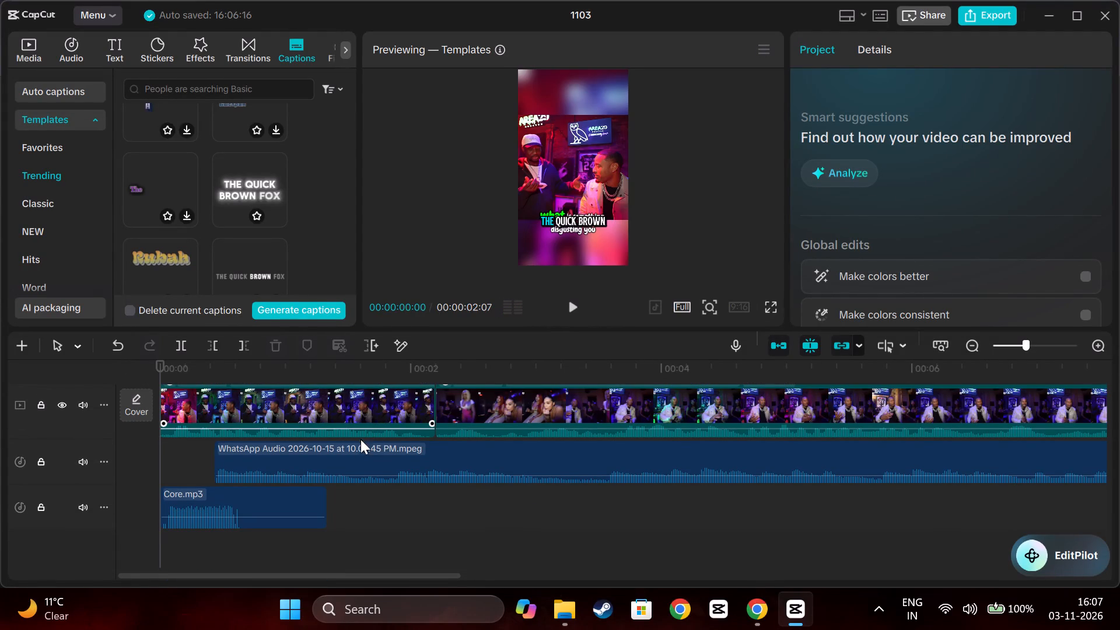
{"action": "scroll", "coordinate": [299, 426], "scroll_direction": "up", "scroll_amount": 2}
{"action": "scroll", "coordinate": [248, 194], "scroll_direction": "up", "scroll_amount": 4}
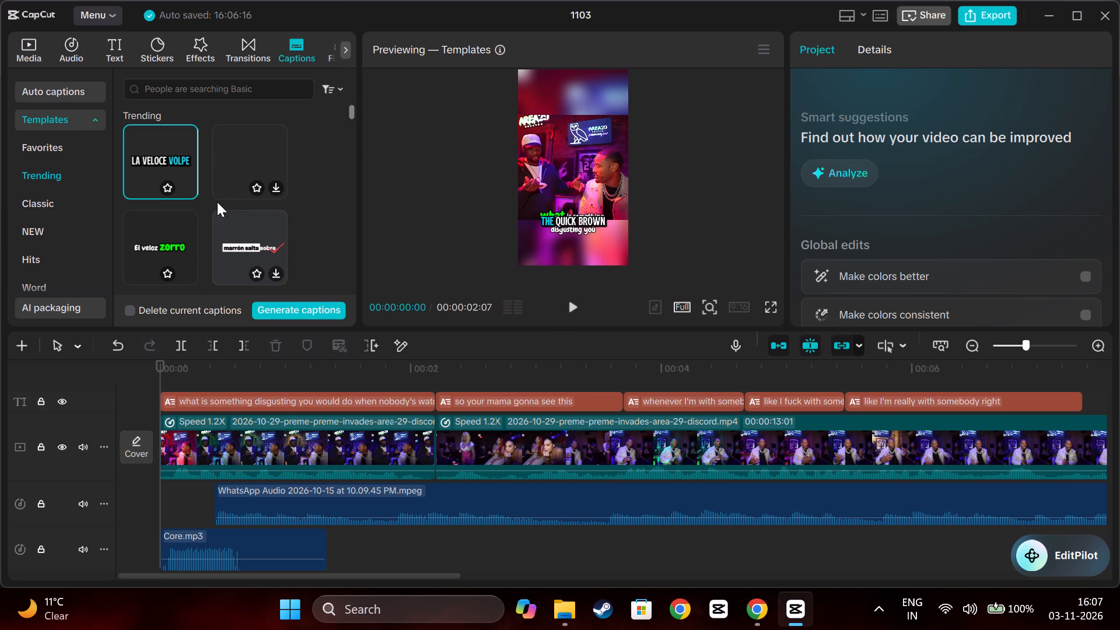
{"action": "left_click", "coordinate": [130, 310]}
{"action": "left_click", "coordinate": [327, 311]}
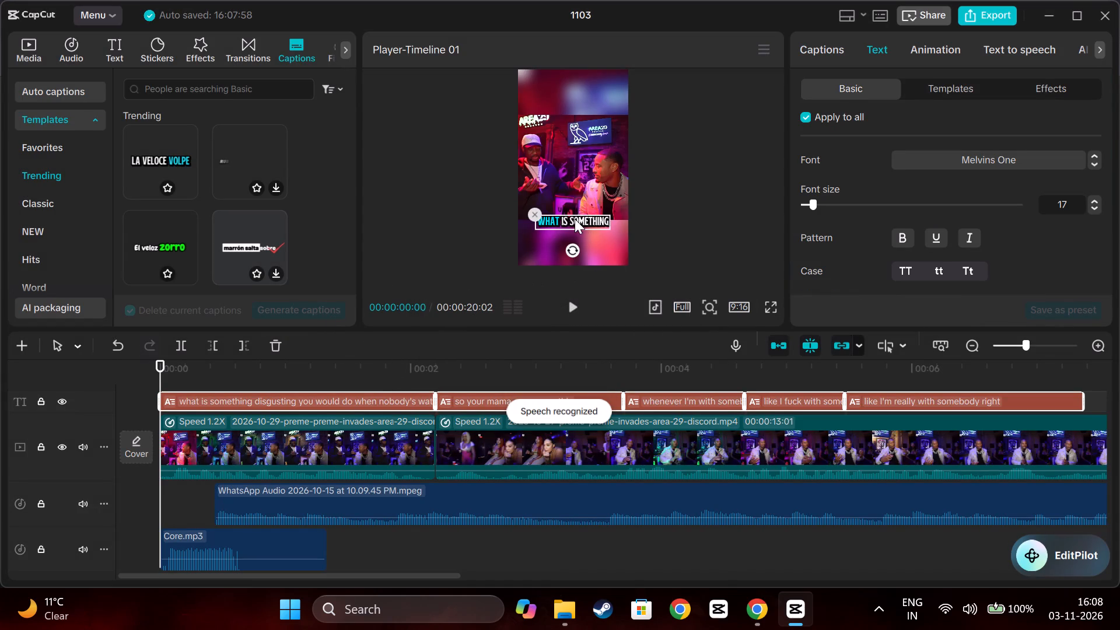
Play the whole timeline from the start to its end to review the regenerated captions.
{"action": "key", "text": "space"}
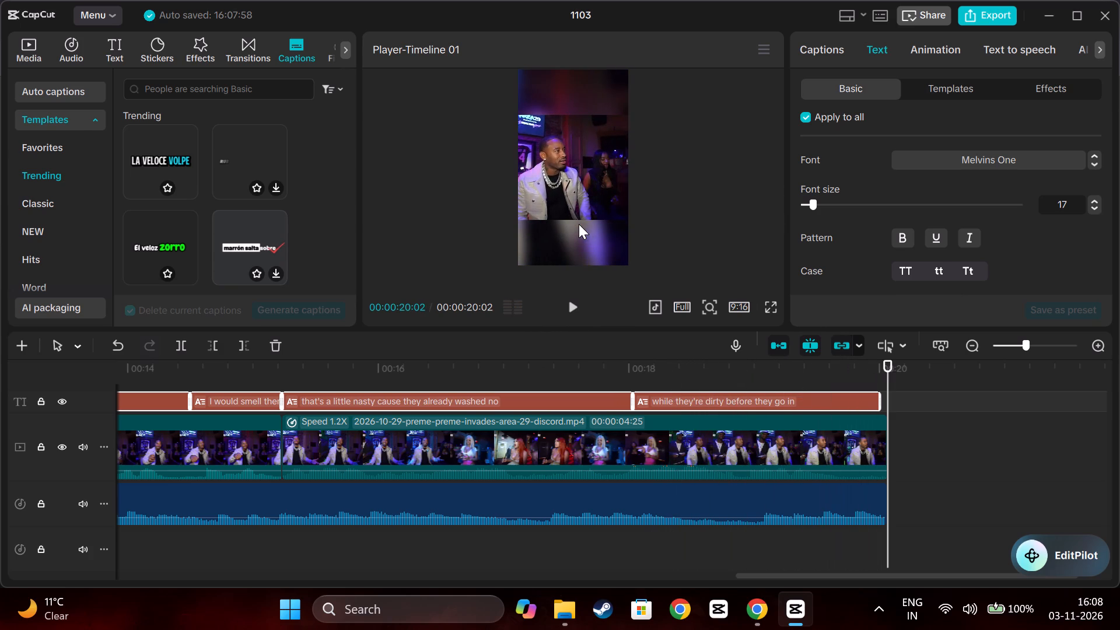
Browse further through the Trending caption templates to look for an alternative style.
{"action": "scroll", "coordinate": [325, 237], "scroll_direction": "down", "scroll_amount": 6, "text": "ctrl"}
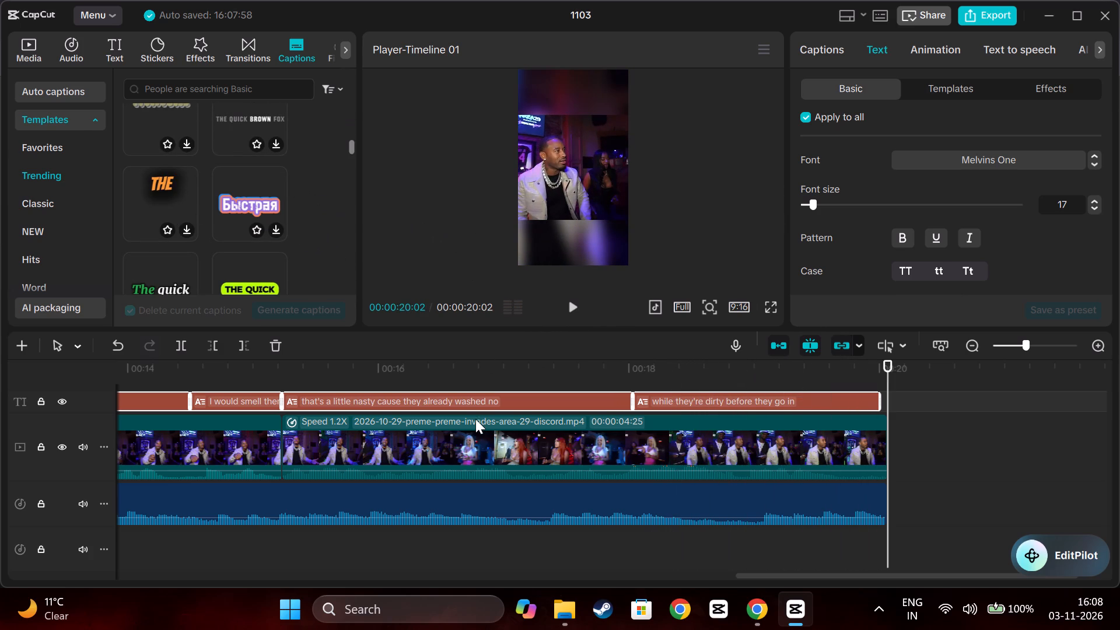
{"action": "scroll", "coordinate": [471, 420], "scroll_direction": "down", "scroll_amount": 13, "text": "ctrl"}
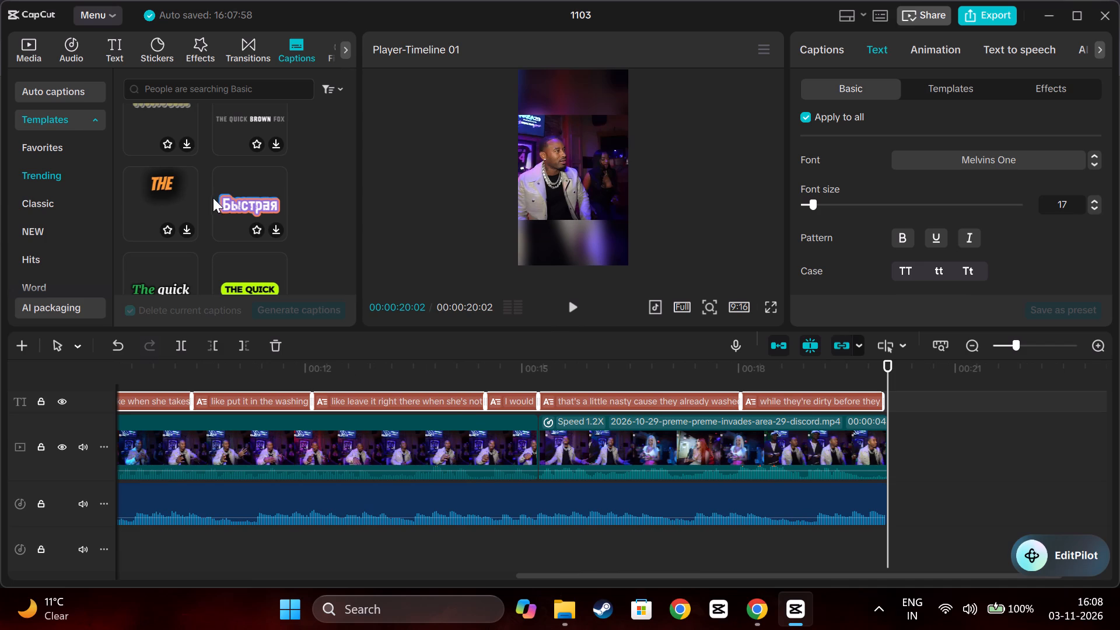
{"action": "scroll", "coordinate": [178, 262], "scroll_direction": "down", "scroll_amount": 1}
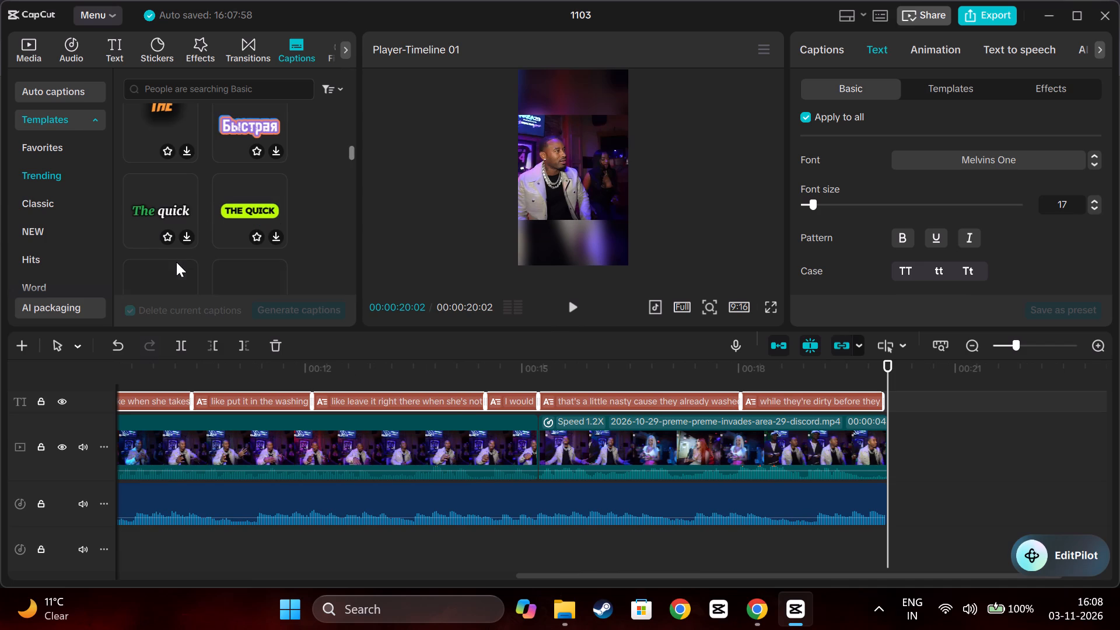
{"action": "scroll", "coordinate": [244, 206], "scroll_direction": "down", "scroll_amount": 1}
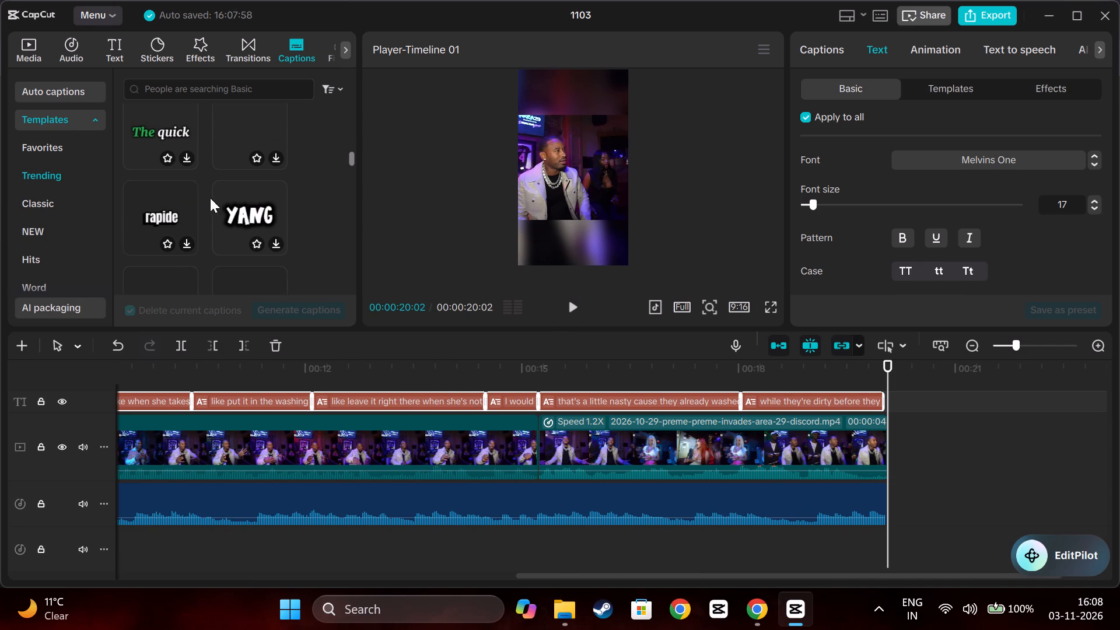
{"action": "scroll", "coordinate": [166, 200], "scroll_direction": "down", "scroll_amount": 3}
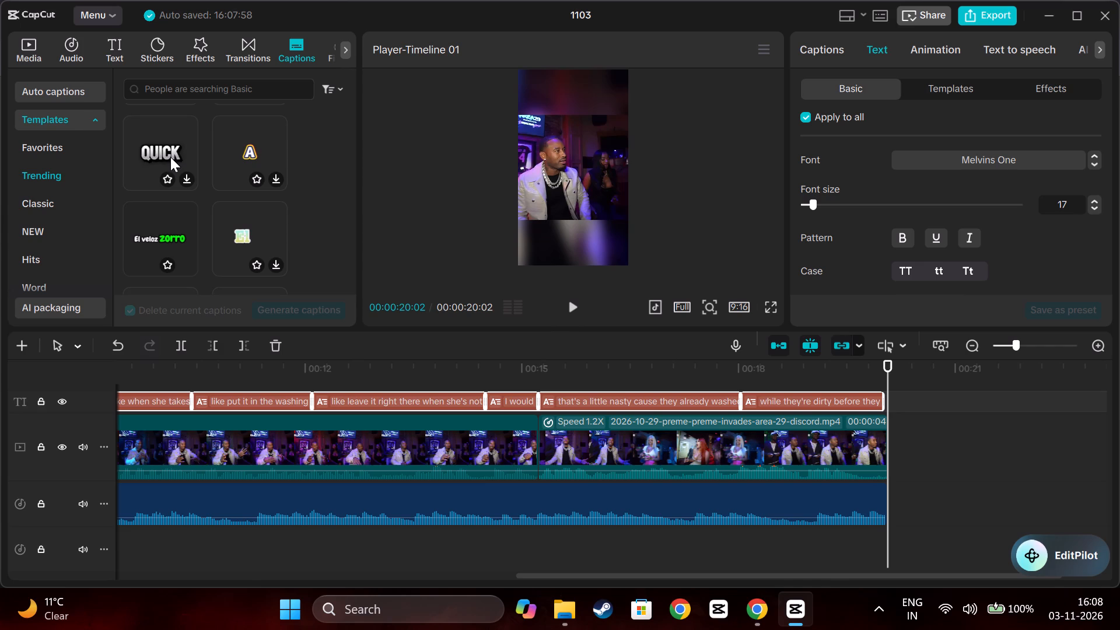
{"action": "scroll", "coordinate": [180, 230], "scroll_direction": "down", "scroll_amount": 1}
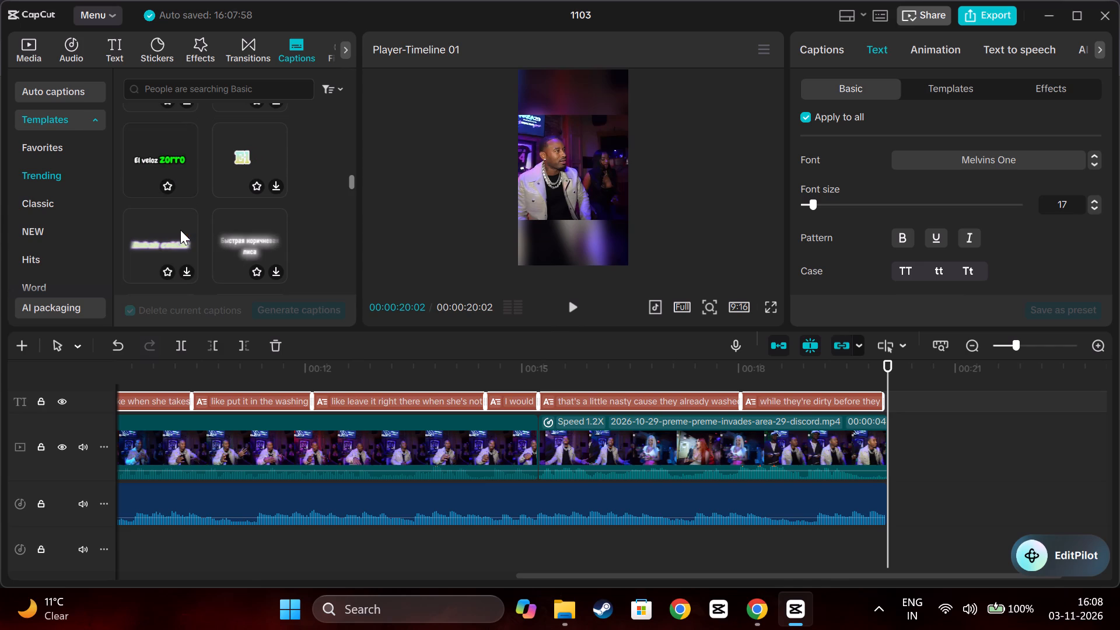
{"action": "scroll", "coordinate": [166, 234], "scroll_direction": "down", "scroll_amount": 1}
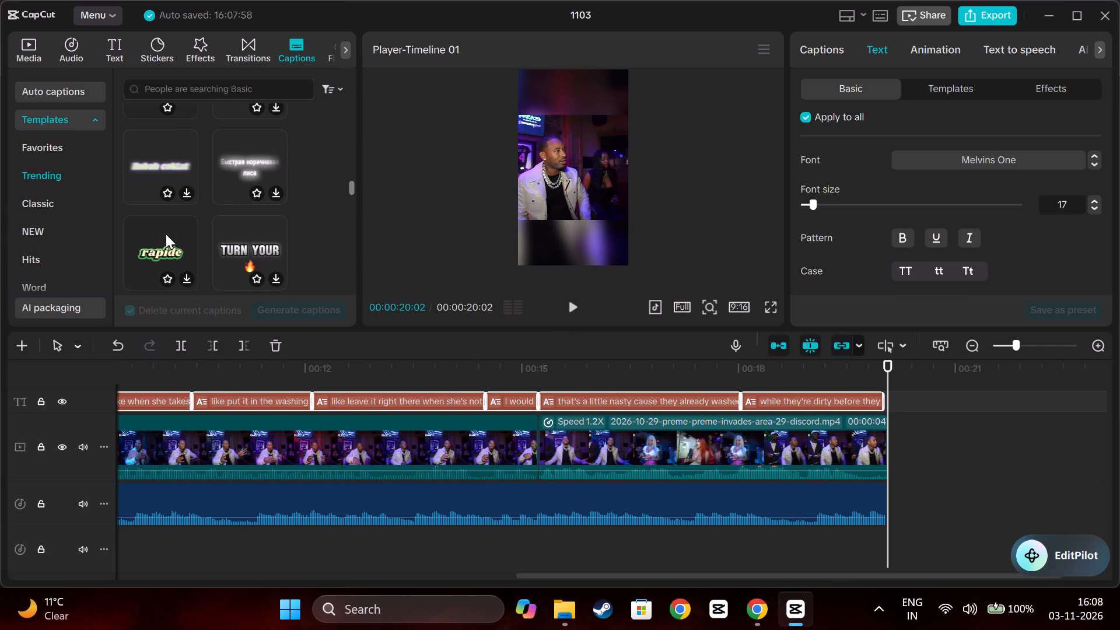
{"action": "scroll", "coordinate": [166, 234], "scroll_direction": "down", "scroll_amount": 4}
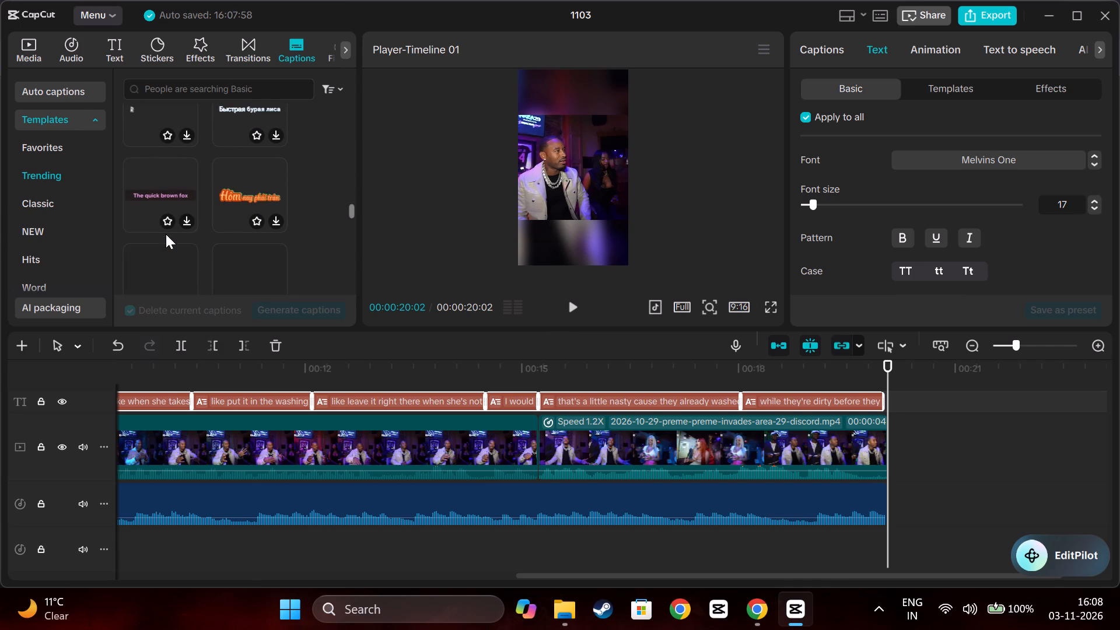
{"action": "scroll", "coordinate": [166, 234], "scroll_direction": "down", "scroll_amount": 2}
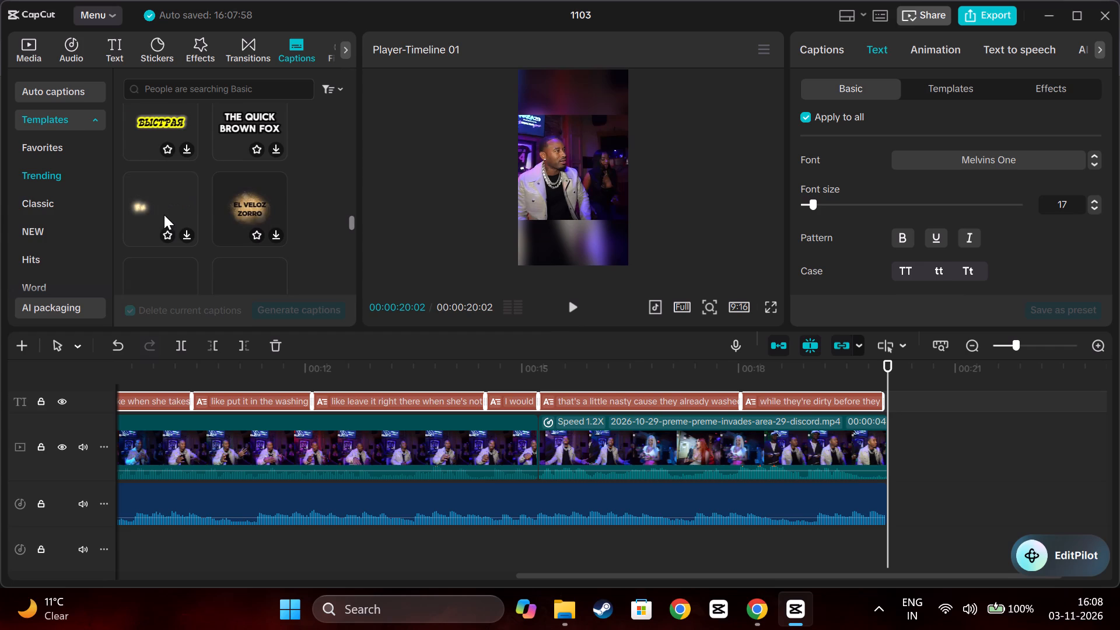
{"action": "scroll", "coordinate": [164, 215], "scroll_direction": "down", "scroll_amount": 2}
Browse the Hits, Word, Glow and Lyrics caption template categories to compare styles.
{"action": "left_click", "coordinate": [58, 253]}
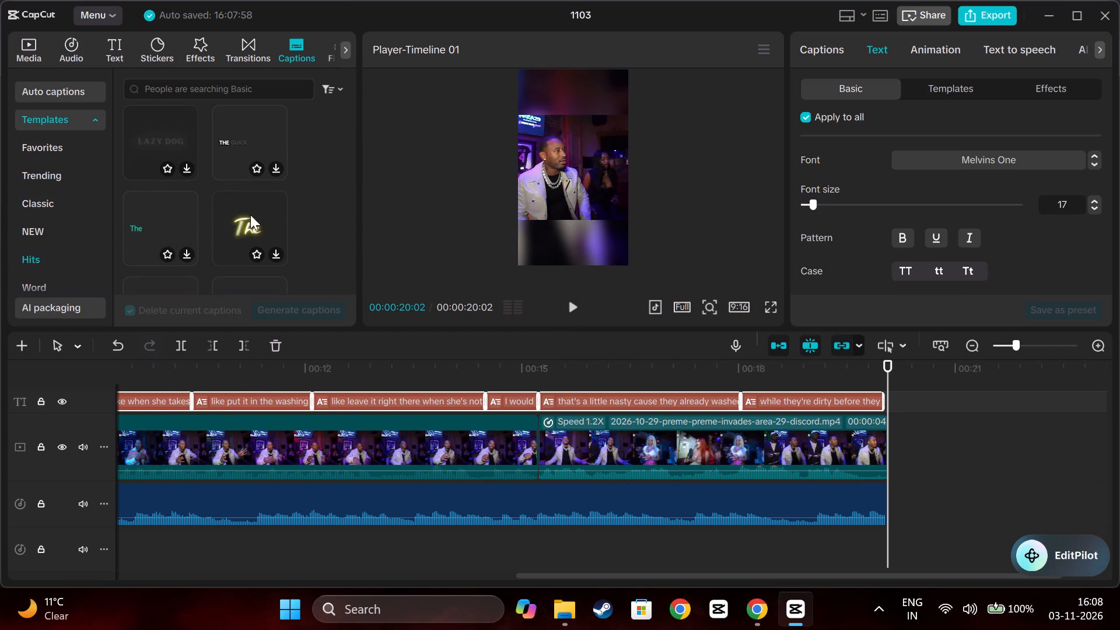
{"action": "scroll", "coordinate": [254, 219], "scroll_direction": "down", "scroll_amount": 1}
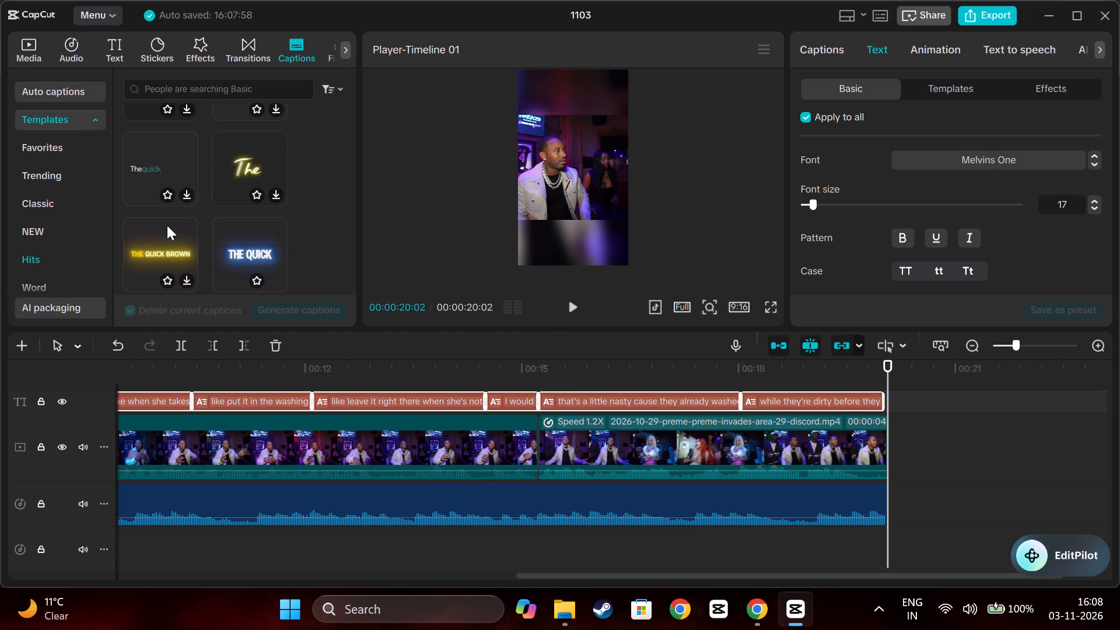
{"action": "scroll", "coordinate": [186, 249], "scroll_direction": "down", "scroll_amount": 1}
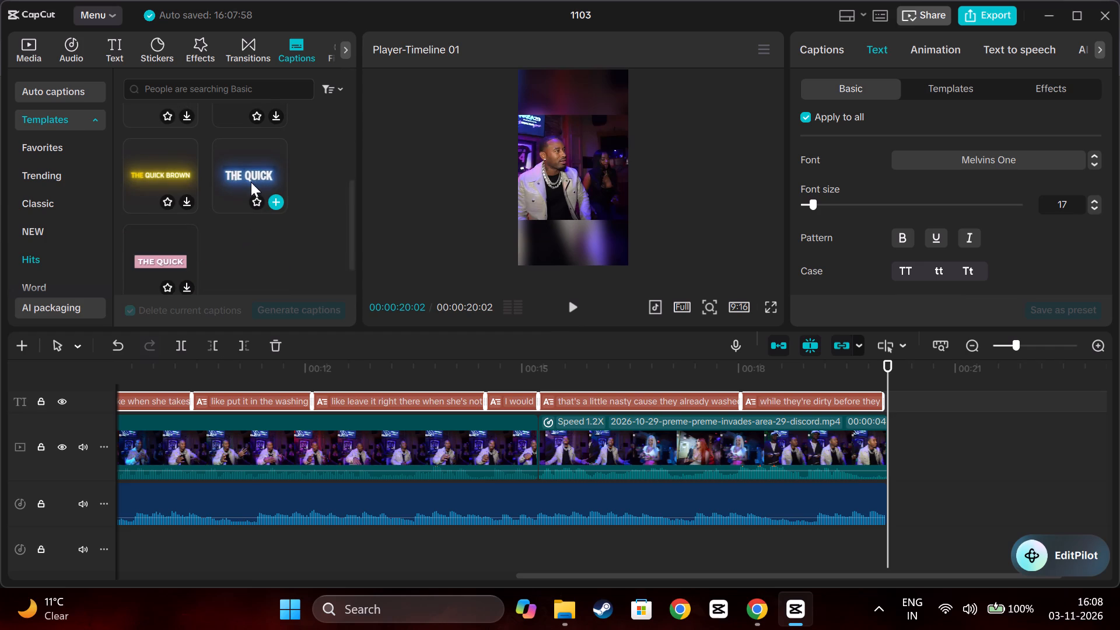
{"action": "left_click", "coordinate": [33, 271]}
{"action": "left_click", "coordinate": [36, 285]}
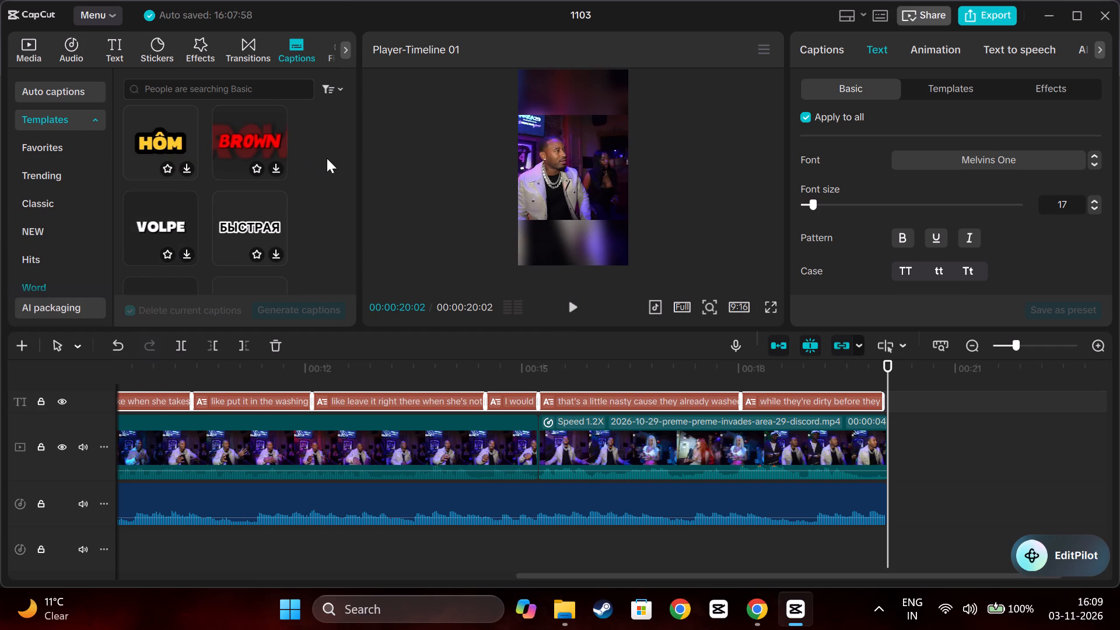
{"action": "scroll", "coordinate": [300, 212], "scroll_direction": "down", "scroll_amount": 3}
{"action": "scroll", "coordinate": [40, 229], "scroll_direction": "down", "scroll_amount": 2}
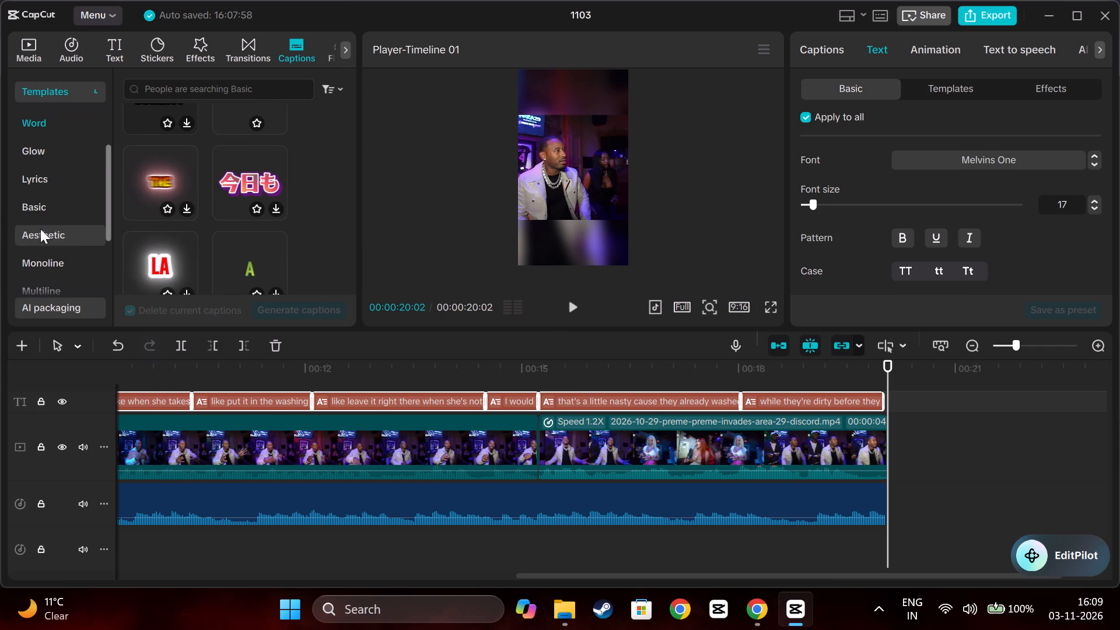
{"action": "left_click", "coordinate": [54, 146]}
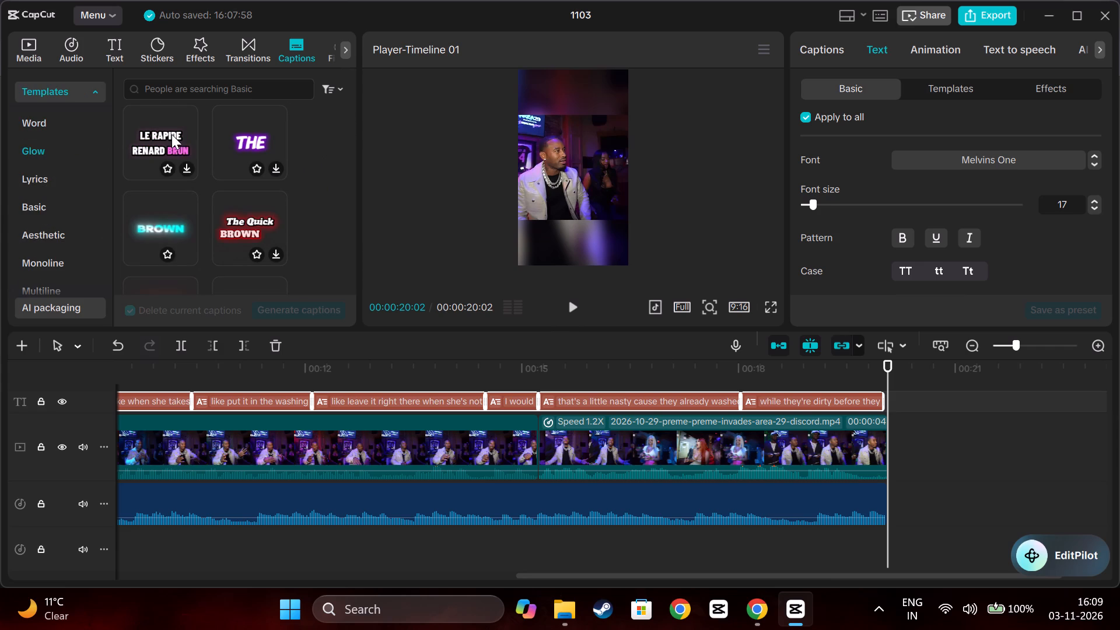
{"action": "scroll", "coordinate": [220, 225], "scroll_direction": "down", "scroll_amount": 2}
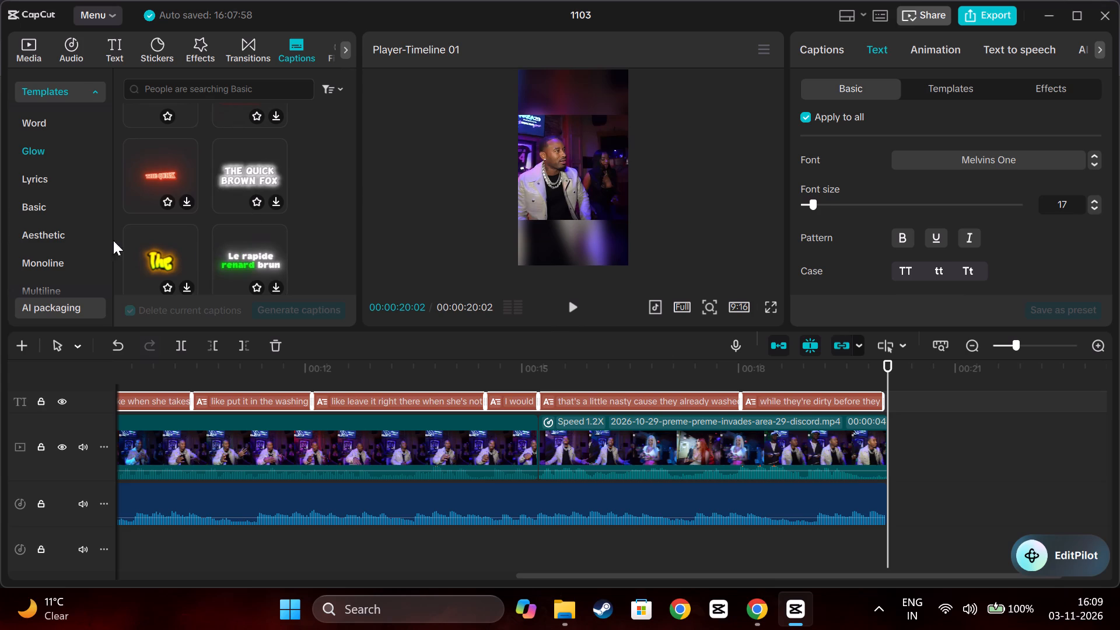
{"action": "left_click", "coordinate": [47, 180]}
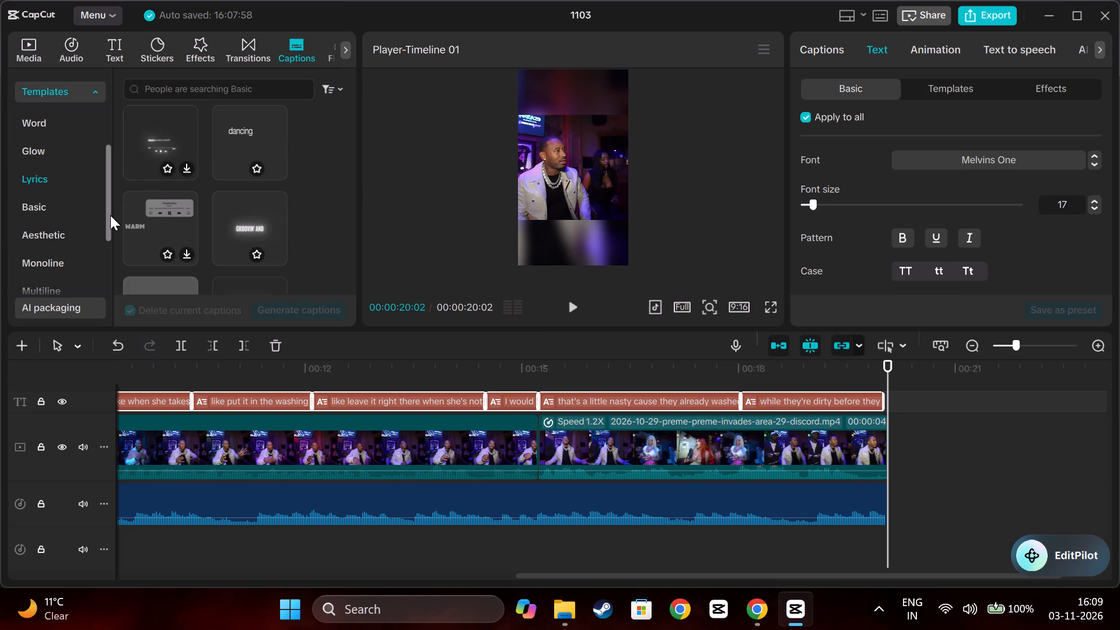
Browse the Basic, Aesthetic and Monoline caption template categories to compare styles.
{"action": "left_click", "coordinate": [43, 201]}
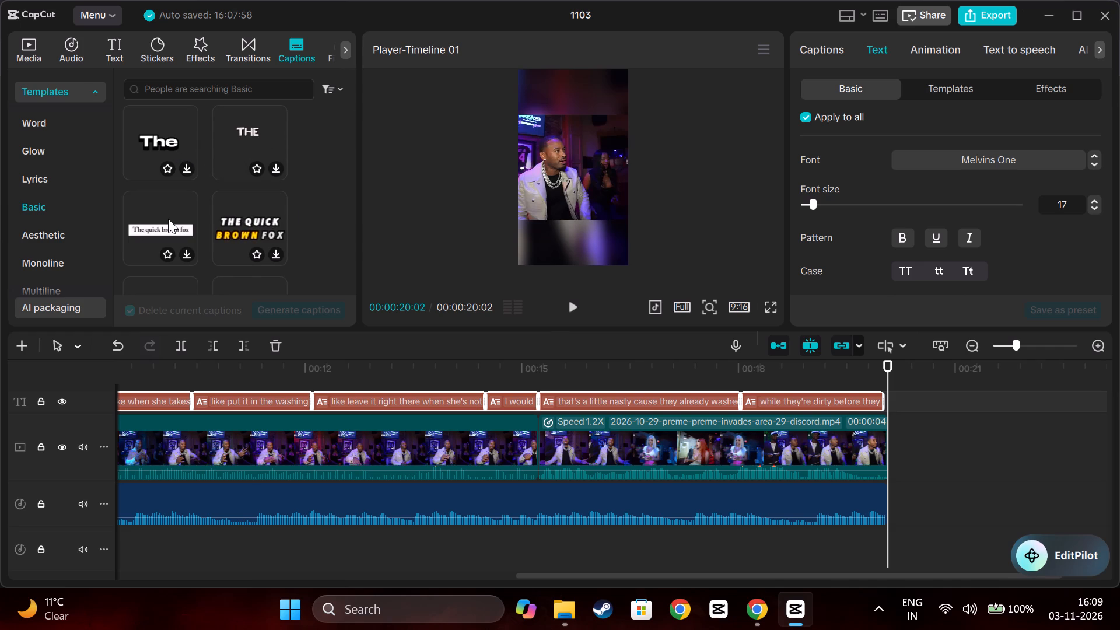
{"action": "scroll", "coordinate": [168, 219], "scroll_direction": "down", "scroll_amount": 2}
{"action": "scroll", "coordinate": [238, 206], "scroll_direction": "down", "scroll_amount": 1}
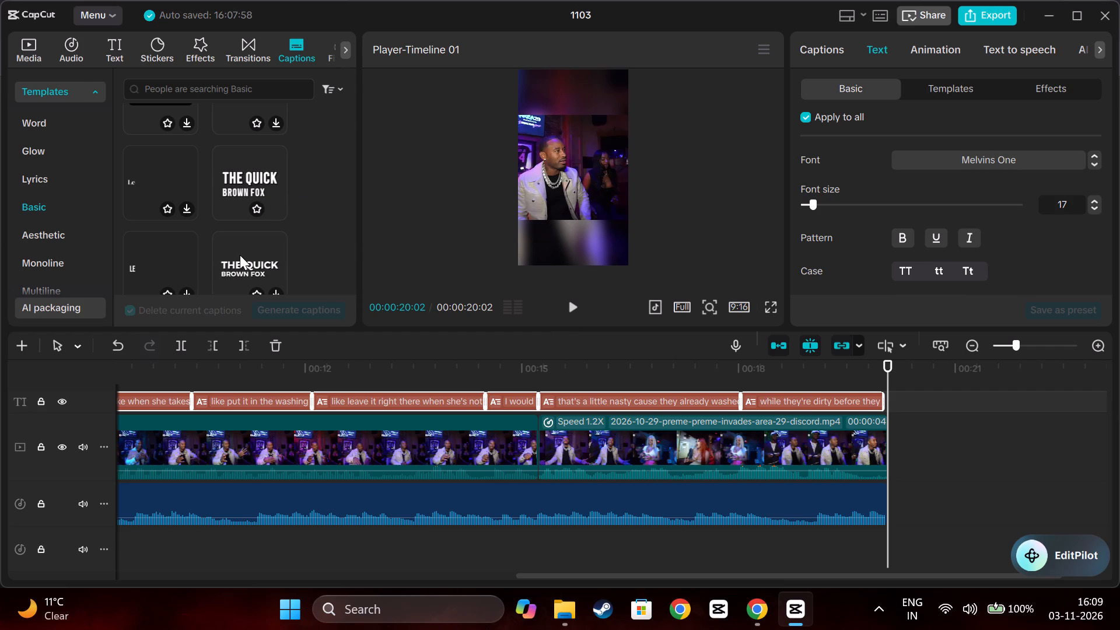
{"action": "scroll", "coordinate": [240, 255], "scroll_direction": "down", "scroll_amount": 1}
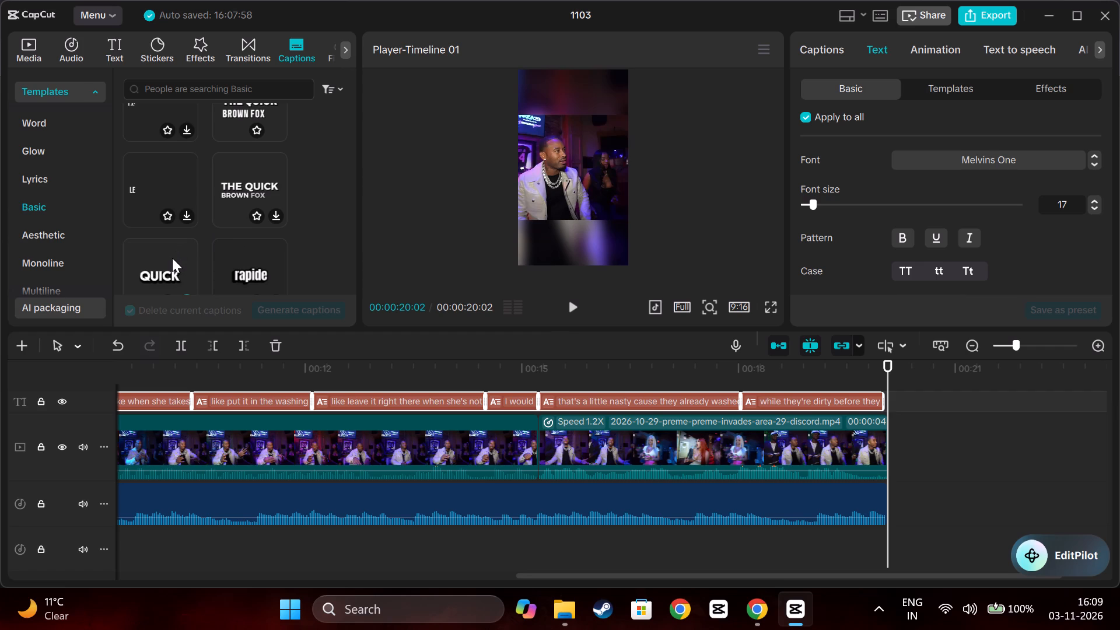
{"action": "scroll", "coordinate": [172, 258], "scroll_direction": "down", "scroll_amount": 1}
{"action": "scroll", "coordinate": [244, 236], "scroll_direction": "down", "scroll_amount": 1}
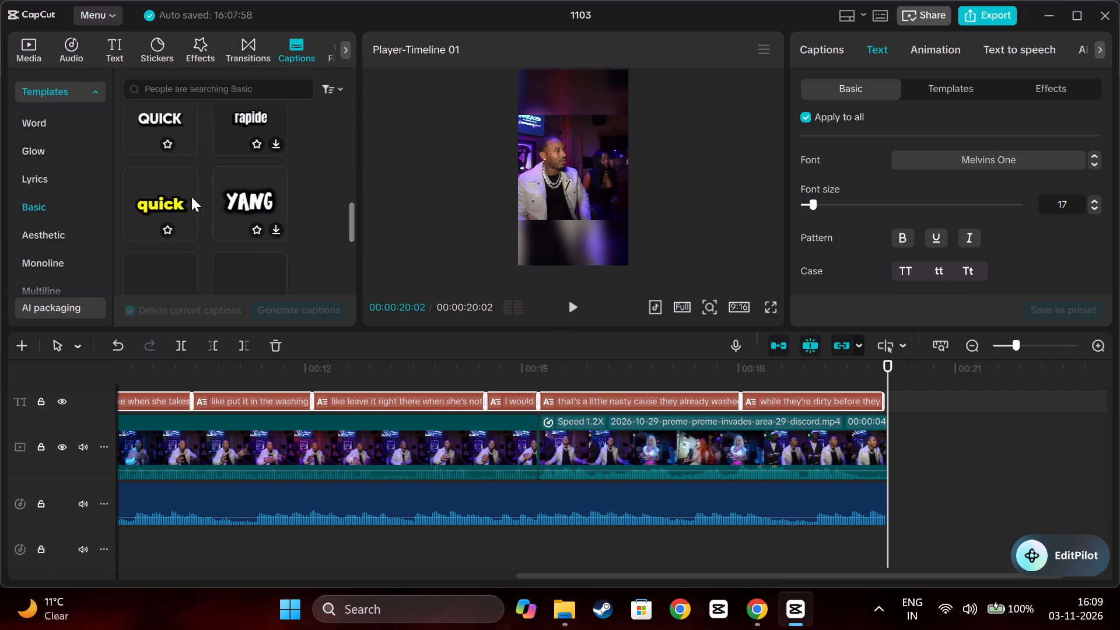
{"action": "scroll", "coordinate": [174, 202], "scroll_direction": "down", "scroll_amount": 2}
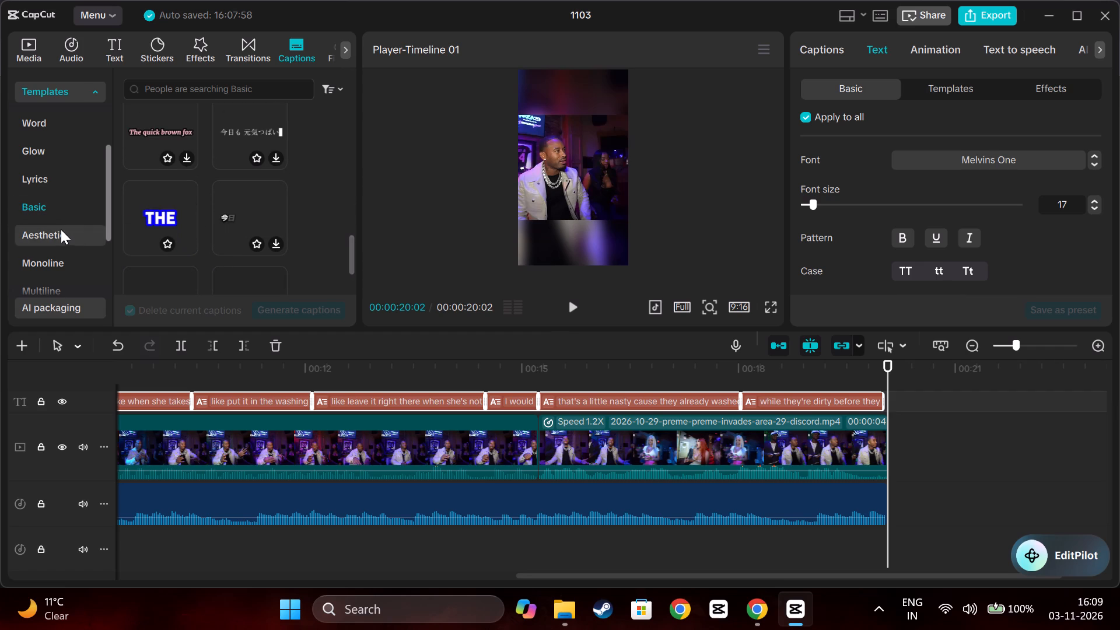
{"action": "left_click", "coordinate": [64, 231]}
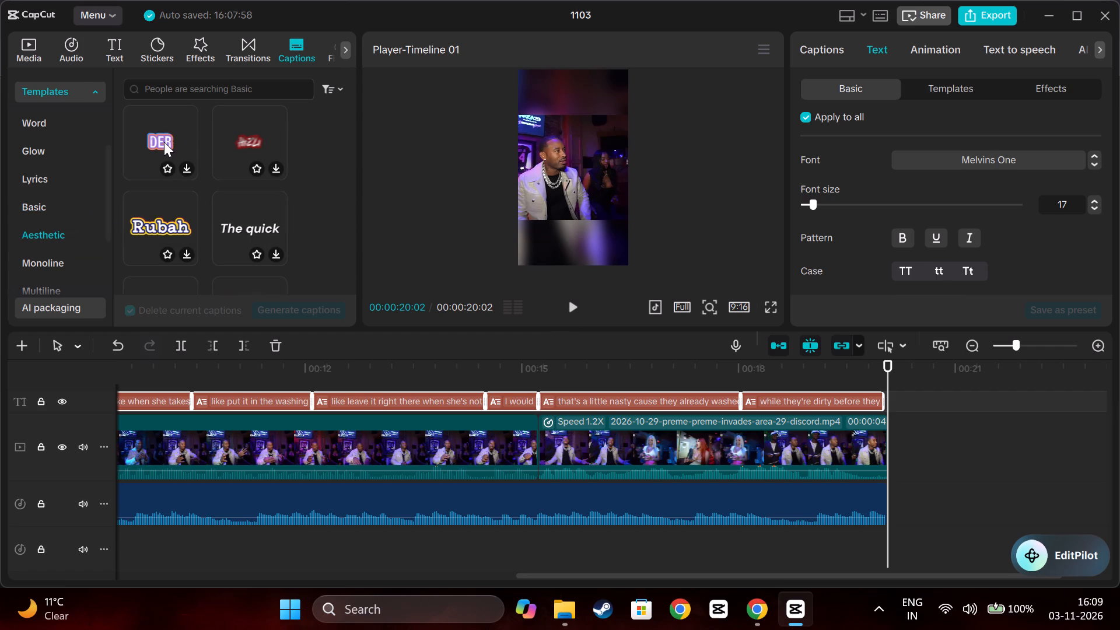
{"action": "scroll", "coordinate": [159, 146], "scroll_direction": "down", "scroll_amount": 2}
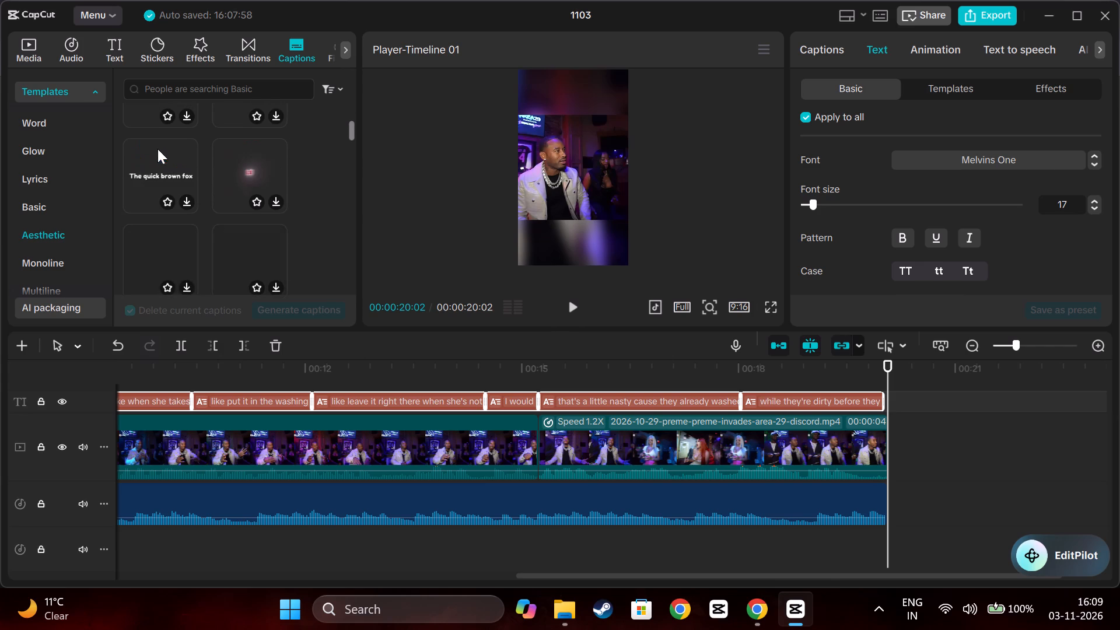
{"action": "left_click", "coordinate": [51, 260]}
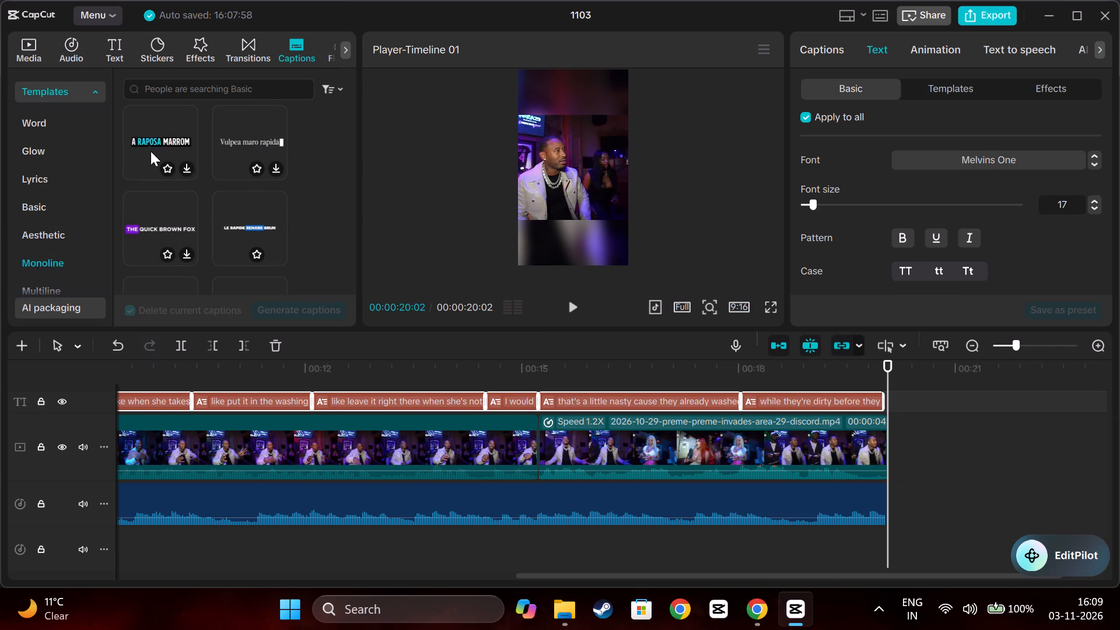
{"action": "scroll", "coordinate": [150, 151], "scroll_direction": "down", "scroll_amount": 2}
{"action": "scroll", "coordinate": [39, 223], "scroll_direction": "up", "scroll_amount": 5}
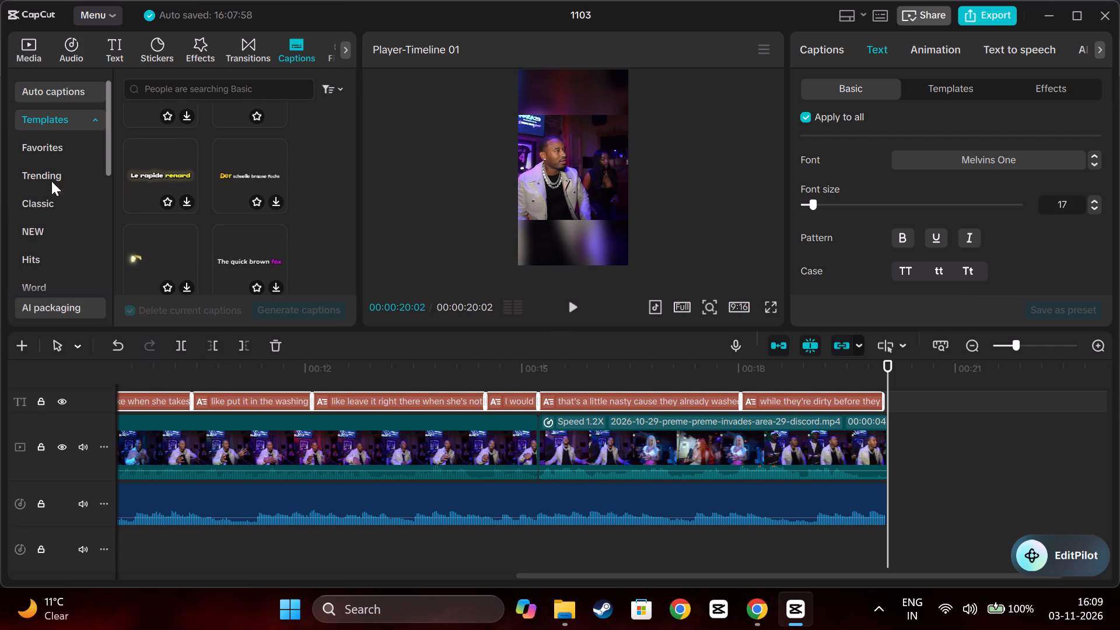
Browse the Trending caption templates again to look for an alternative caption style.
{"action": "left_click", "coordinate": [59, 150]}
{"action": "left_click", "coordinate": [58, 171]}
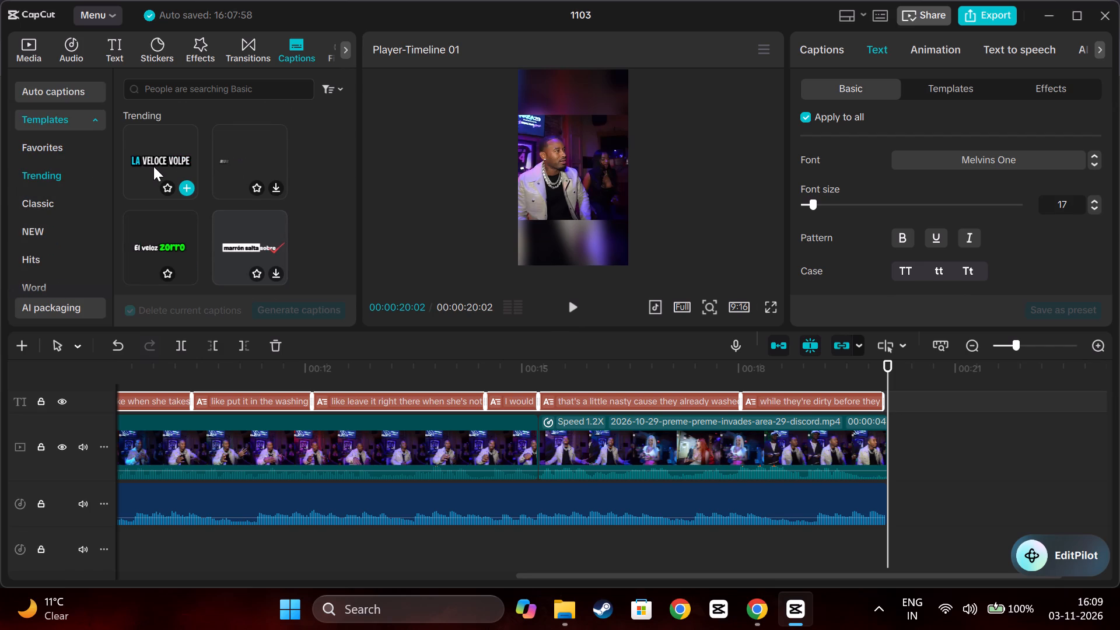
{"action": "scroll", "coordinate": [153, 166], "scroll_direction": "down", "scroll_amount": 2}
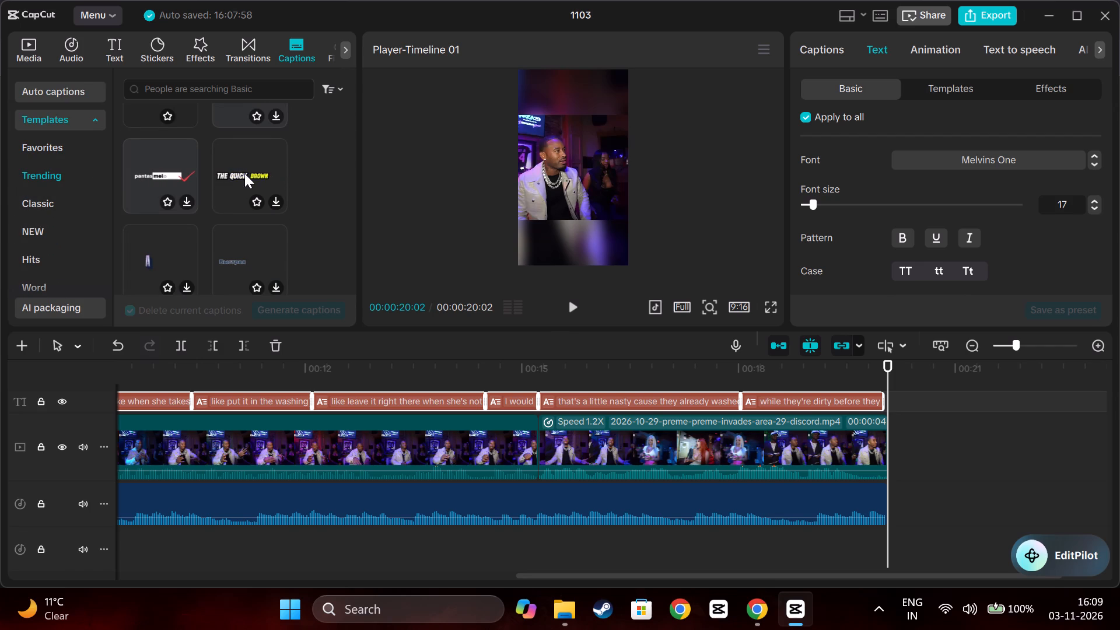
{"action": "scroll", "coordinate": [244, 173], "scroll_direction": "down", "scroll_amount": 2}
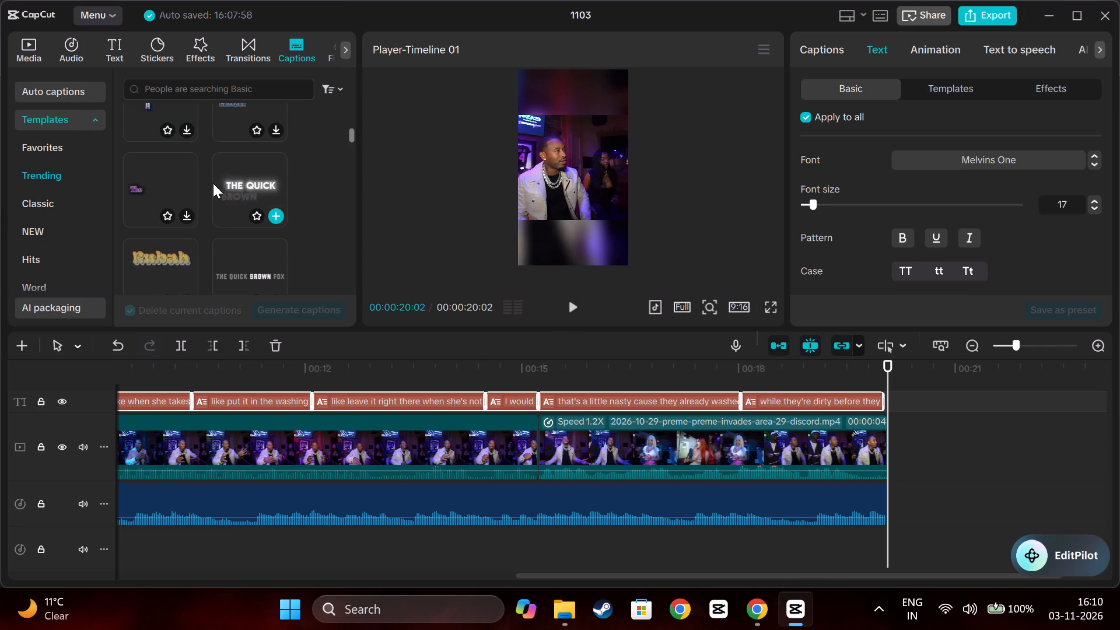
{"action": "scroll", "coordinate": [178, 184], "scroll_direction": "down", "scroll_amount": 2}
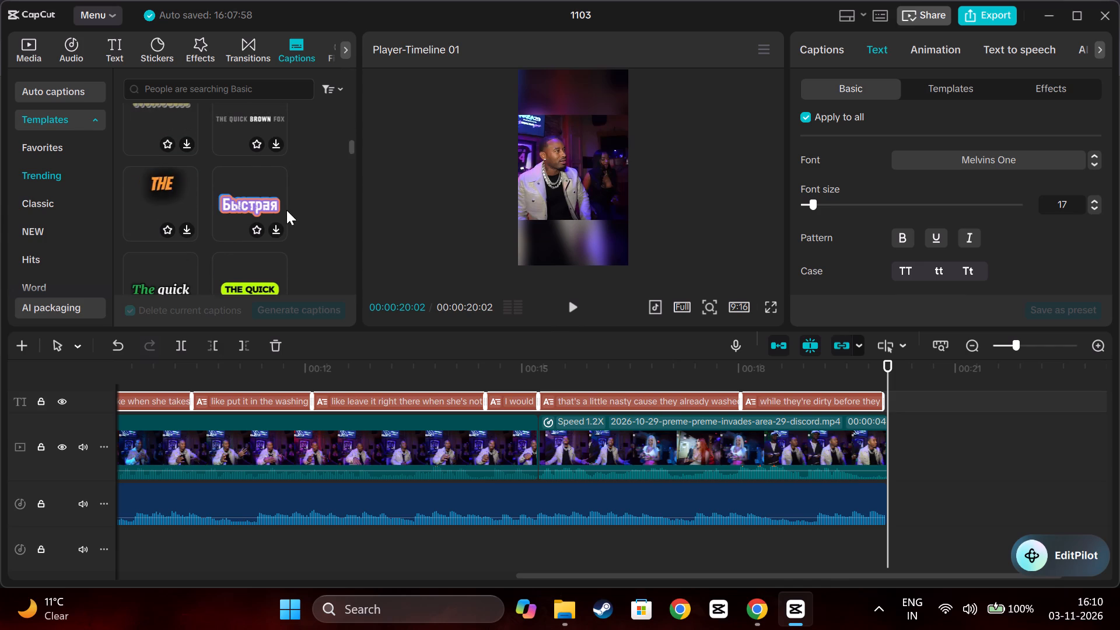
{"action": "scroll", "coordinate": [286, 210], "scroll_direction": "down", "scroll_amount": 4}
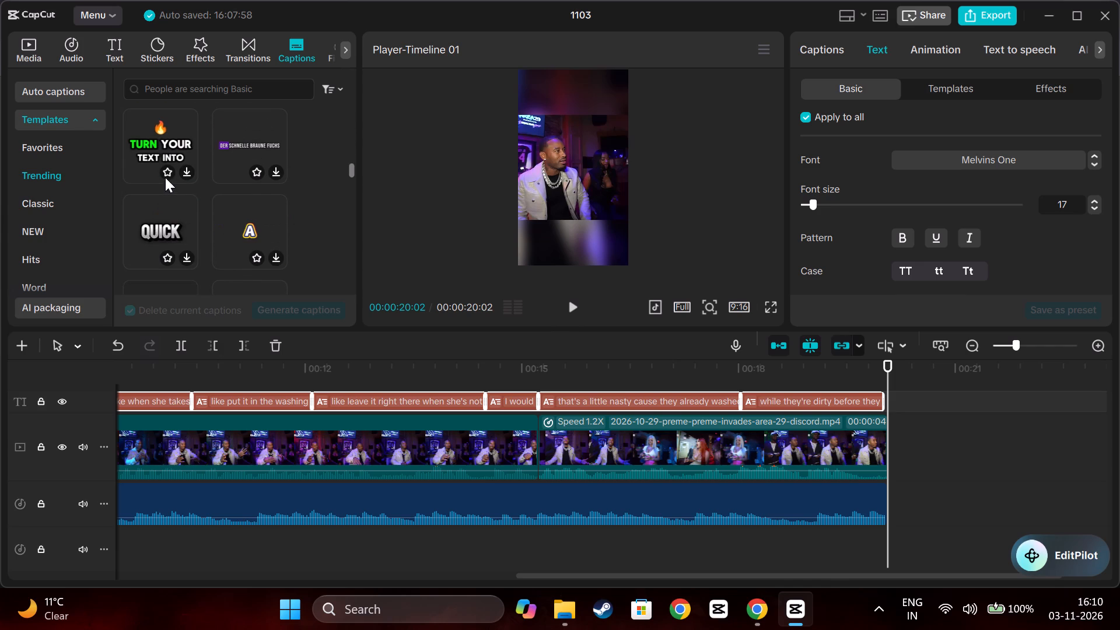
{"action": "scroll", "coordinate": [311, 197], "scroll_direction": "down", "scroll_amount": 3}
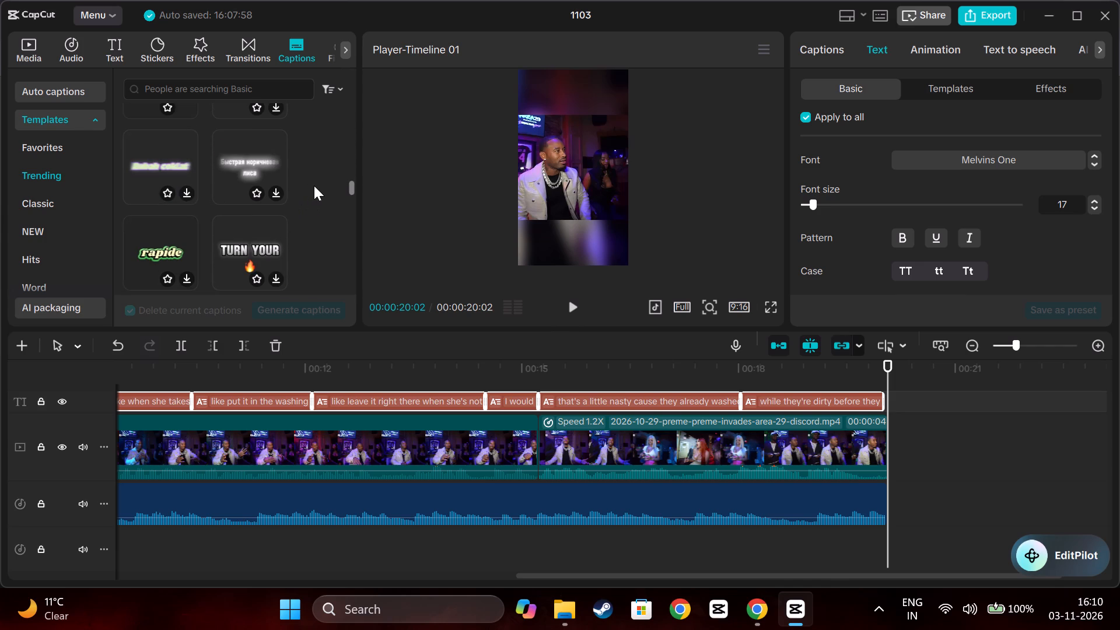
{"action": "scroll", "coordinate": [314, 186], "scroll_direction": "down", "scroll_amount": 3}
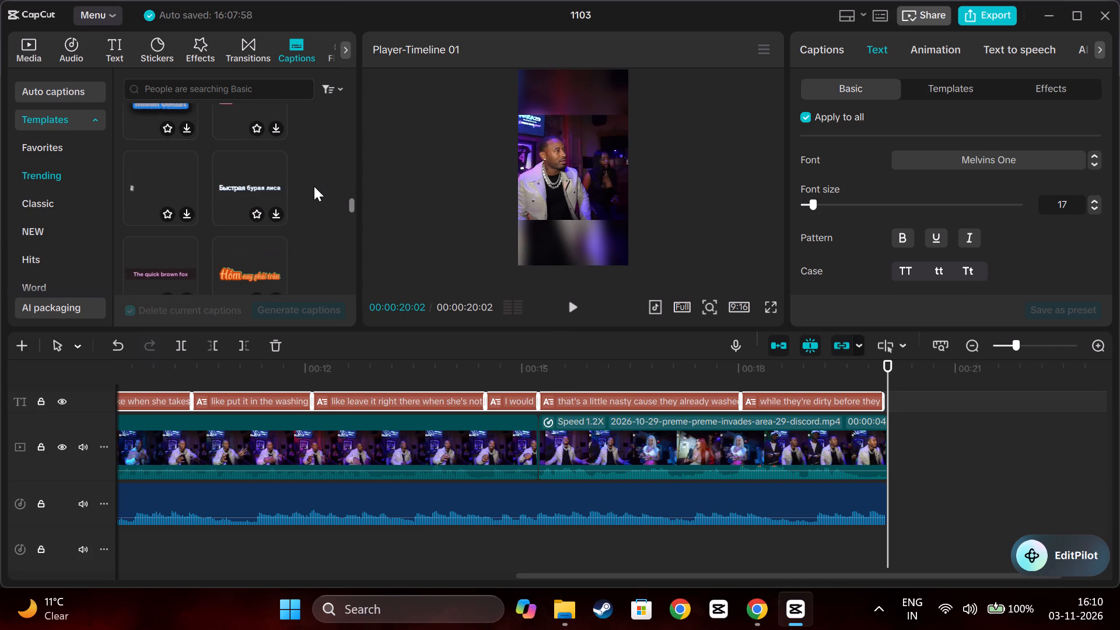
{"action": "scroll", "coordinate": [314, 186], "scroll_direction": "down", "scroll_amount": 5}
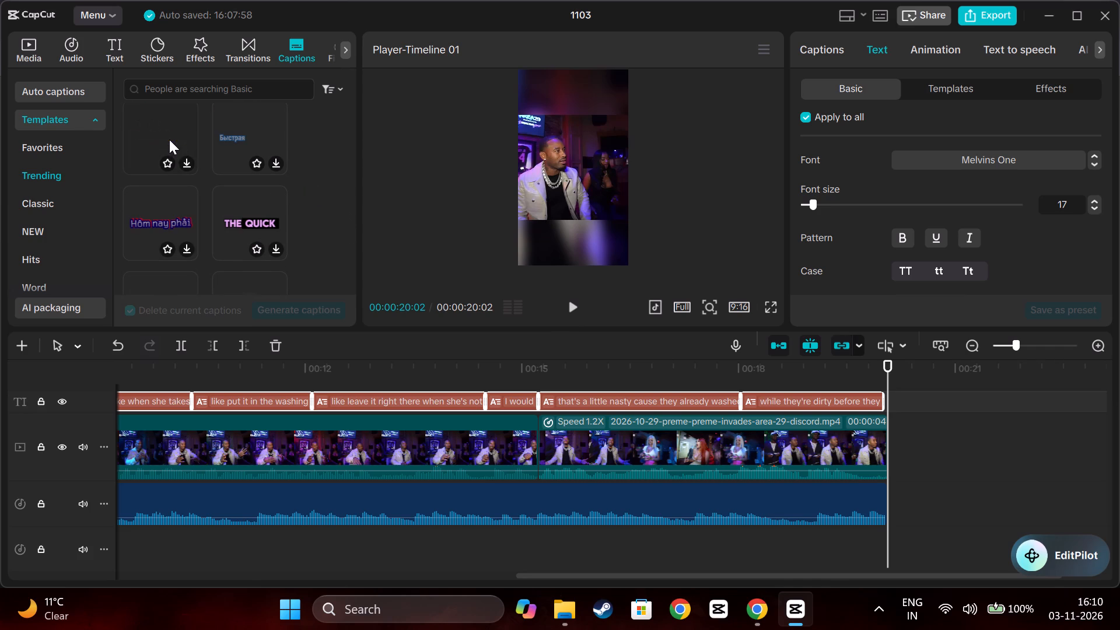
{"action": "scroll", "coordinate": [169, 139], "scroll_direction": "down", "scroll_amount": 1}
{"action": "scroll", "coordinate": [169, 139], "scroll_direction": "up", "scroll_amount": 1}
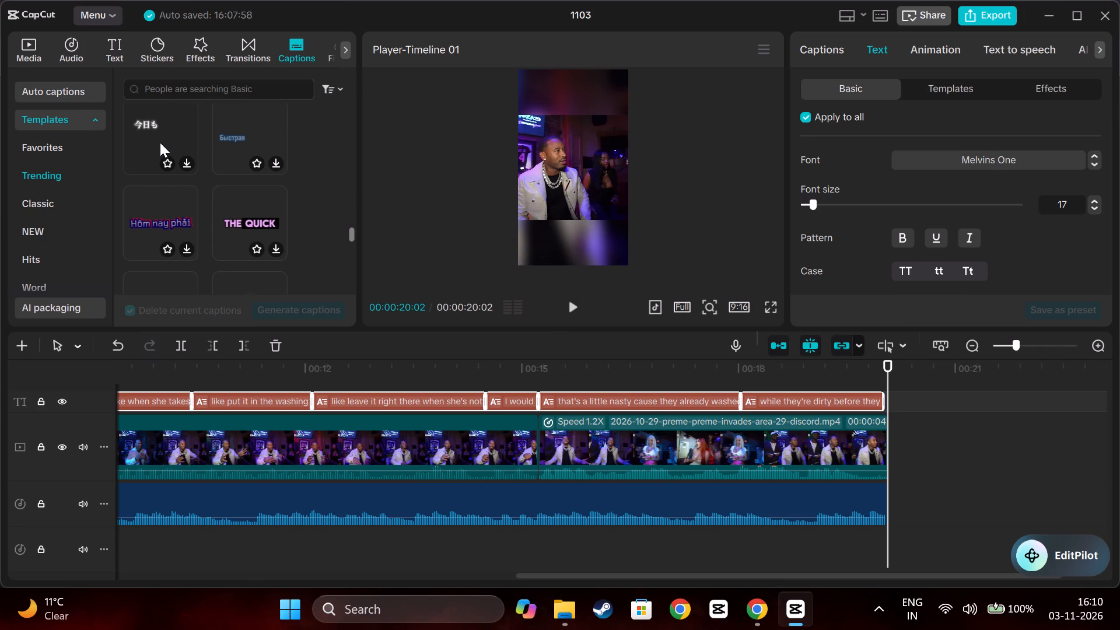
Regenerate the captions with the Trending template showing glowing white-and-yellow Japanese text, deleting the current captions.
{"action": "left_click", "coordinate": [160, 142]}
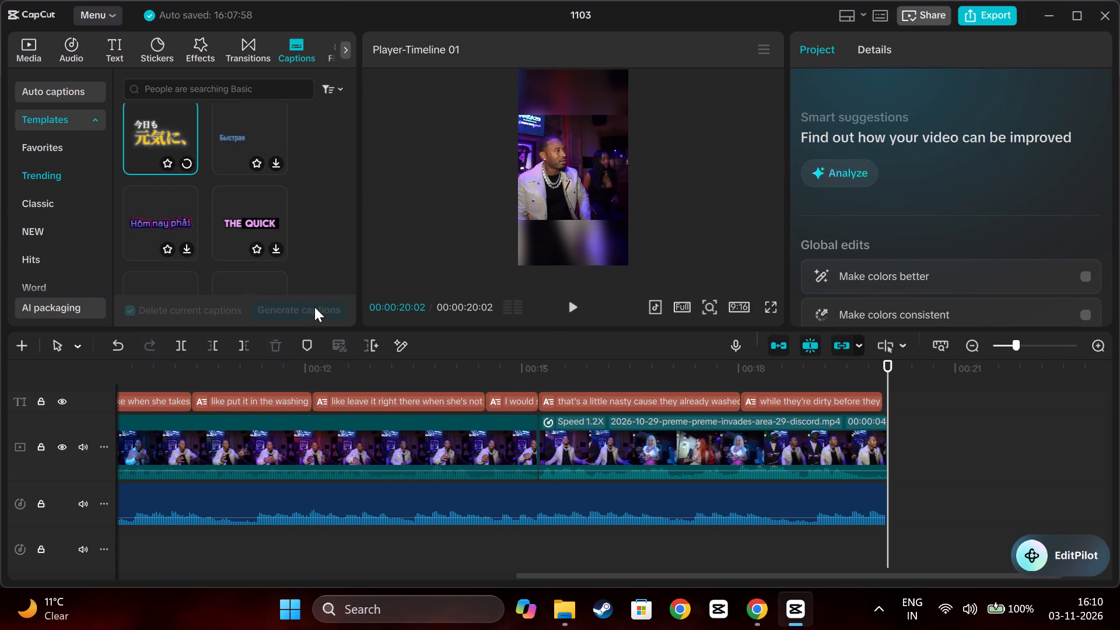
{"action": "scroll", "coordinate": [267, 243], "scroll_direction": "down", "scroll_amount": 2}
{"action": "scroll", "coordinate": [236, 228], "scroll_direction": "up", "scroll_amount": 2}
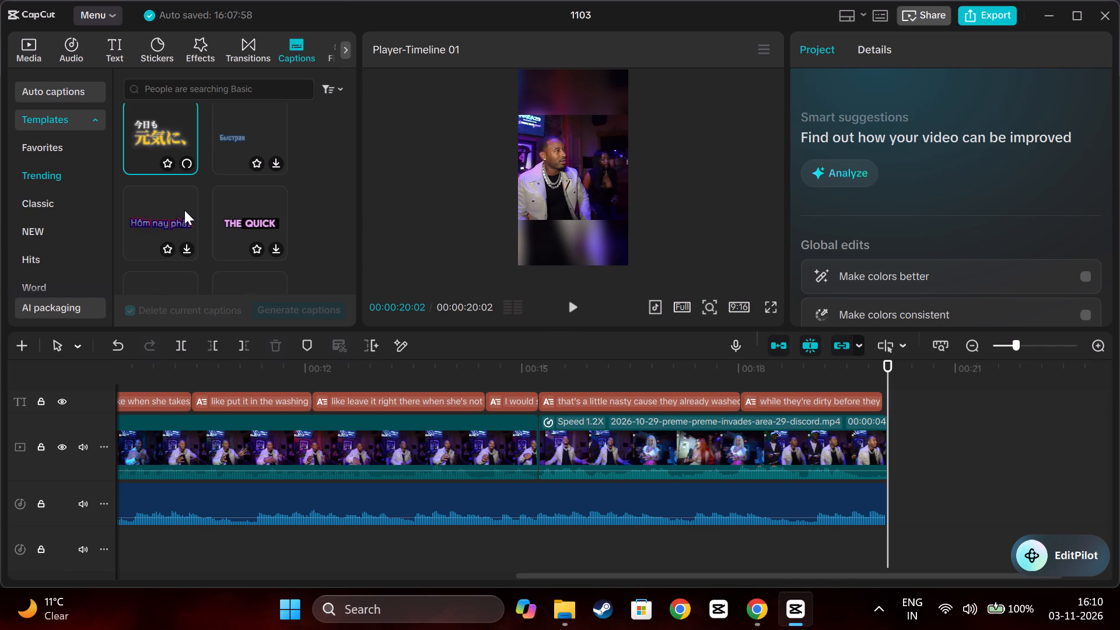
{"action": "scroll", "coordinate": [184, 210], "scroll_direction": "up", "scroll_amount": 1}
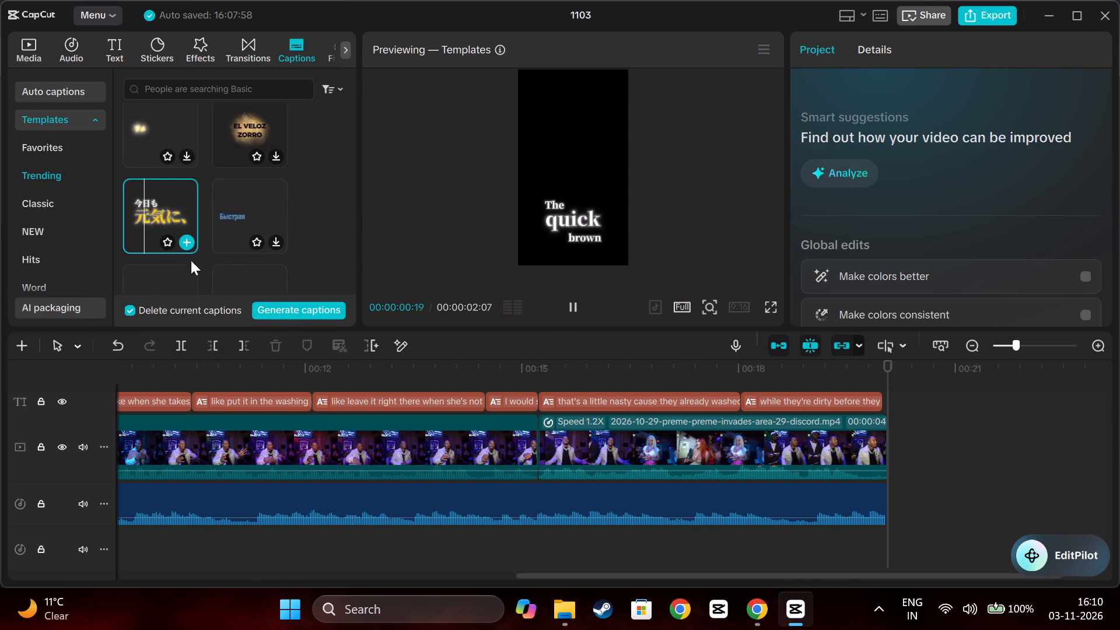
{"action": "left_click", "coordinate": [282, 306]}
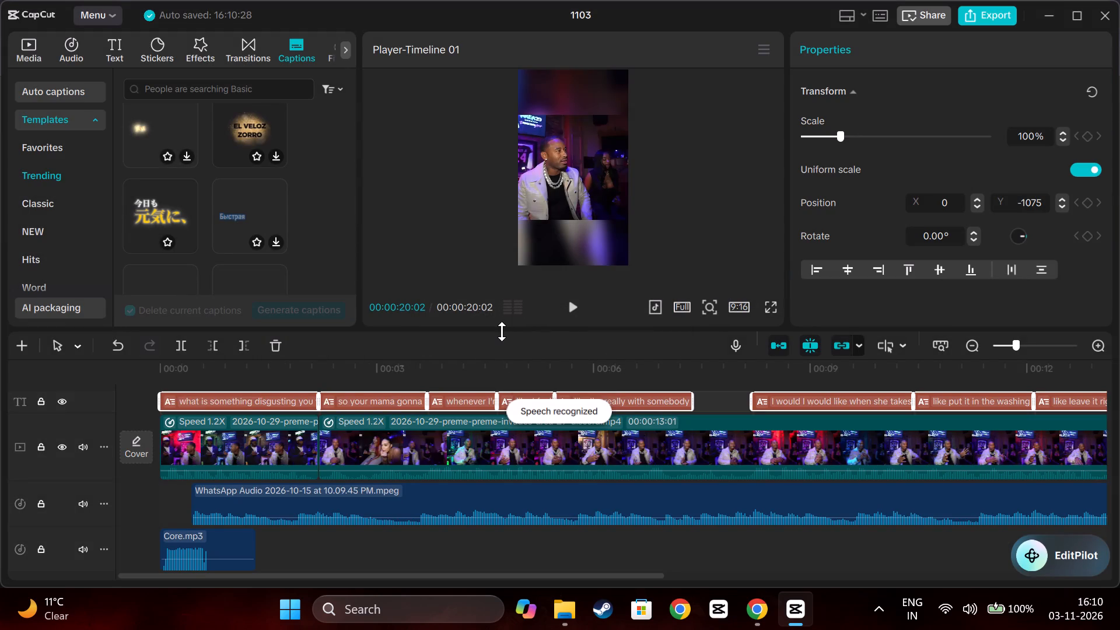
Play the first few seconds of the timeline to review the new caption style.
{"action": "left_click", "coordinate": [572, 303]}
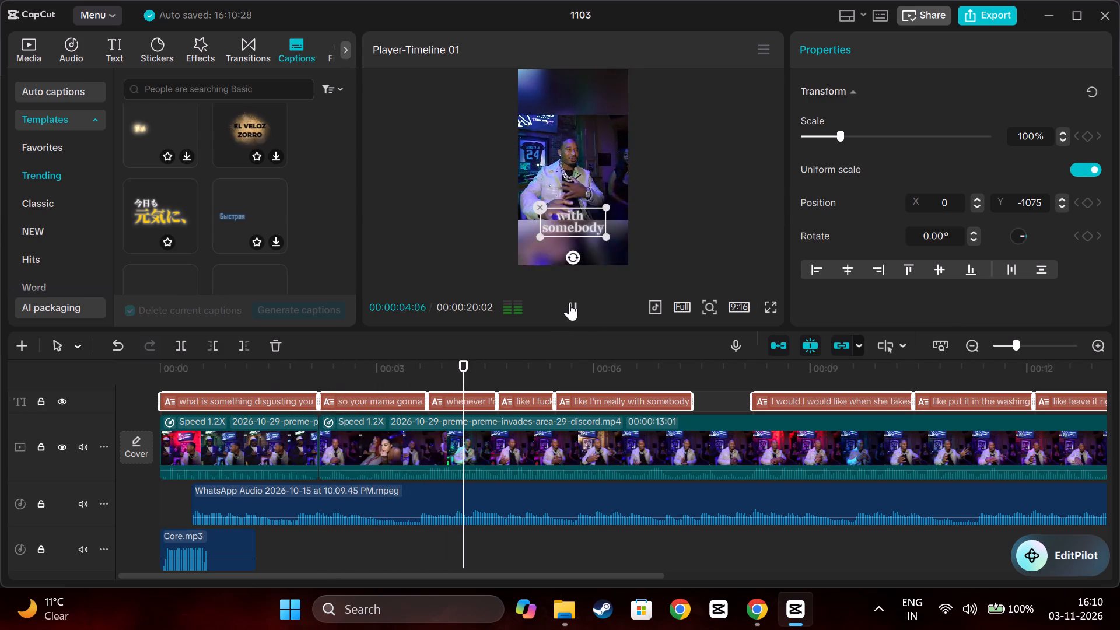
{"action": "left_click", "coordinate": [569, 303]}
Browse the remaining Trending caption templates for a different style.
{"action": "scroll", "coordinate": [199, 197], "scroll_direction": "down", "scroll_amount": 2}
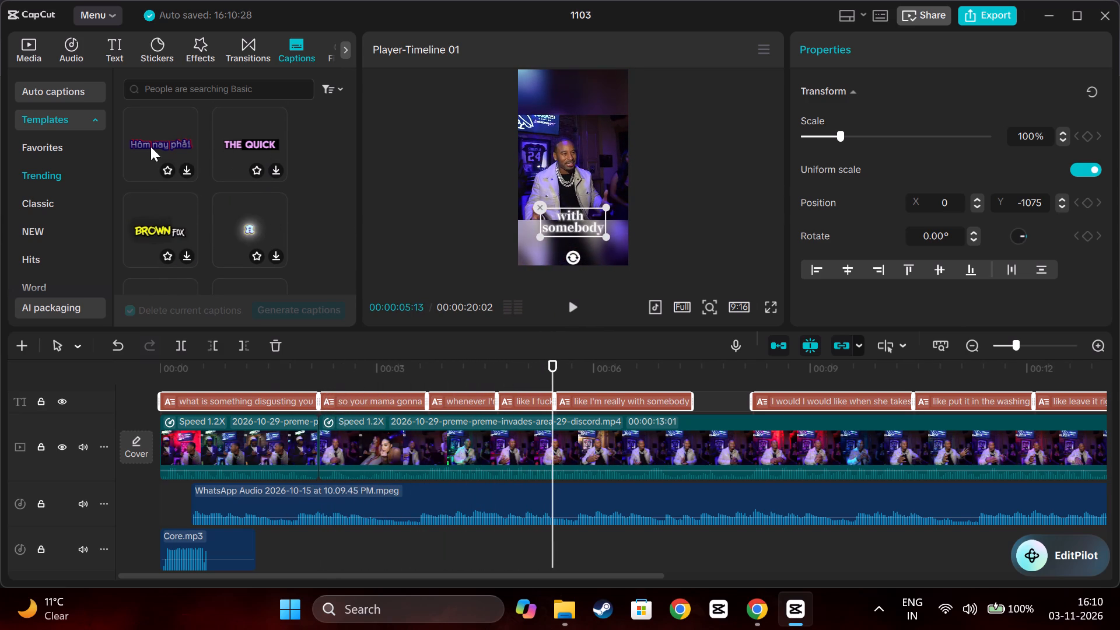
{"action": "scroll", "coordinate": [251, 237], "scroll_direction": "down", "scroll_amount": 1}
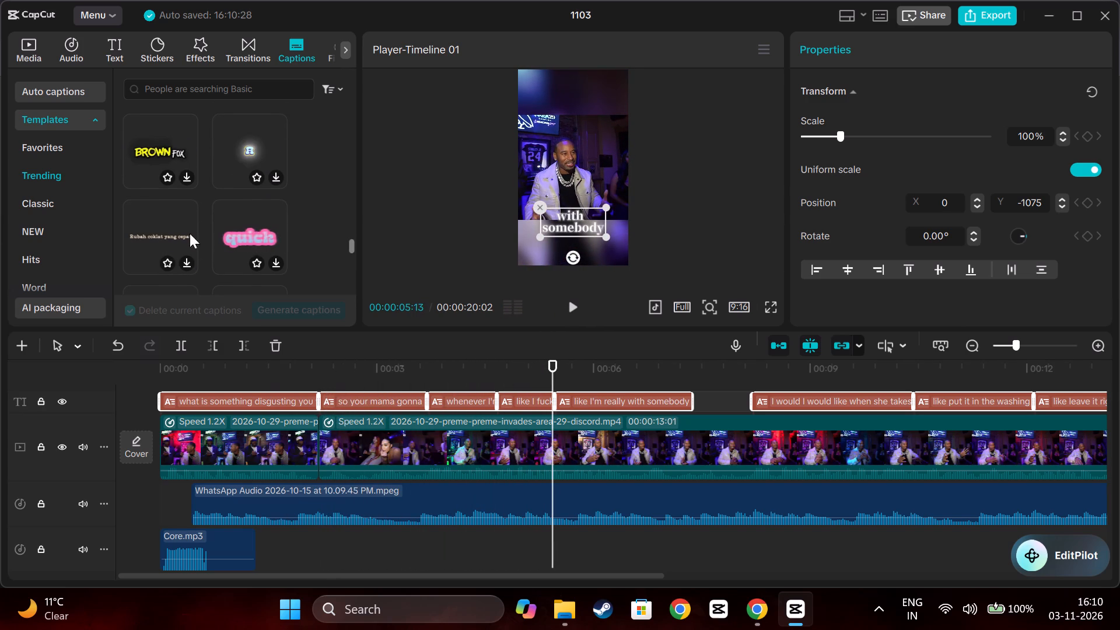
{"action": "scroll", "coordinate": [166, 232], "scroll_direction": "down", "scroll_amount": 2}
{"action": "scroll", "coordinate": [213, 242], "scroll_direction": "down", "scroll_amount": 1}
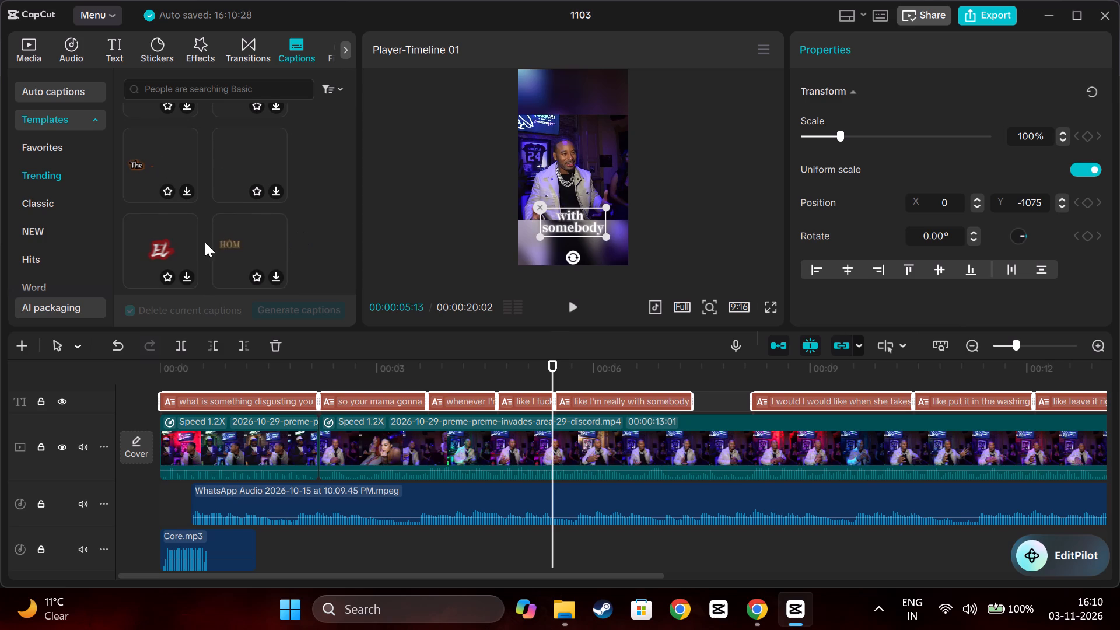
{"action": "scroll", "coordinate": [205, 242], "scroll_direction": "down", "scroll_amount": 1}
{"action": "scroll", "coordinate": [206, 194], "scroll_direction": "down", "scroll_amount": 3}
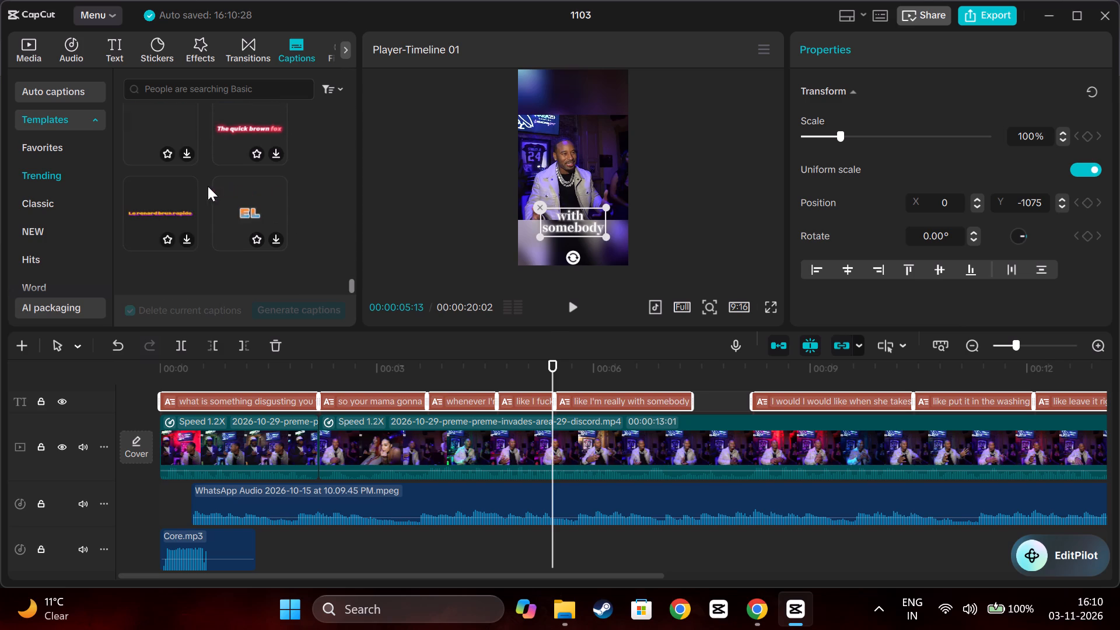
Browse the Classic caption templates for a more suitable style.
{"action": "scroll", "coordinate": [213, 184], "scroll_direction": "down", "scroll_amount": 2}
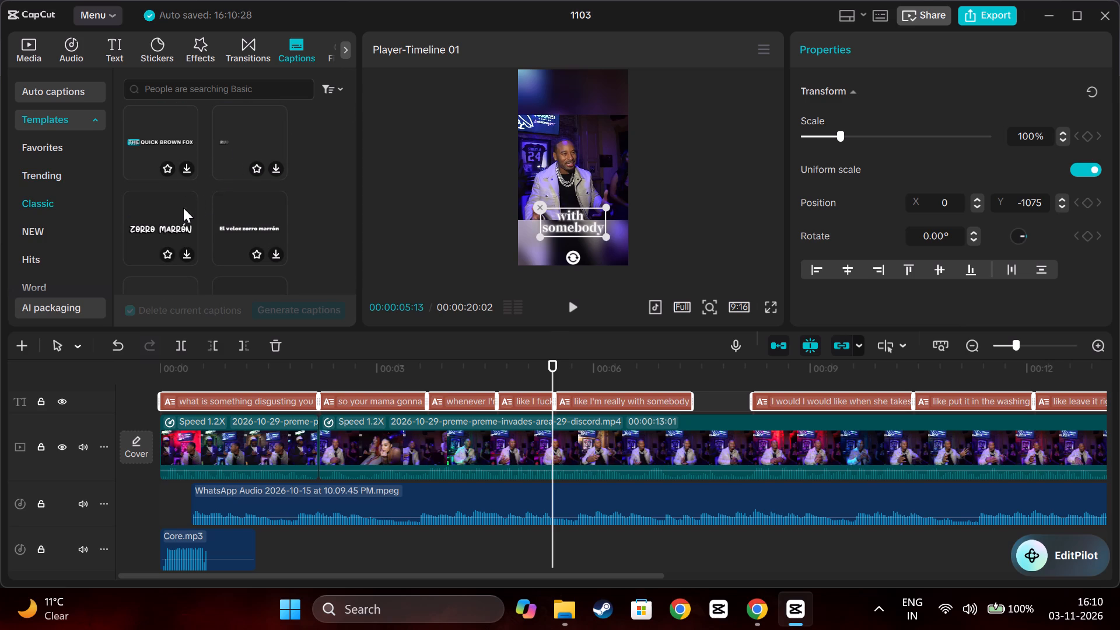
{"action": "scroll", "coordinate": [183, 208], "scroll_direction": "down", "scroll_amount": 3}
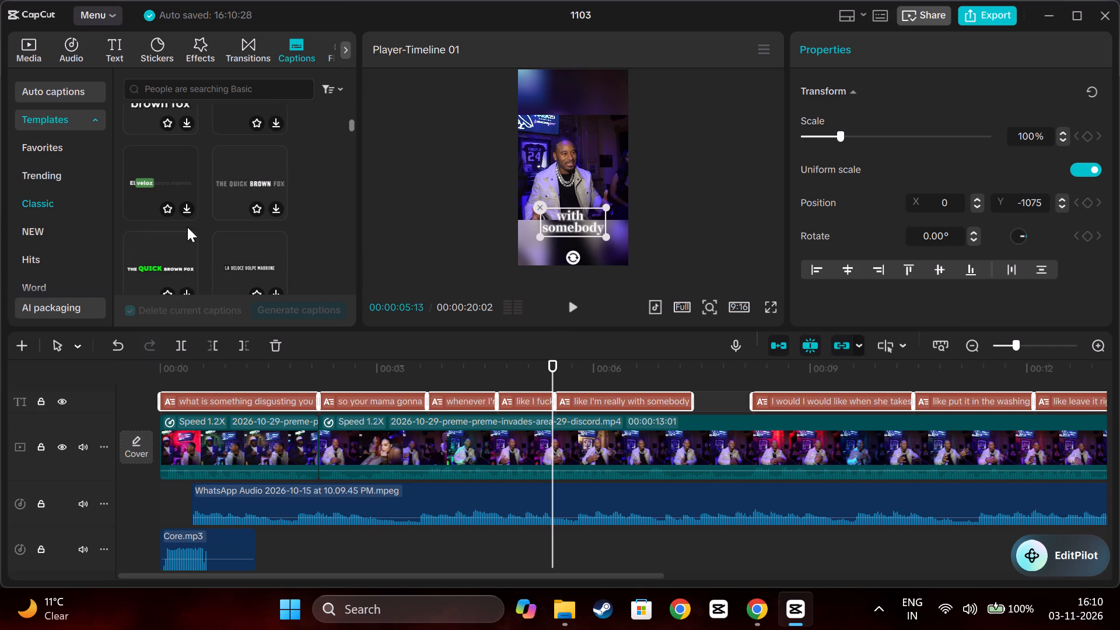
{"action": "scroll", "coordinate": [187, 227], "scroll_direction": "down", "scroll_amount": 1}
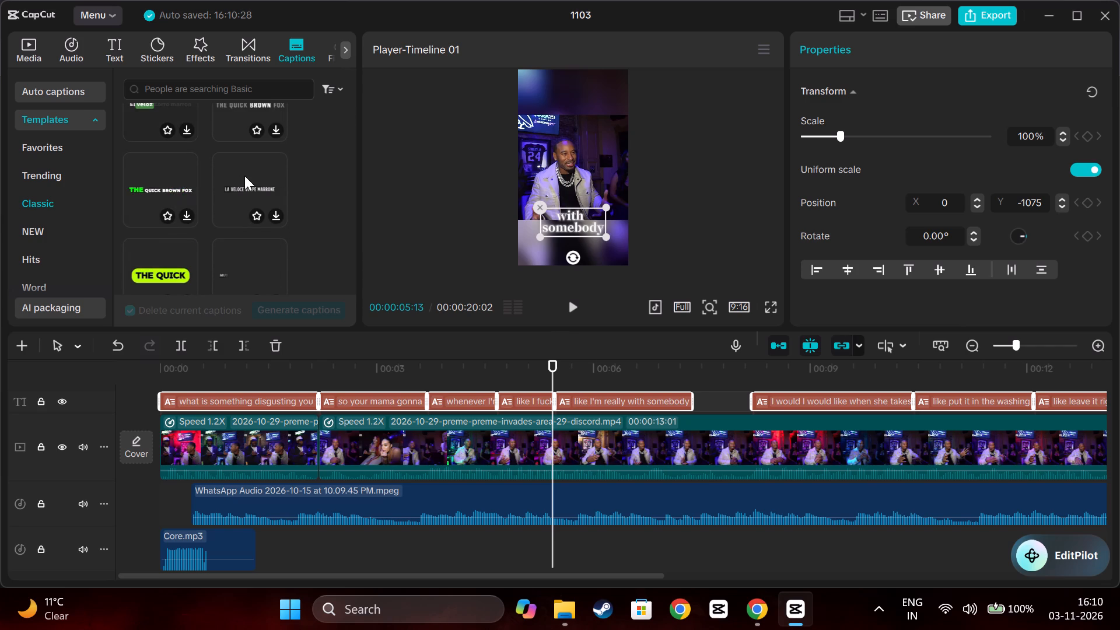
{"action": "scroll", "coordinate": [247, 183], "scroll_direction": "down", "scroll_amount": 2}
{"action": "scroll", "coordinate": [183, 192], "scroll_direction": "down", "scroll_amount": 1}
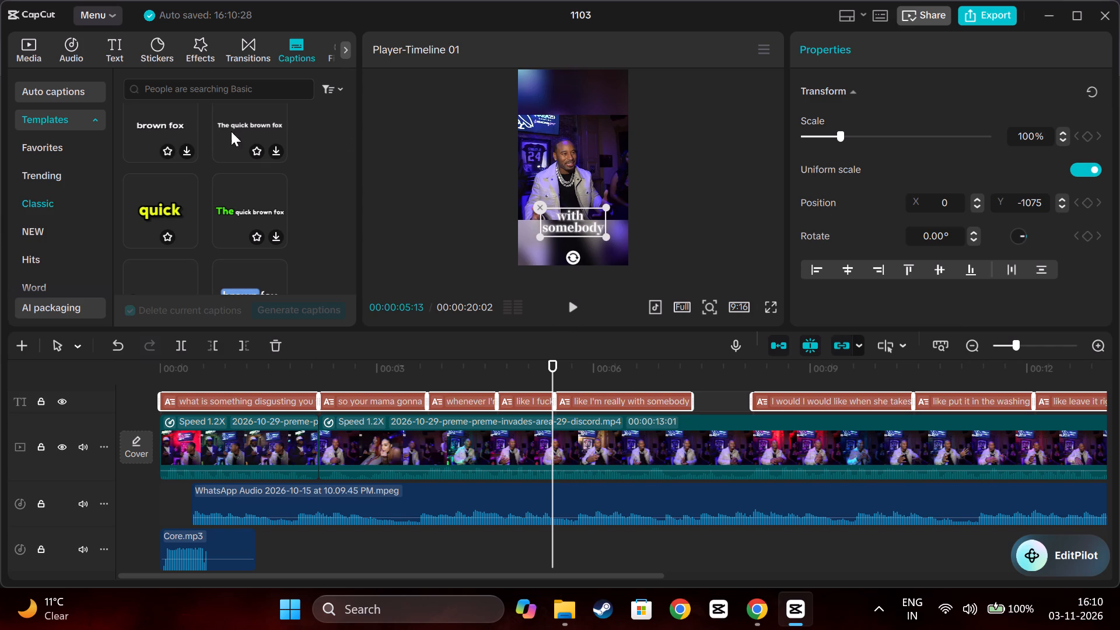
{"action": "scroll", "coordinate": [239, 213], "scroll_direction": "down", "scroll_amount": 1}
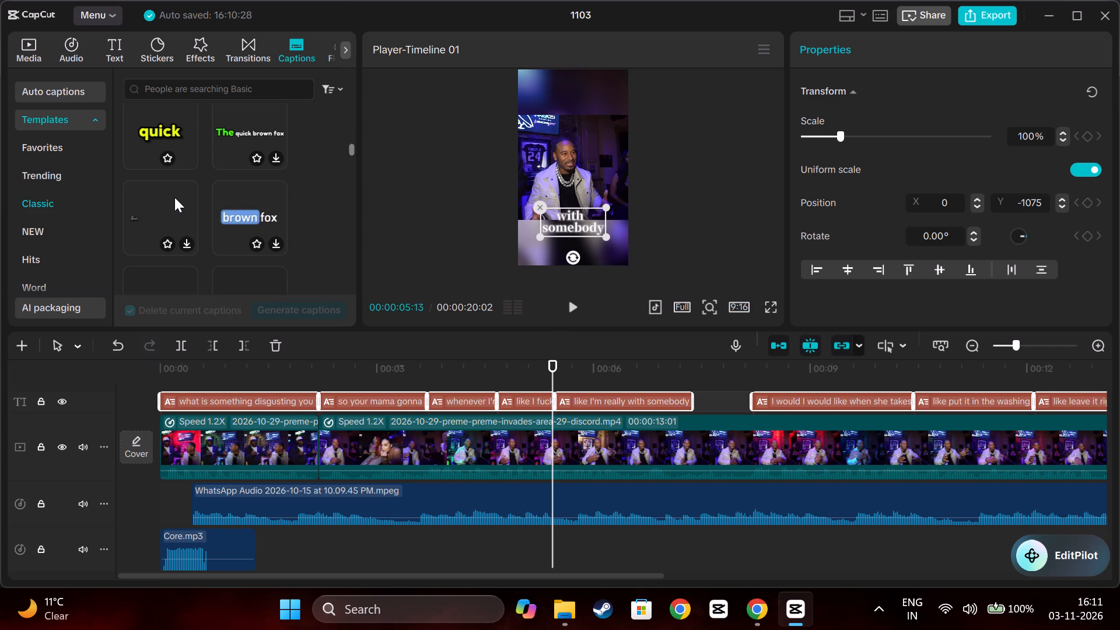
{"action": "scroll", "coordinate": [248, 206], "scroll_direction": "down", "scroll_amount": 1}
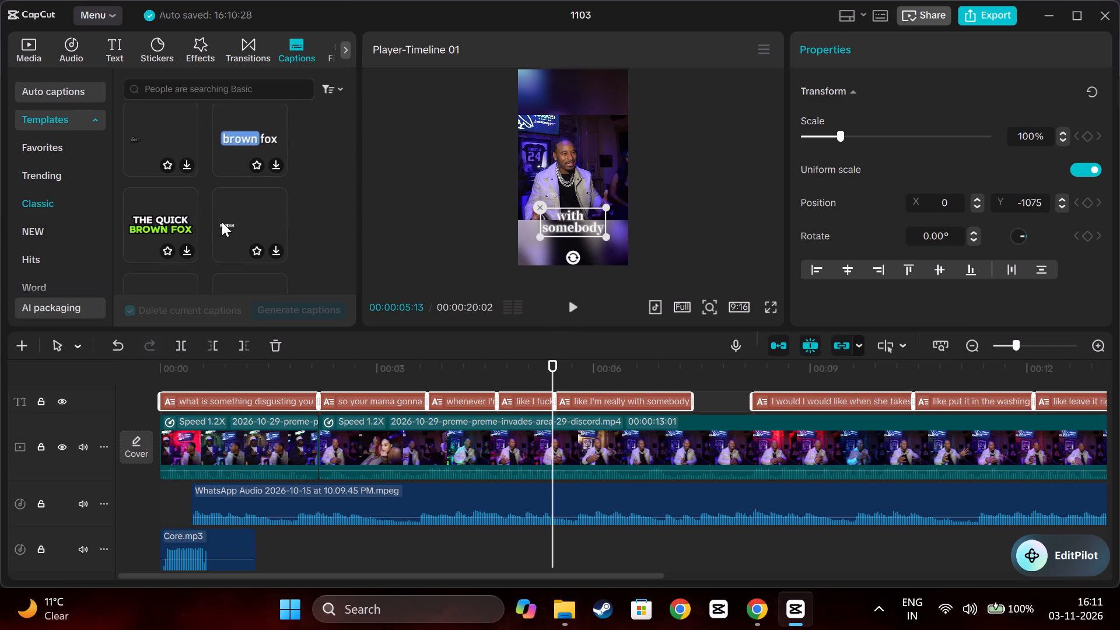
{"action": "scroll", "coordinate": [222, 222], "scroll_direction": "down", "scroll_amount": 1}
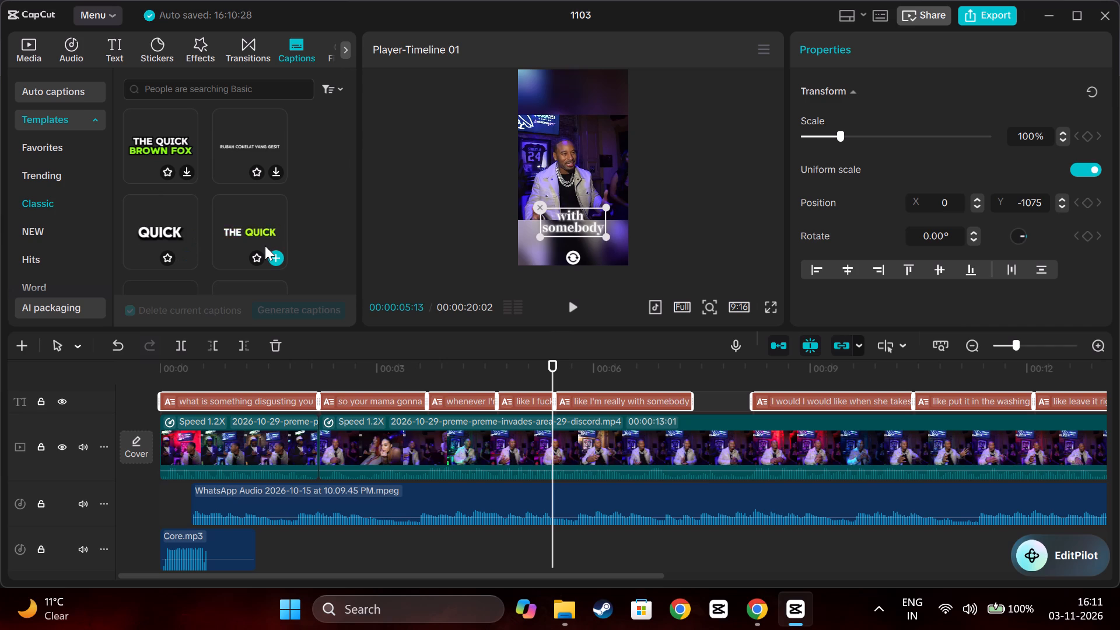
Regenerate the captions with the white-and-green "THE QUICK" Classic template, deleting the current captions.
{"action": "left_click", "coordinate": [264, 239]}
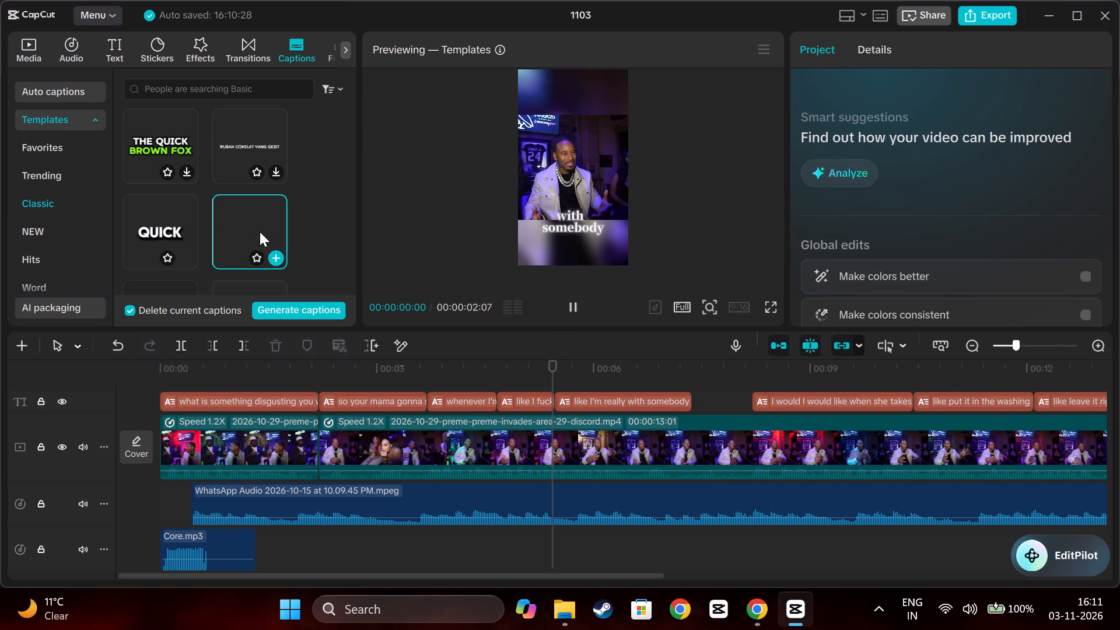
{"action": "left_click", "coordinate": [282, 312]}
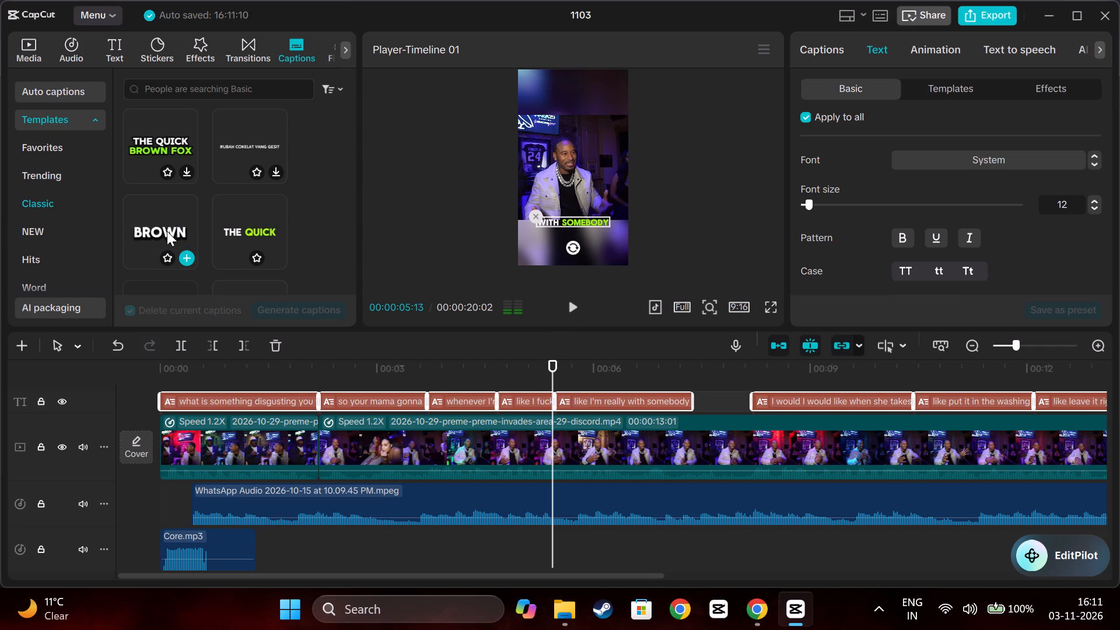
At the start of the timeline, move the captions up, horizontally centred, to just inside the lower edge of the sharp video area.
{"action": "scroll", "coordinate": [167, 231], "scroll_direction": "down", "scroll_amount": 1}
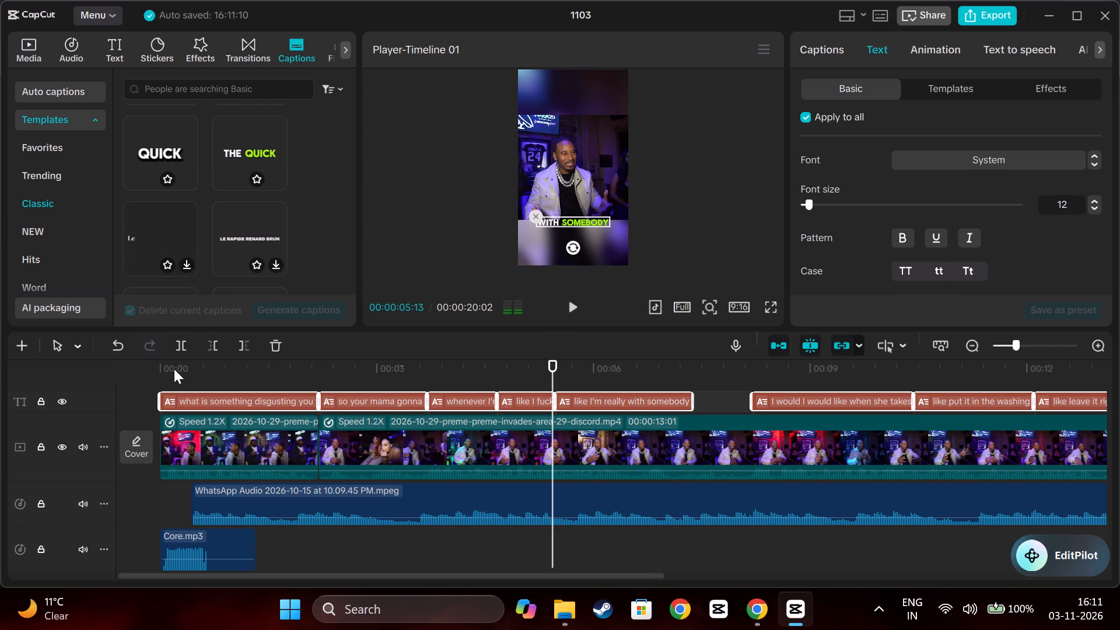
{"action": "left_click", "coordinate": [174, 369]}
{"action": "left_click_drag", "start_coordinate": [174, 369], "coordinate": [131, 374]}
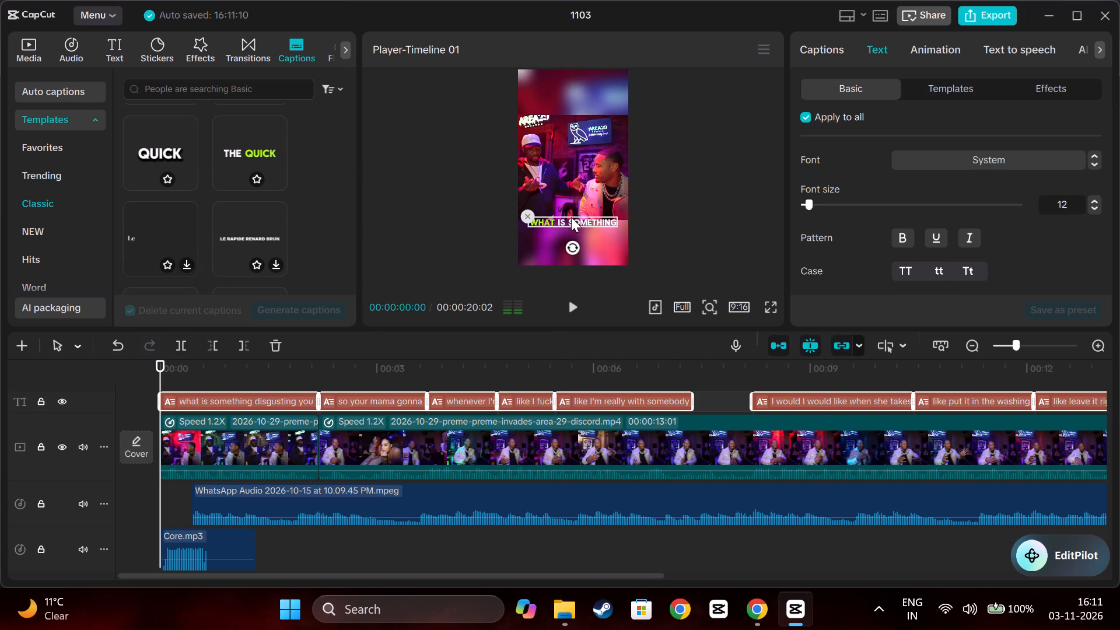
{"action": "left_click_drag", "start_coordinate": [570, 221], "coordinate": [570, 209]}
{"action": "left_click_drag", "start_coordinate": [568, 220], "coordinate": [568, 211]}
{"action": "left_click_drag", "start_coordinate": [578, 218], "coordinate": [574, 205]}
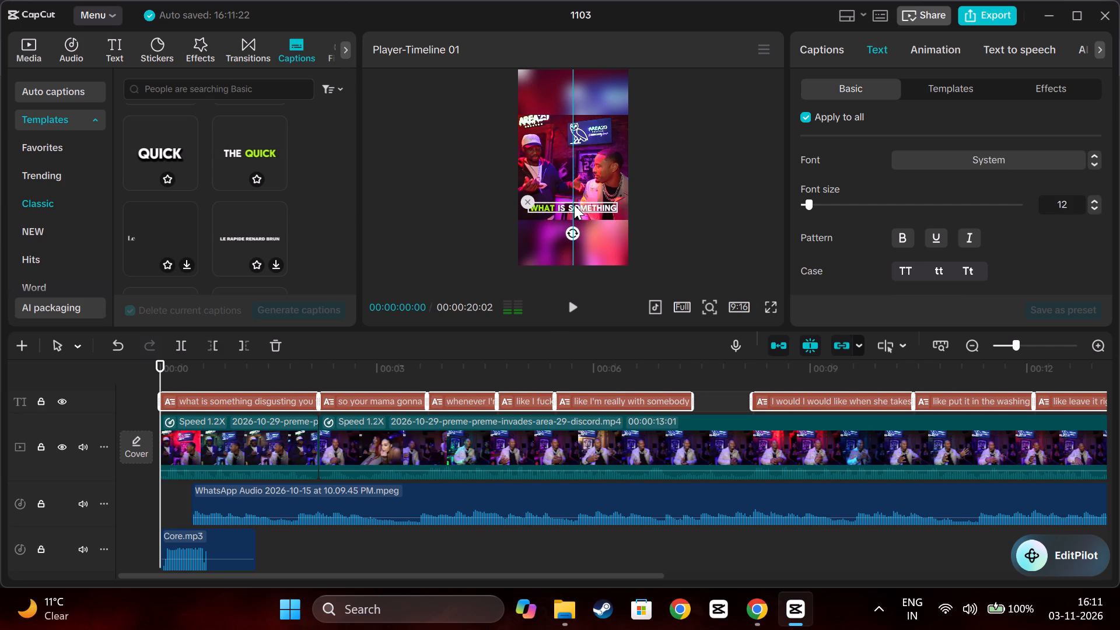
{"action": "left_click_drag", "start_coordinate": [574, 205], "coordinate": [574, 201]}
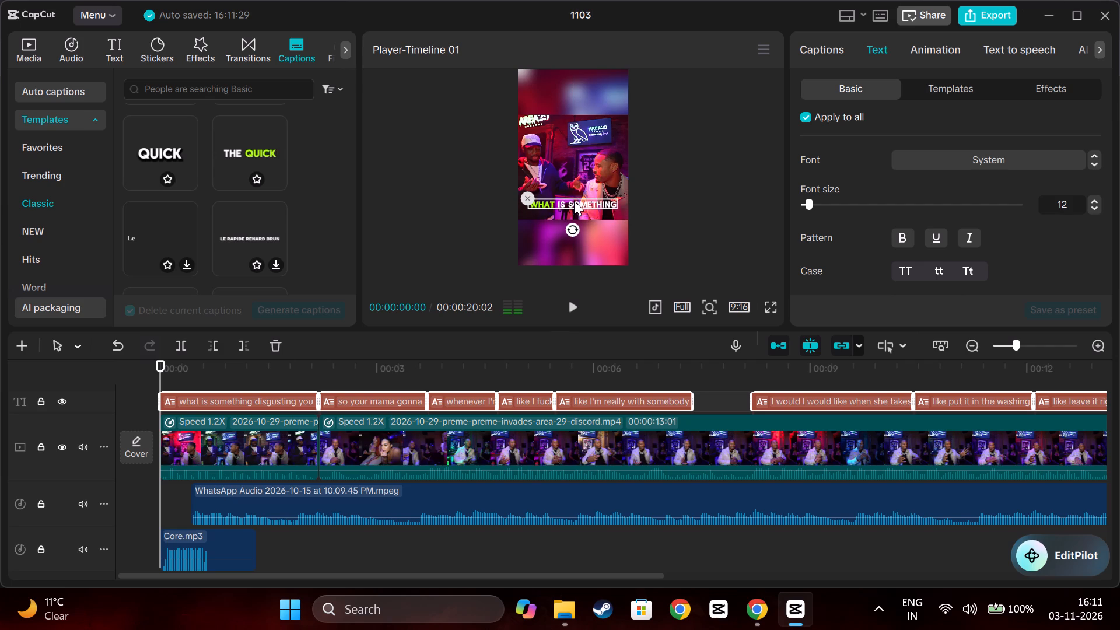
Set the font size of all captions to 10.
{"action": "left_click", "coordinate": [1091, 207]}
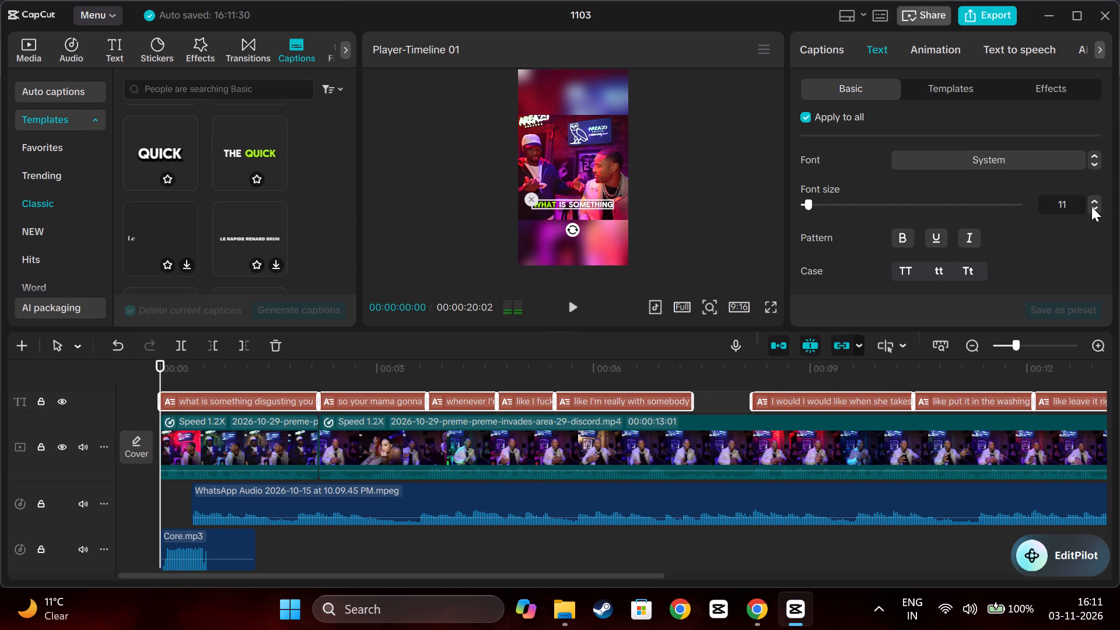
{"action": "left_click", "coordinate": [1091, 206]}
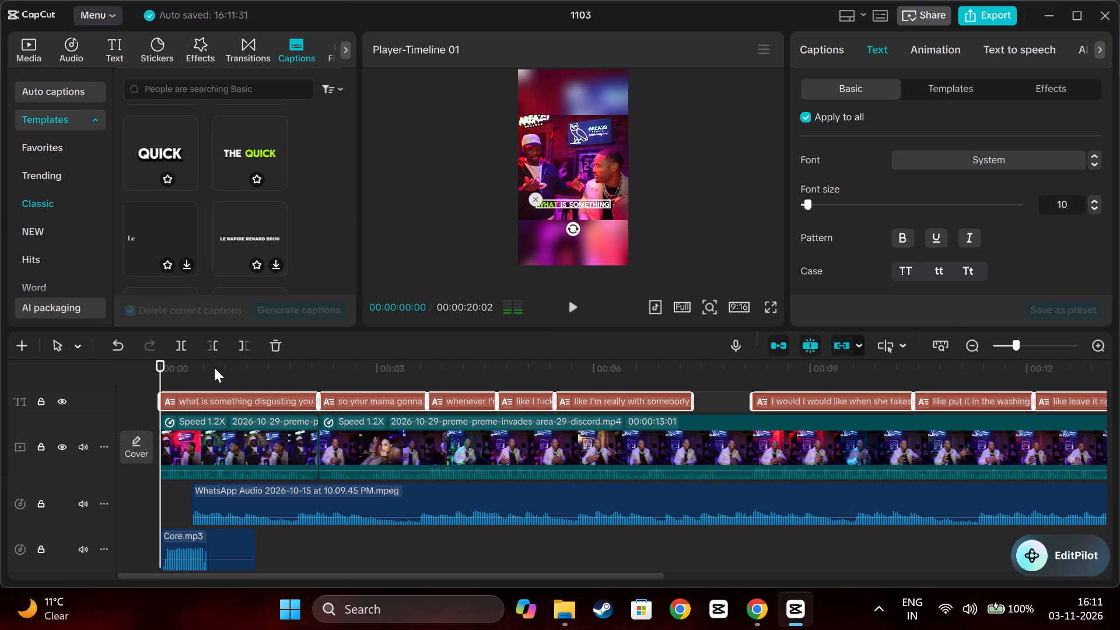
Play the edit through from the beginning, and replay its opening seconds, to check the restyled captions against the speech.
{"action": "left_click", "coordinate": [142, 389]}
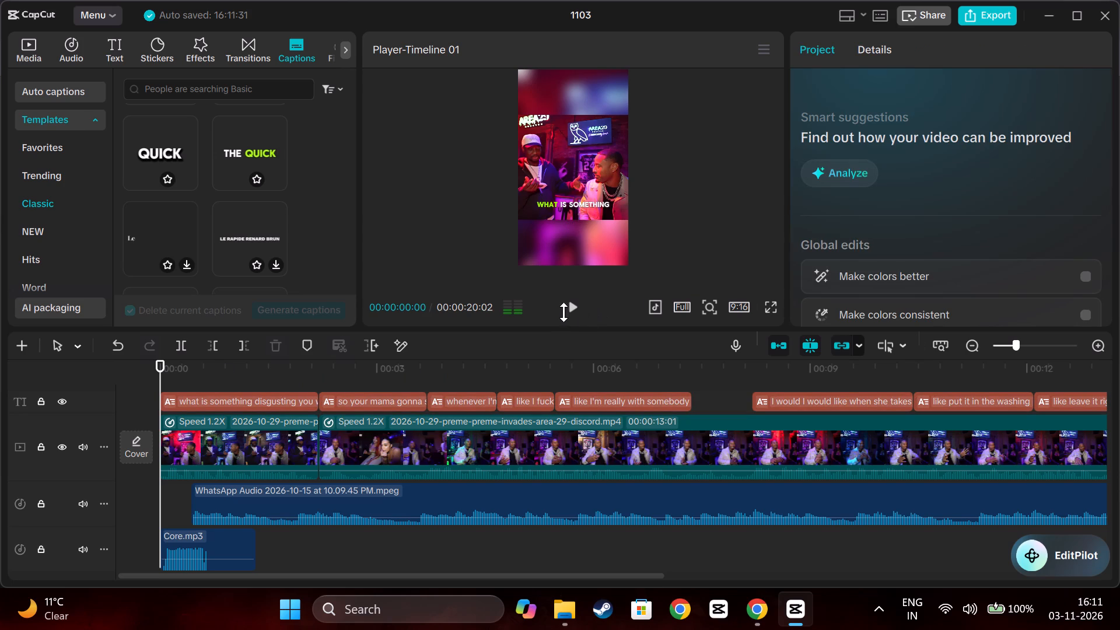
{"action": "left_click", "coordinate": [570, 306]}
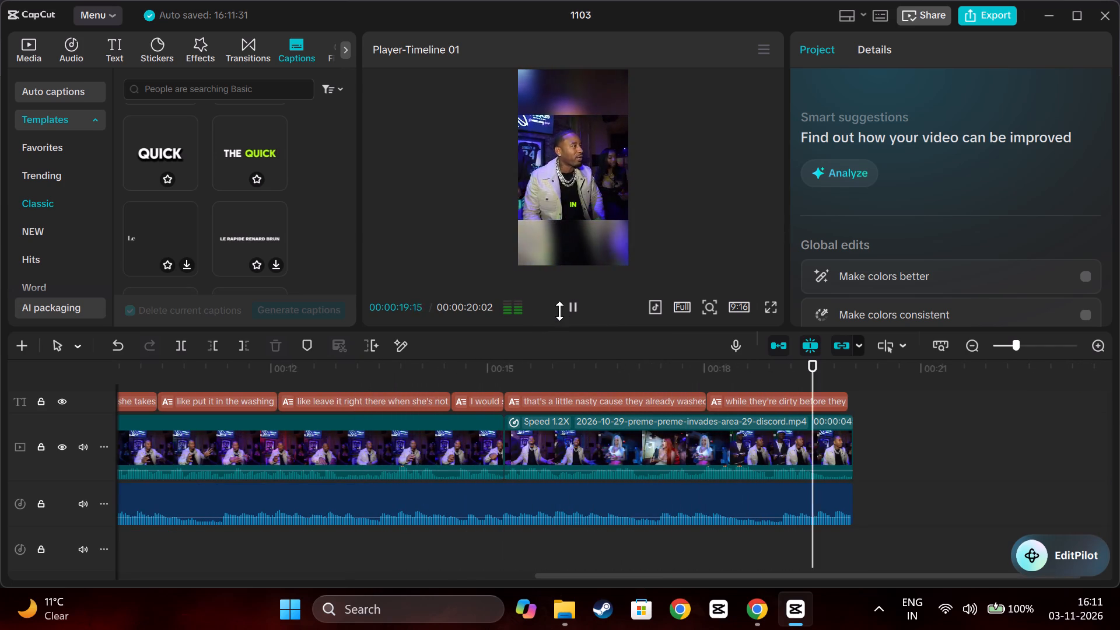
{"action": "right_click_drag", "start_coordinate": [509, 435], "coordinate": [503, 434]}
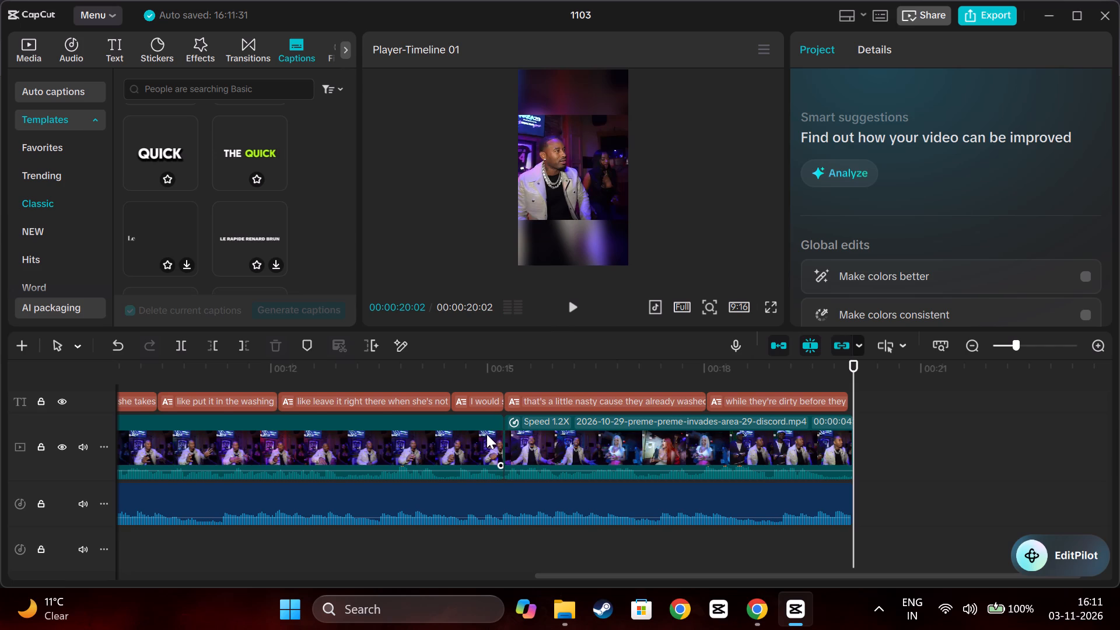
{"action": "scroll", "coordinate": [482, 434], "scroll_direction": "right", "scroll_amount": 3}
{"action": "left_click", "coordinate": [281, 375]}
{"action": "left_click_drag", "start_coordinate": [281, 367], "coordinate": [187, 373]}
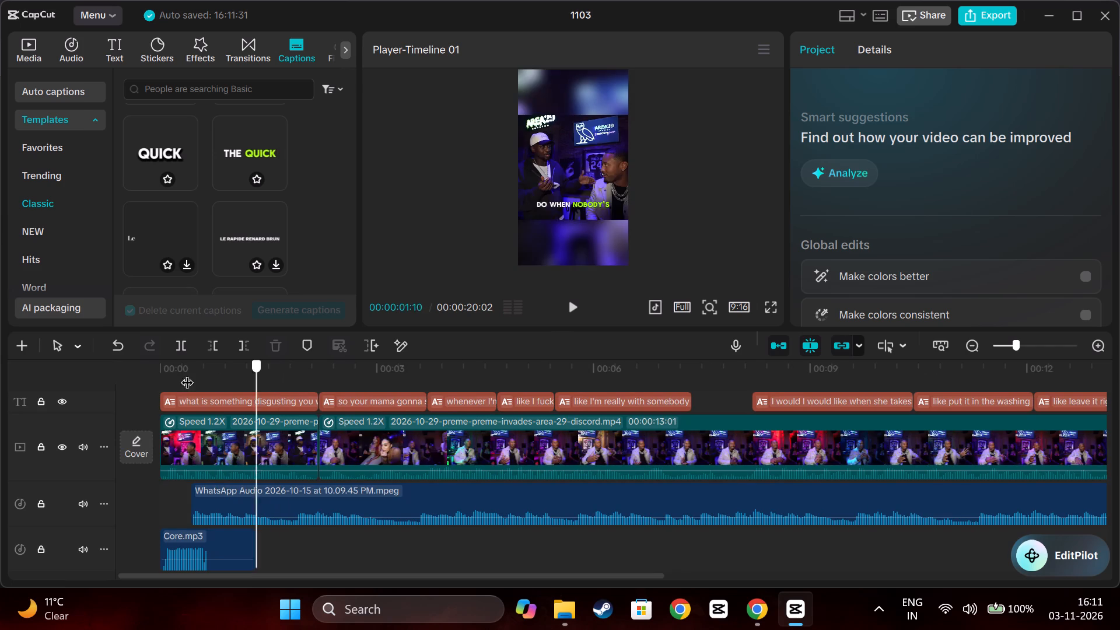
{"action": "left_click_drag", "start_coordinate": [187, 373], "coordinate": [151, 373]}
{"action": "key", "text": "space"}
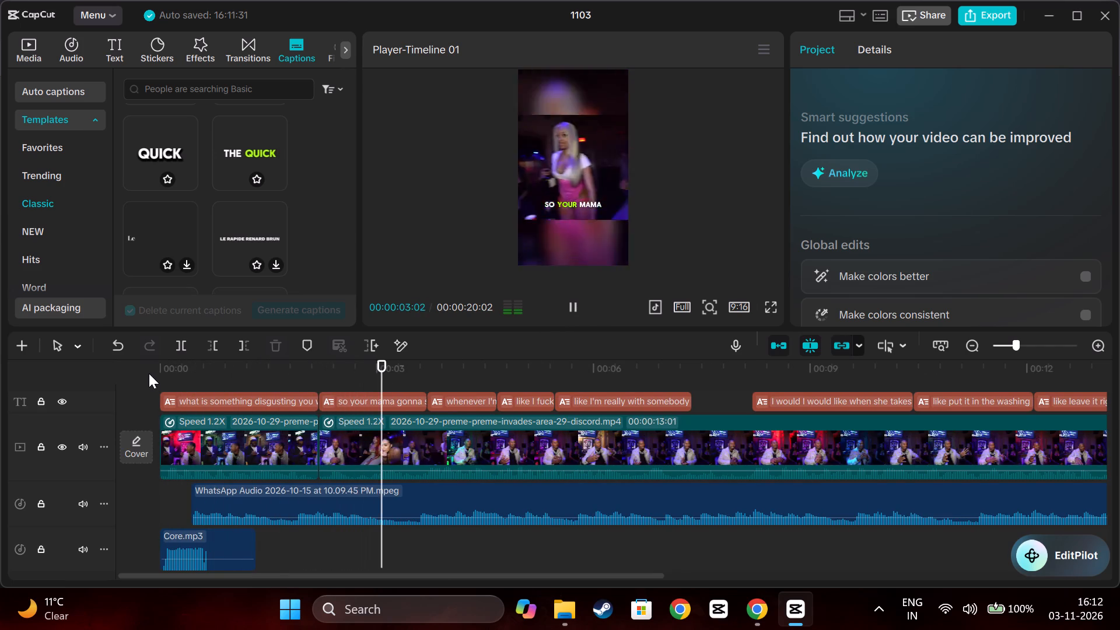
{"action": "key", "text": "space"}
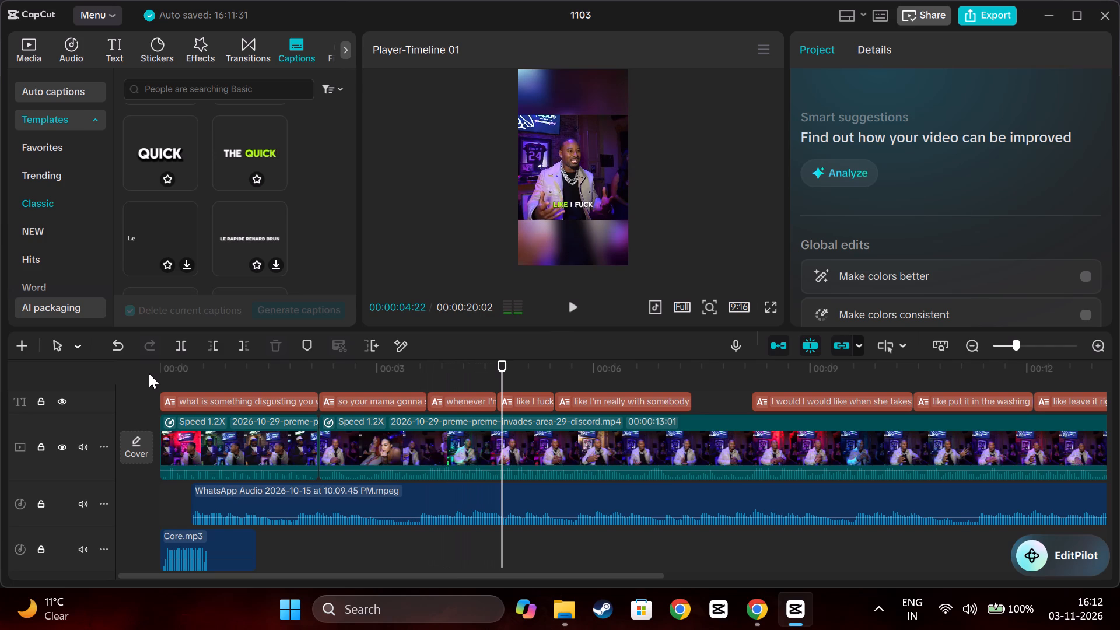
Censor the swear word in the fourth caption so it reads "like I f*ck with somebody".
{"action": "left_click", "coordinate": [523, 400]}
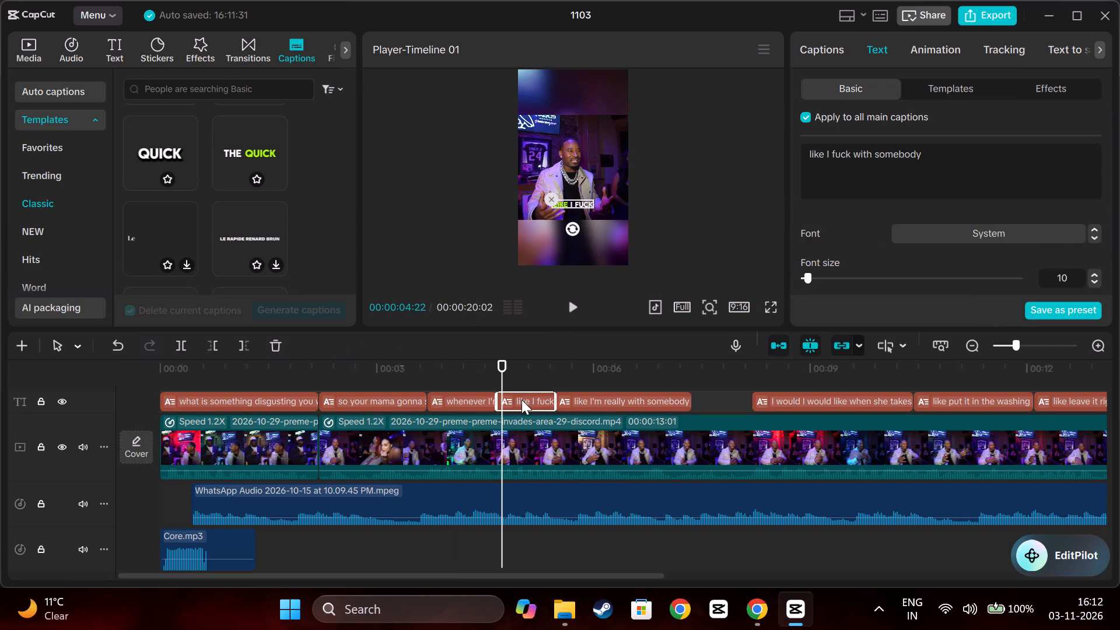
{"action": "left_click", "coordinate": [452, 401]}
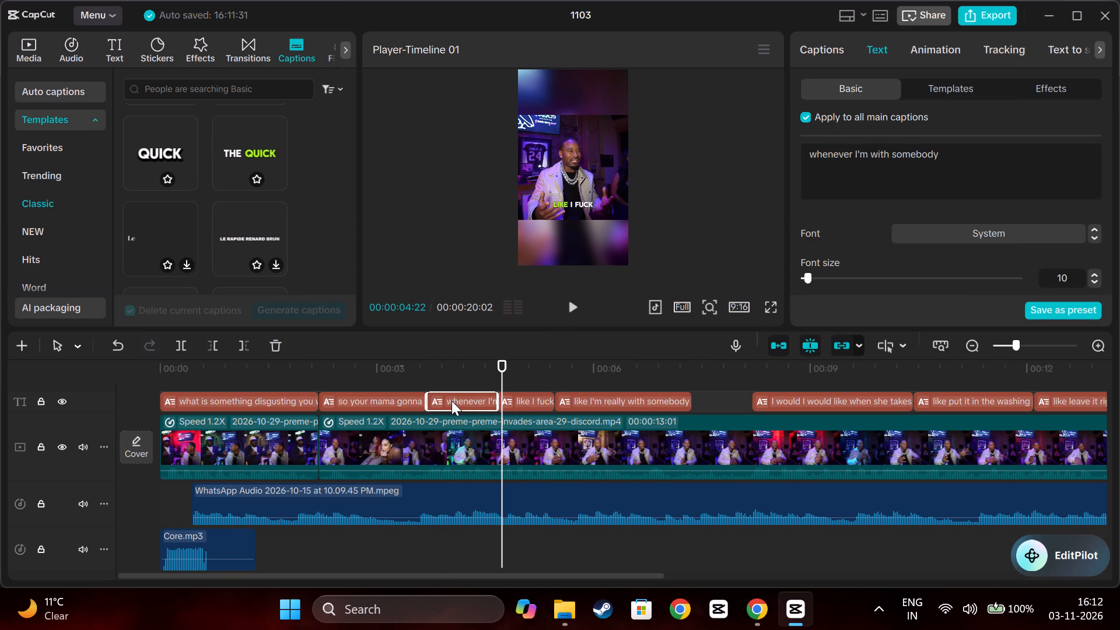
{"action": "left_click", "coordinate": [538, 405]}
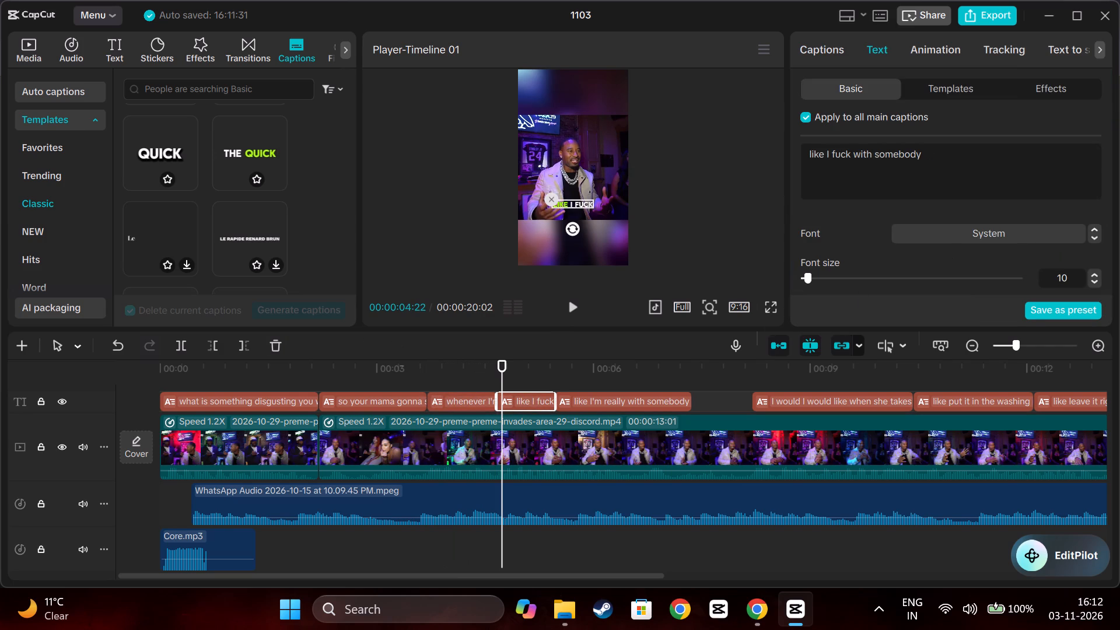
{"action": "left_click", "coordinate": [839, 153]}
{"action": "key", "text": "BackSpace"}
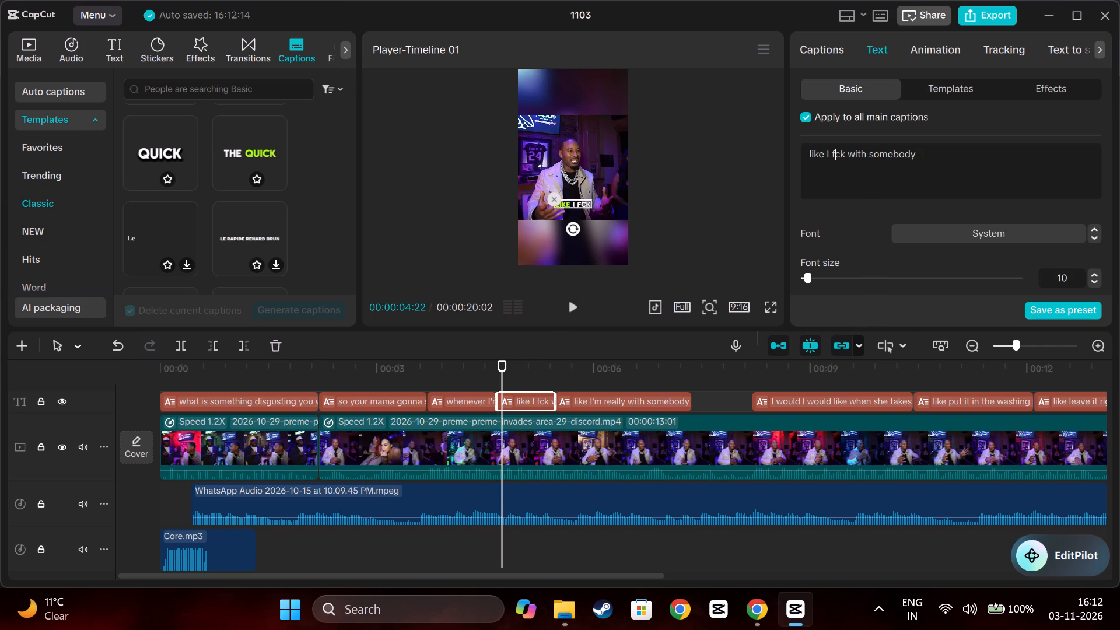
{"action": "key", "text": "shift+asterisk"}
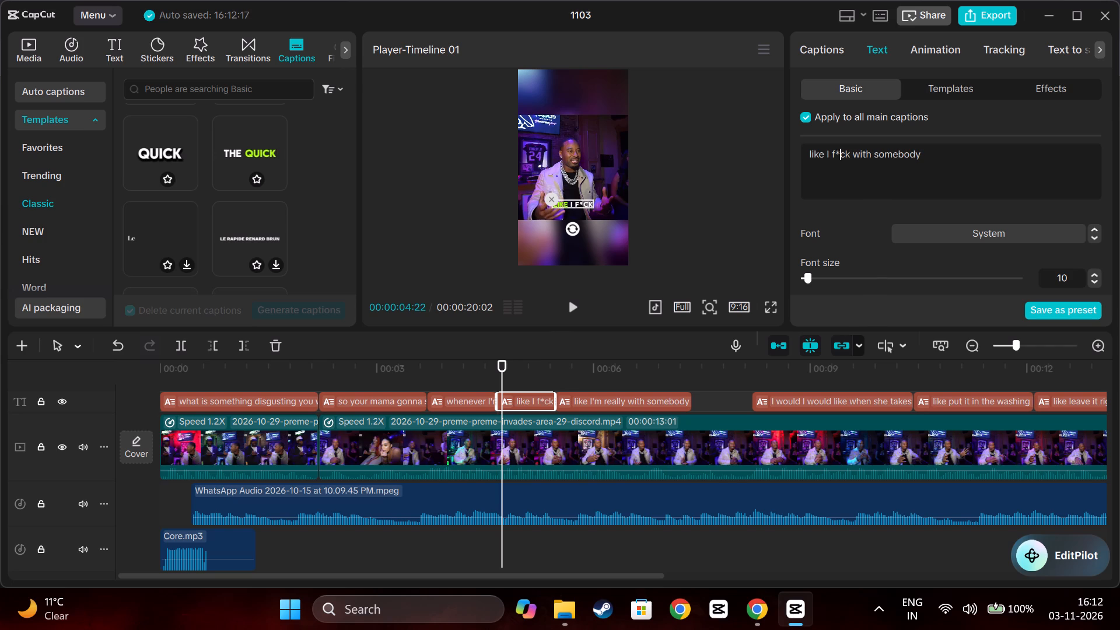
{"action": "left_click", "coordinate": [946, 160]}
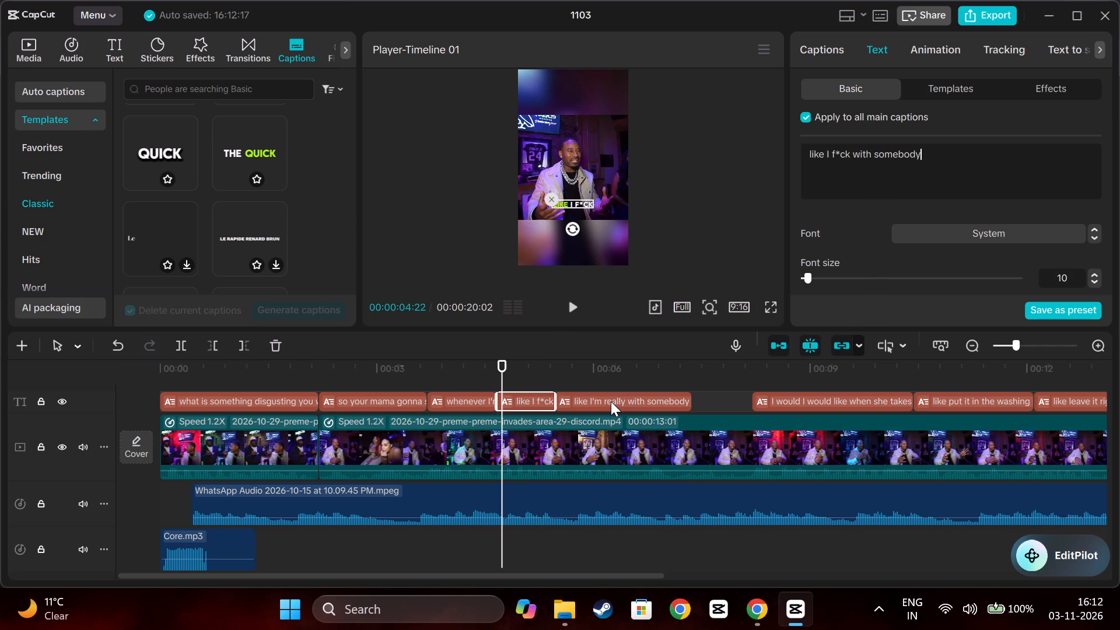
Censor the last word of the "I would I would like when she takes off her…" caption as "pa*ties".
{"action": "left_click", "coordinate": [611, 401]}
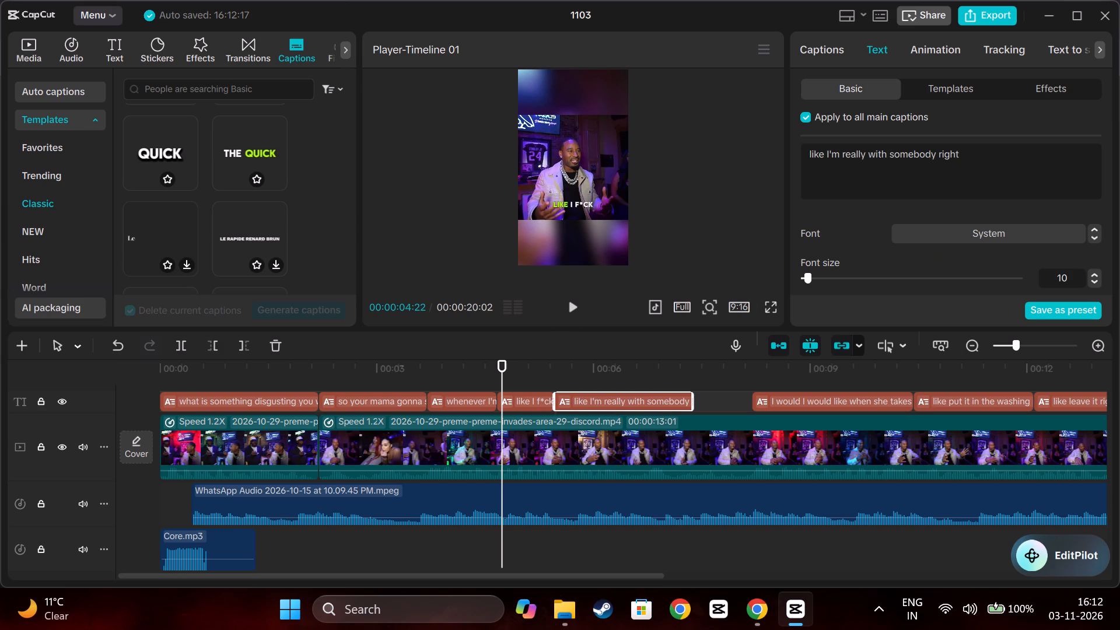
{"action": "scroll", "coordinate": [908, 321], "scroll_direction": "left", "scroll_amount": 1}
{"action": "left_click", "coordinate": [789, 400]}
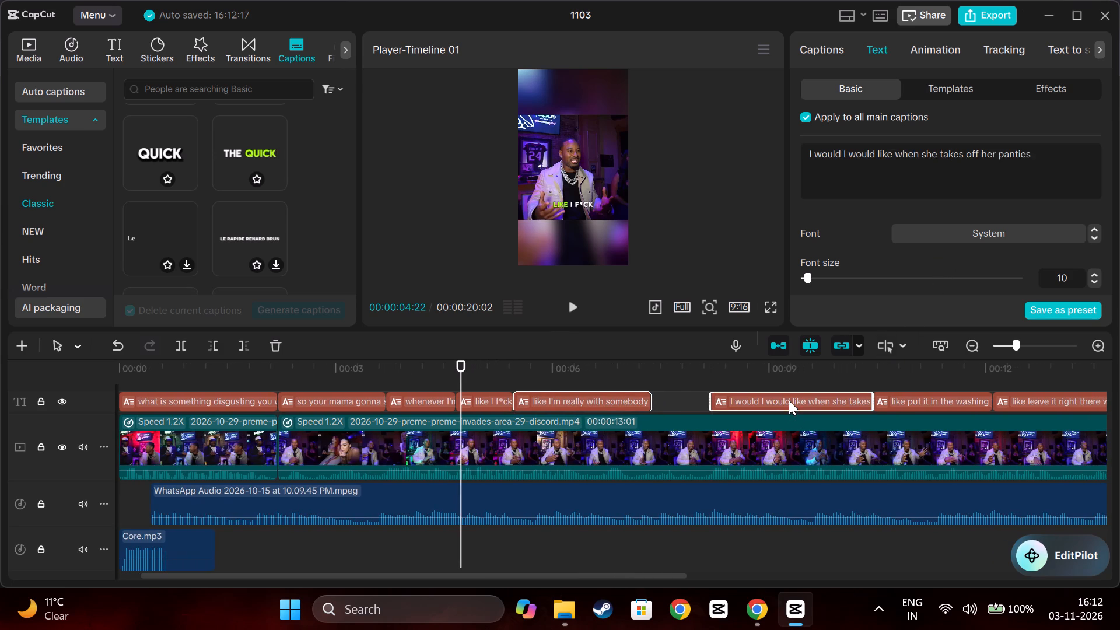
{"action": "scroll", "coordinate": [887, 379], "scroll_direction": "left", "scroll_amount": 1}
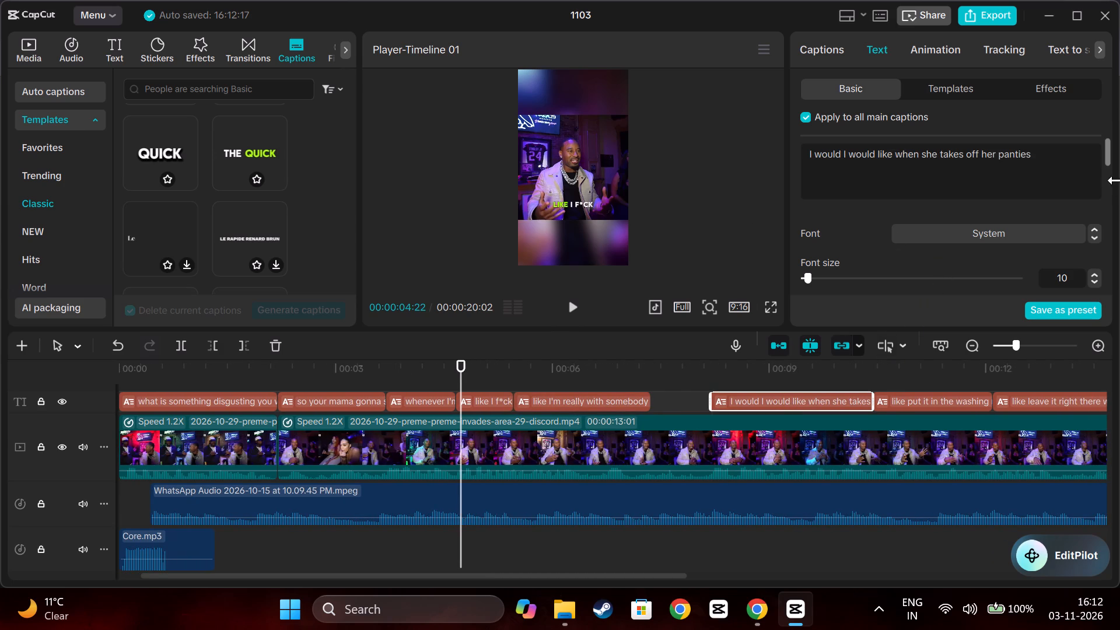
{"action": "left_click", "coordinate": [1013, 152]}
{"action": "key", "text": "BackSpace"}
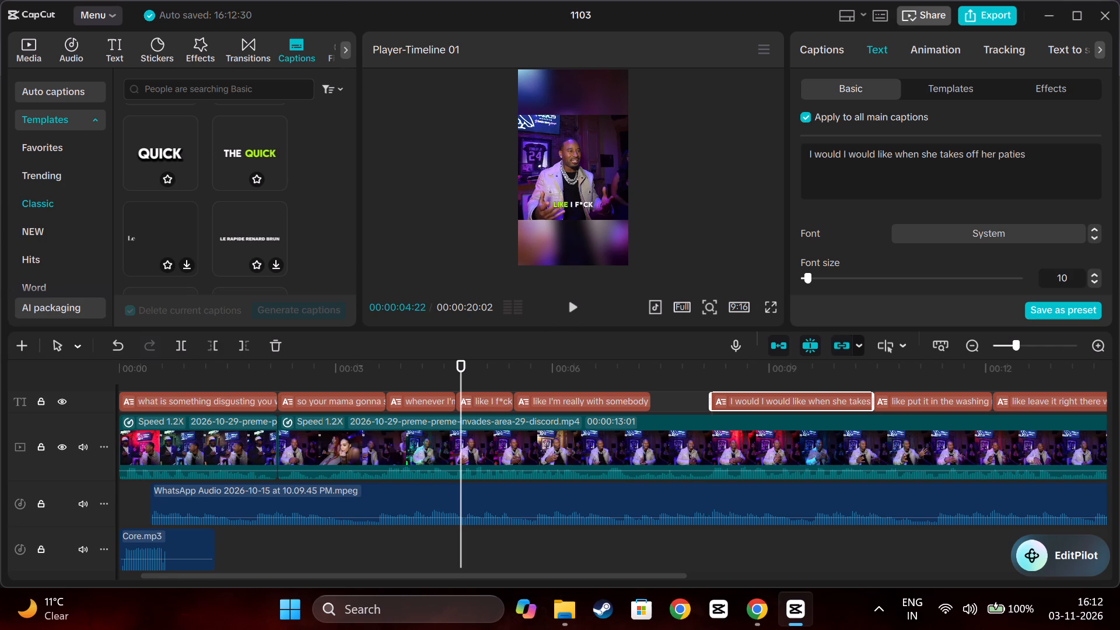
{"action": "key", "text": "shift+asterisk"}
Censor the final word of the "like put it in the washing machine and…" caption as "s*it".
{"action": "left_click", "coordinate": [929, 397]}
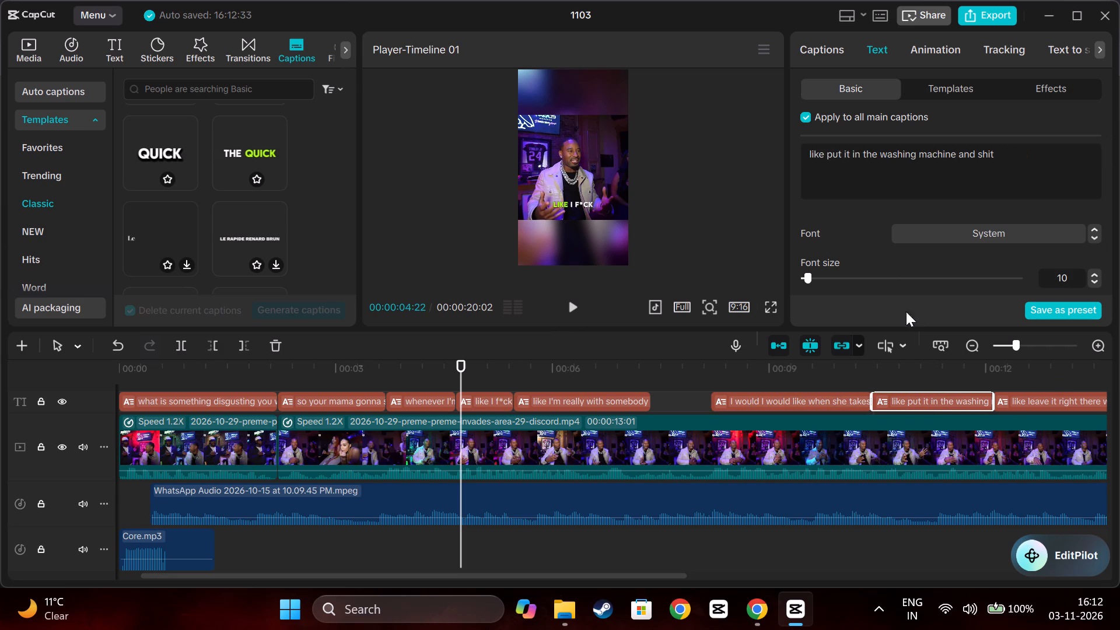
{"action": "scroll", "coordinate": [988, 302], "scroll_direction": "left", "scroll_amount": 1}
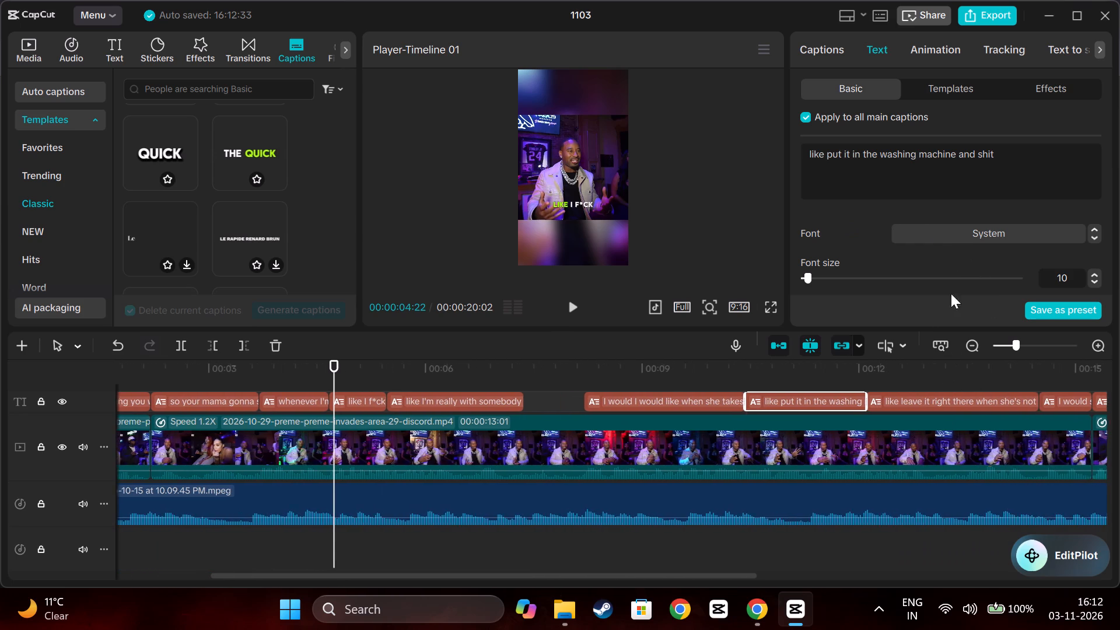
{"action": "scroll", "coordinate": [951, 293], "scroll_direction": "left", "scroll_amount": 1}
{"action": "left_click", "coordinate": [991, 151]}
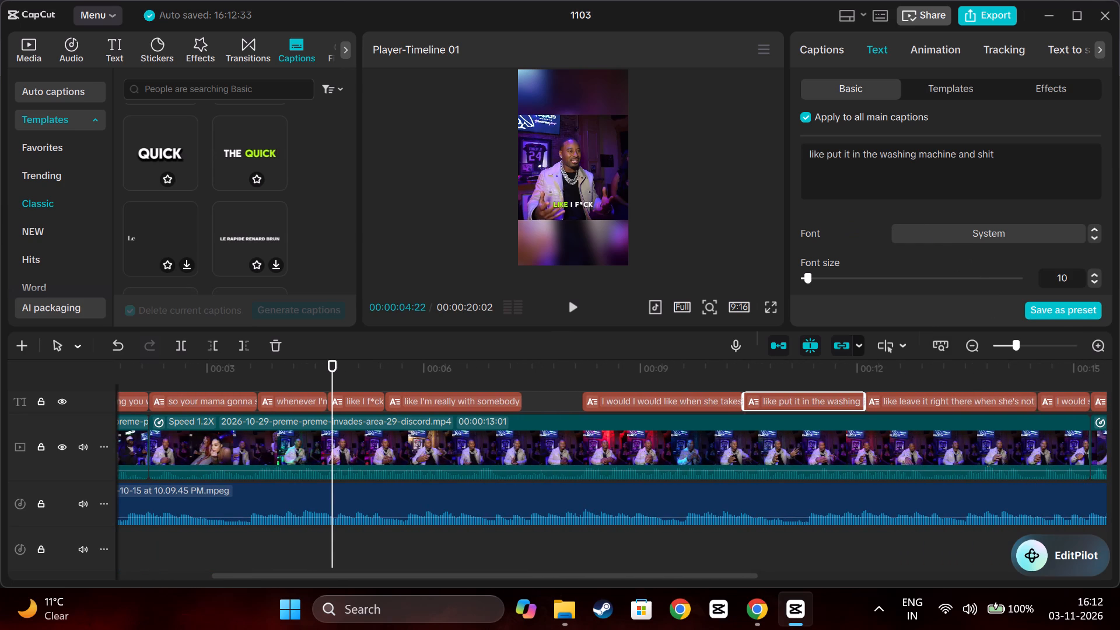
{"action": "left_click", "coordinate": [985, 154]}
{"action": "key", "text": "BackSpace"}
{"action": "key", "text": "shift+asterisk"}
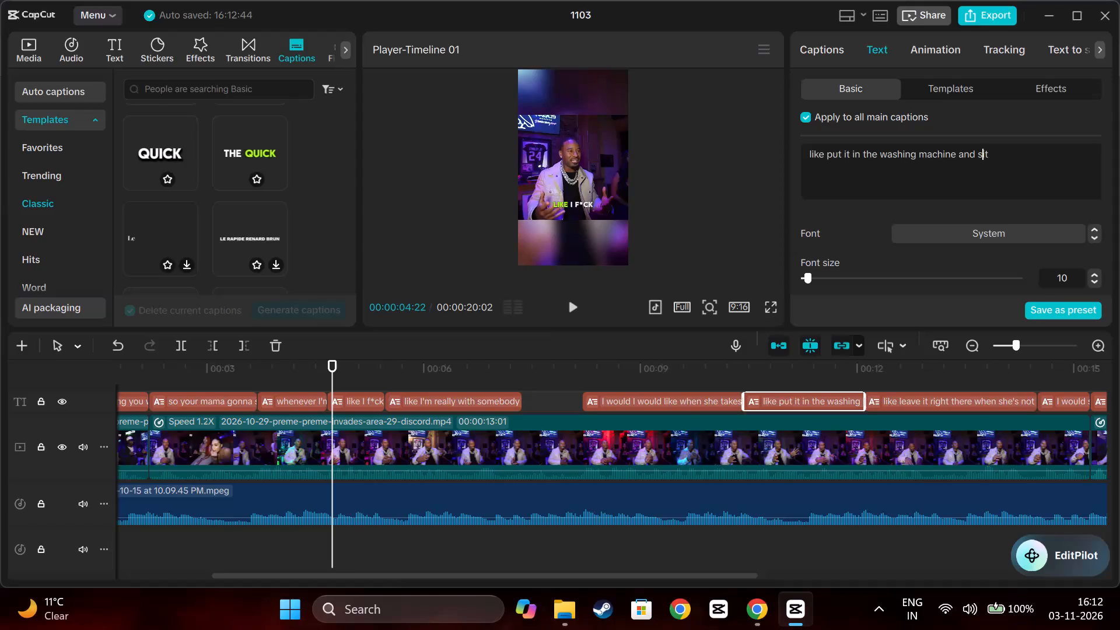
Check the full text of each remaining caption through the end of the timeline for other words to censor.
{"action": "scroll", "coordinate": [1018, 162], "scroll_direction": "left", "scroll_amount": 1}
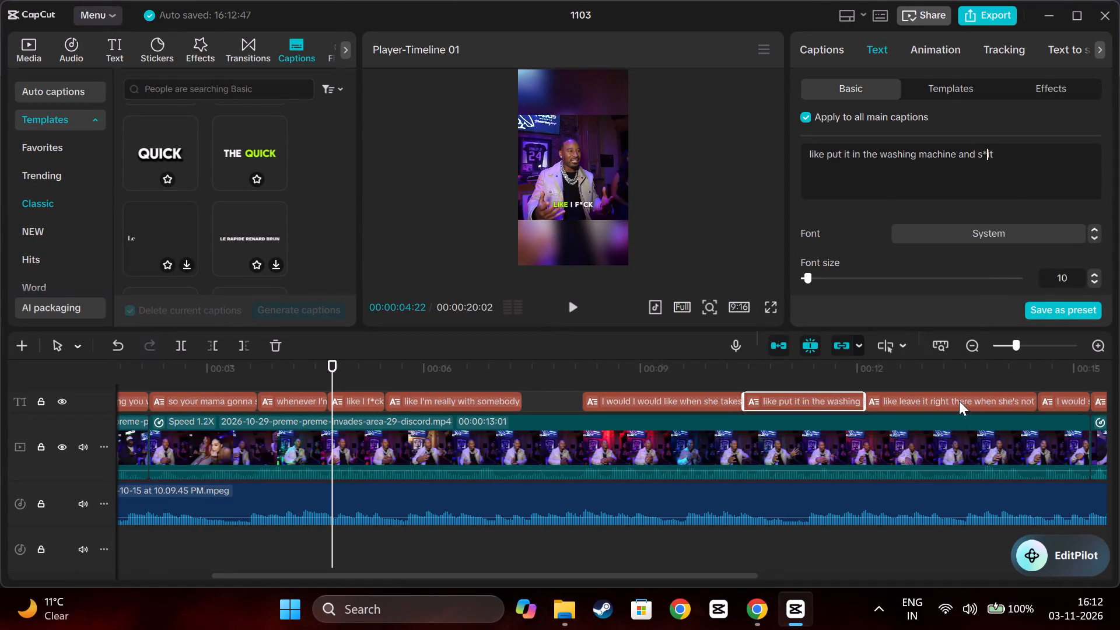
{"action": "left_click", "coordinate": [959, 401]}
{"action": "scroll", "coordinate": [941, 400], "scroll_direction": "left", "scroll_amount": 1}
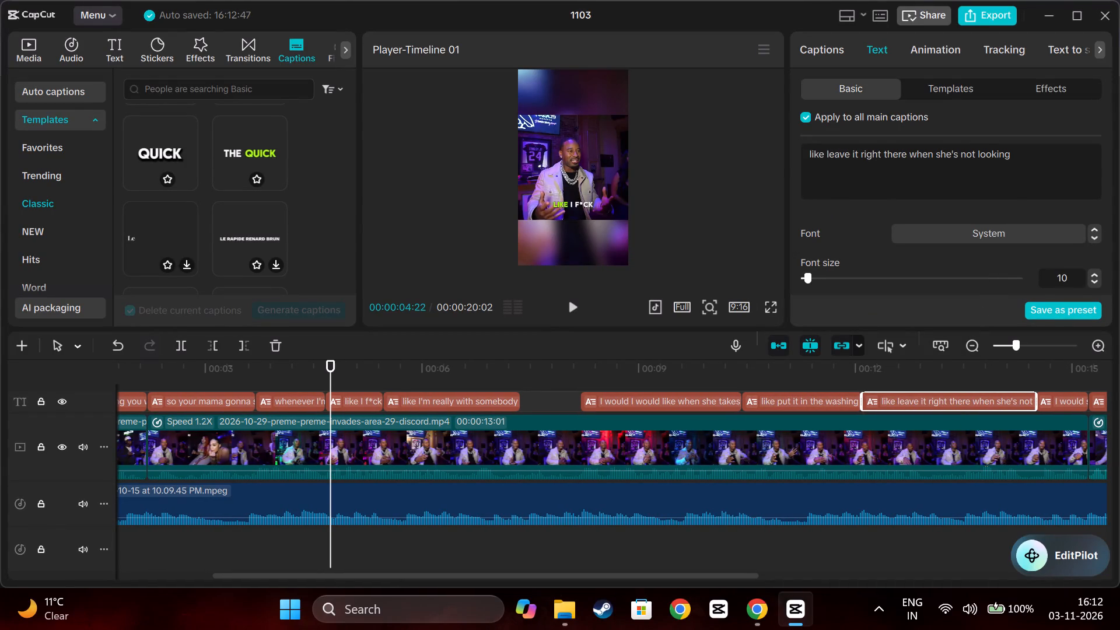
{"action": "scroll", "coordinate": [1013, 443], "scroll_direction": "left", "scroll_amount": 1}
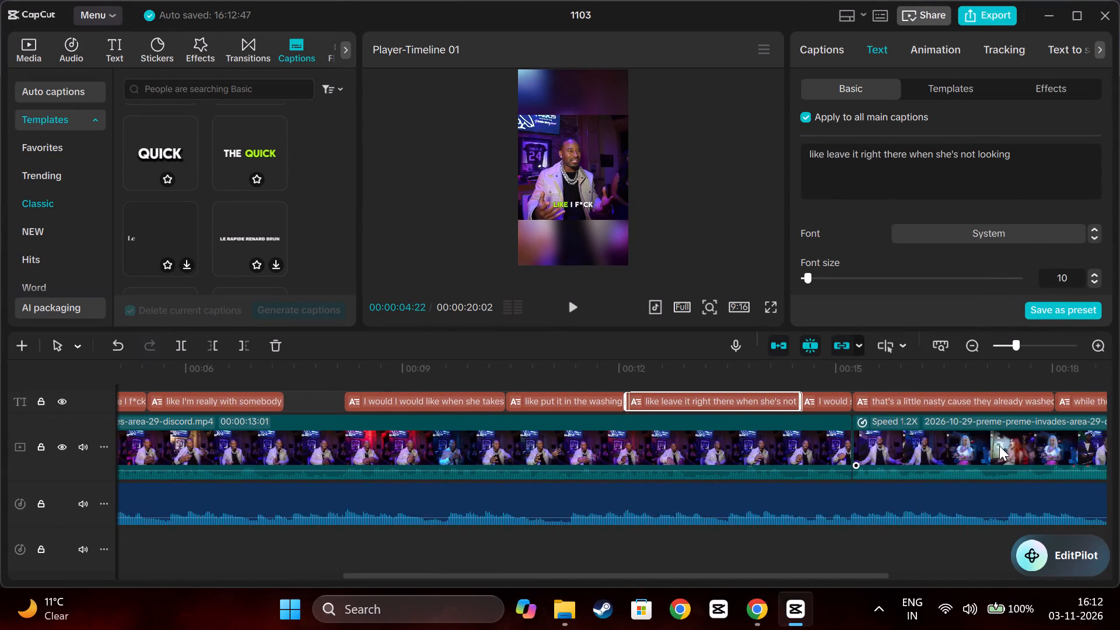
{"action": "left_click", "coordinate": [826, 404]}
{"action": "scroll", "coordinate": [892, 406], "scroll_direction": "left", "scroll_amount": 1}
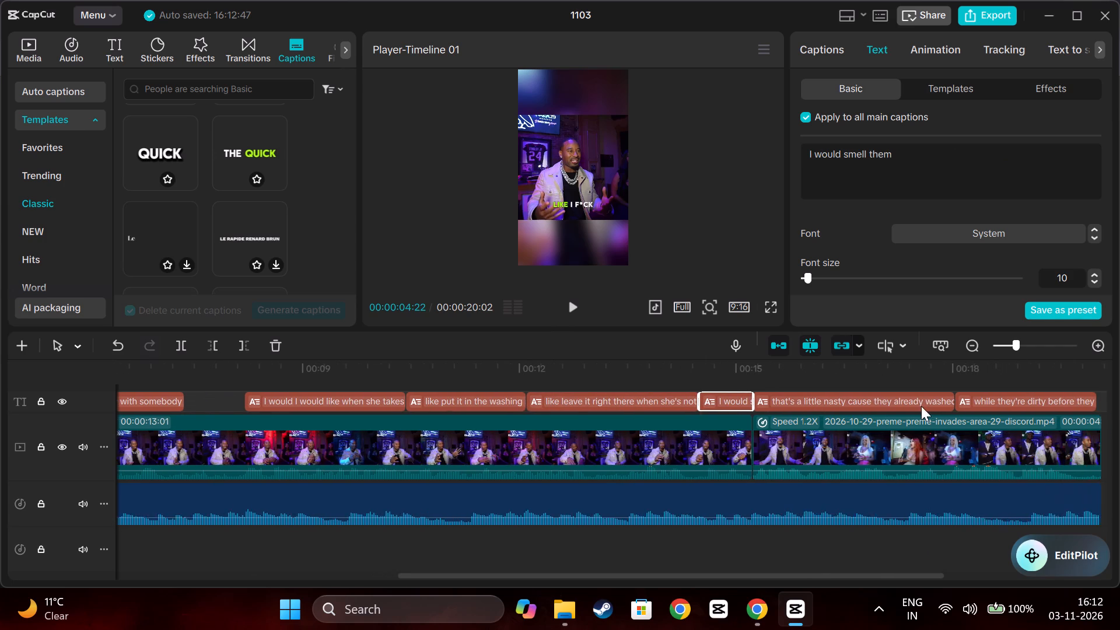
{"action": "scroll", "coordinate": [921, 406], "scroll_direction": "left", "scroll_amount": 1}
{"action": "left_click", "coordinate": [846, 404]}
{"action": "scroll", "coordinate": [846, 404], "scroll_direction": "left", "scroll_amount": 1}
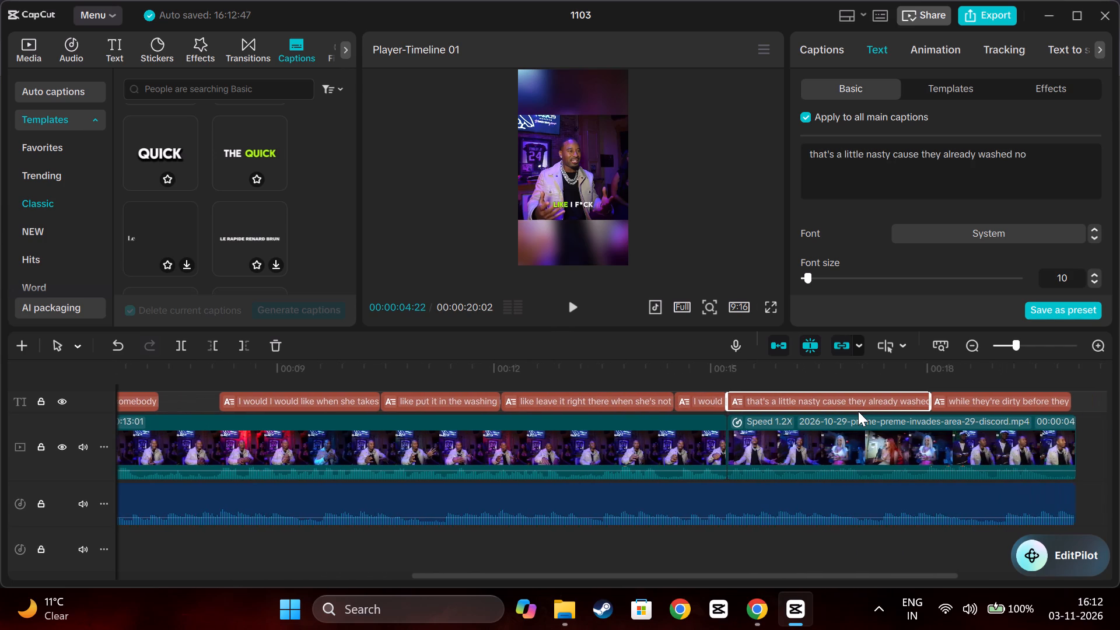
{"action": "scroll", "coordinate": [858, 411], "scroll_direction": "left", "scroll_amount": 2}
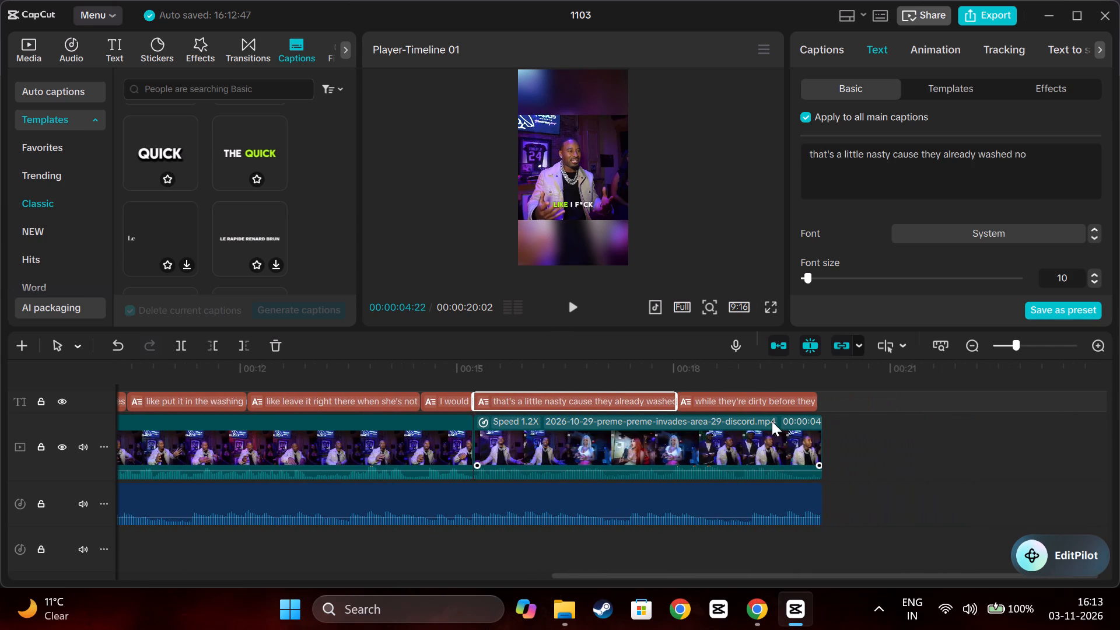
{"action": "left_click", "coordinate": [746, 401]}
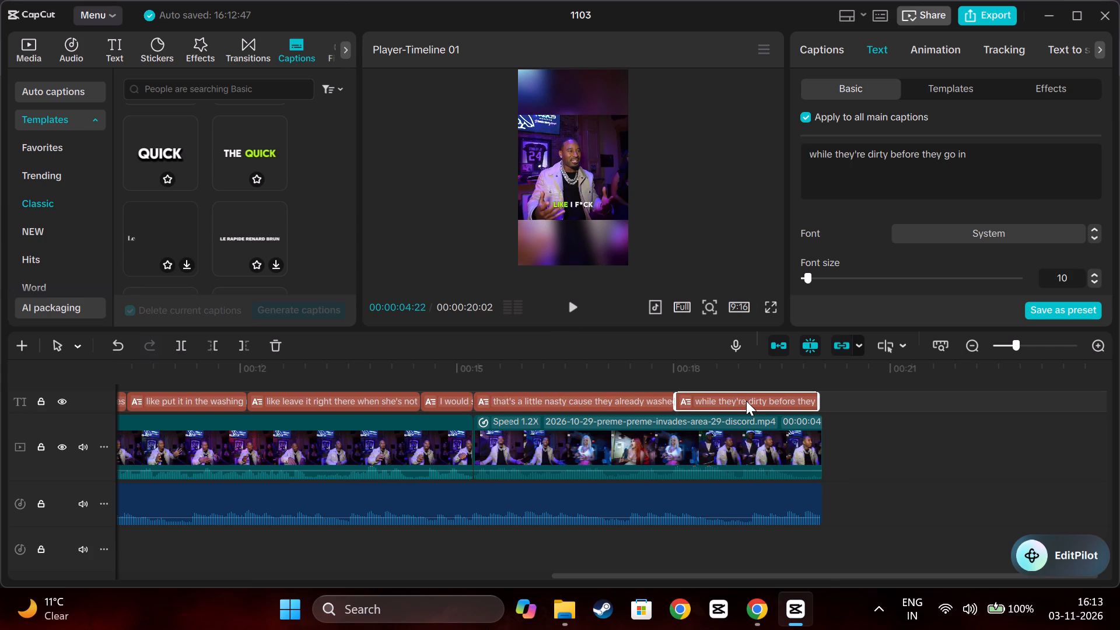
{"action": "left_click", "coordinate": [862, 402]}
Play the whole edit from the start to the end to review the censored captions.
{"action": "left_click_drag", "start_coordinate": [823, 369], "coordinate": [451, 425]}
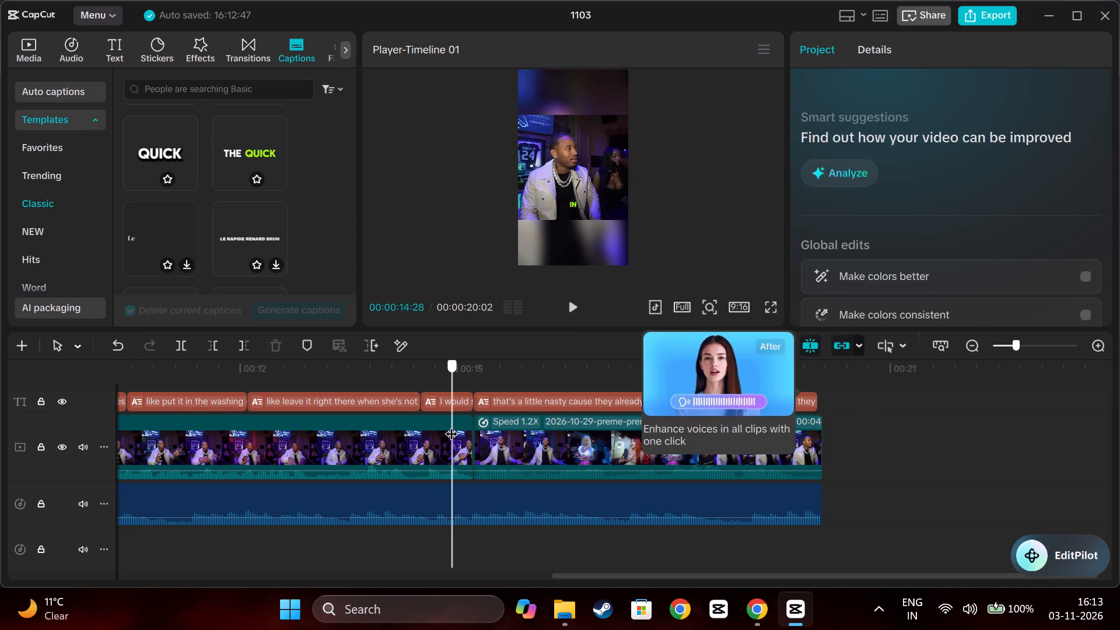
{"action": "left_click_drag", "start_coordinate": [451, 425], "coordinate": [451, 424]}
{"action": "left_click_drag", "start_coordinate": [450, 364], "coordinate": [78, 382]}
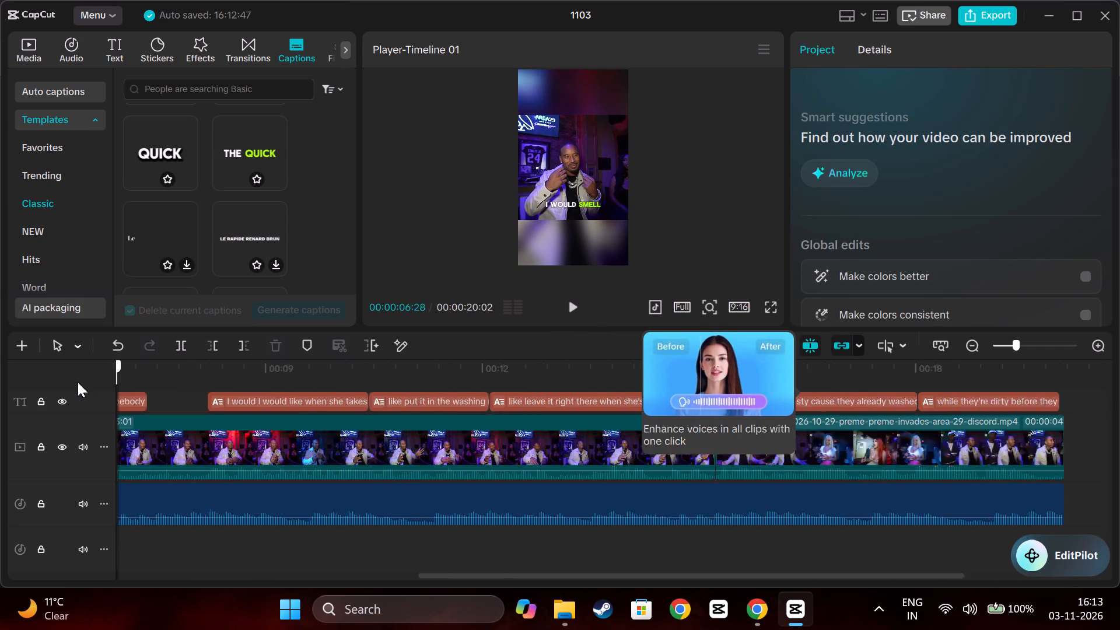
{"action": "left_click_drag", "start_coordinate": [78, 382], "coordinate": [68, 384]}
{"action": "key", "text": "space"}
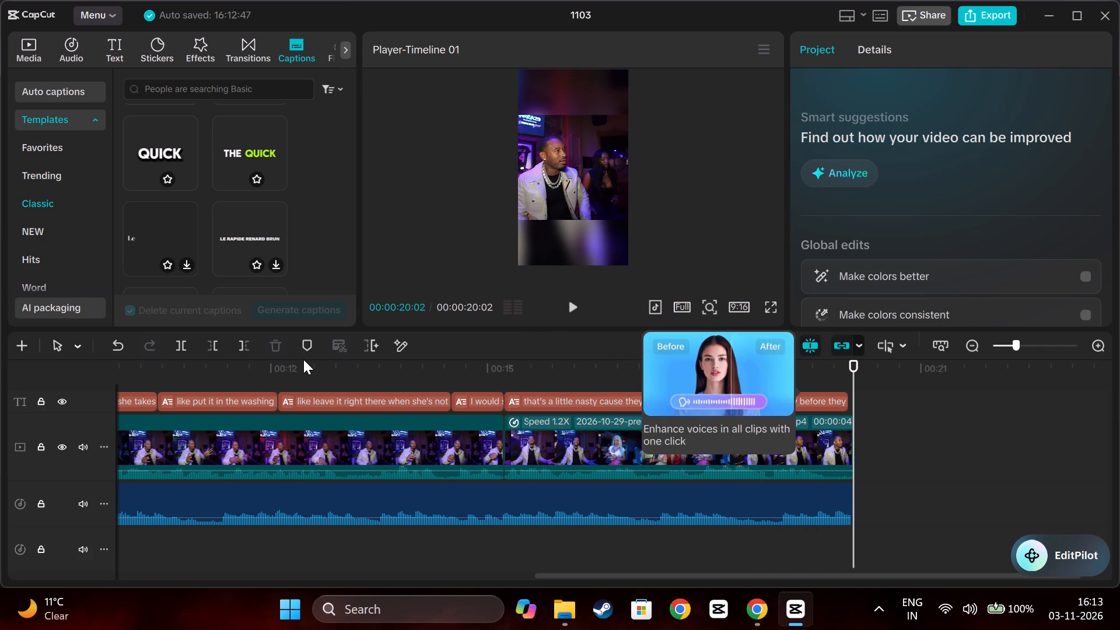
{"action": "right_click", "coordinate": [303, 359]}
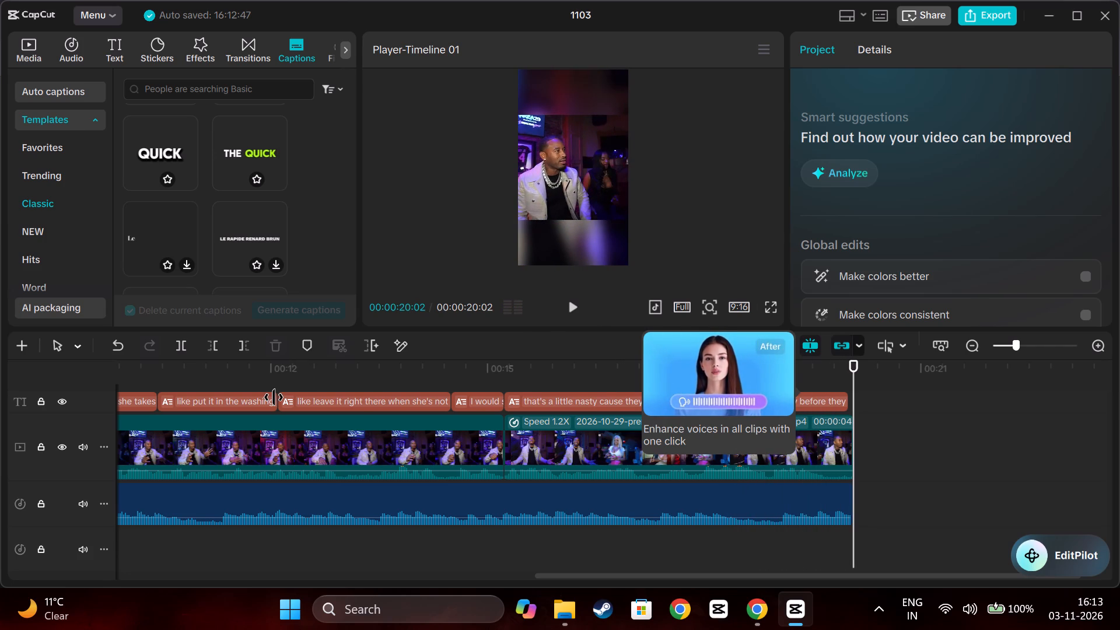
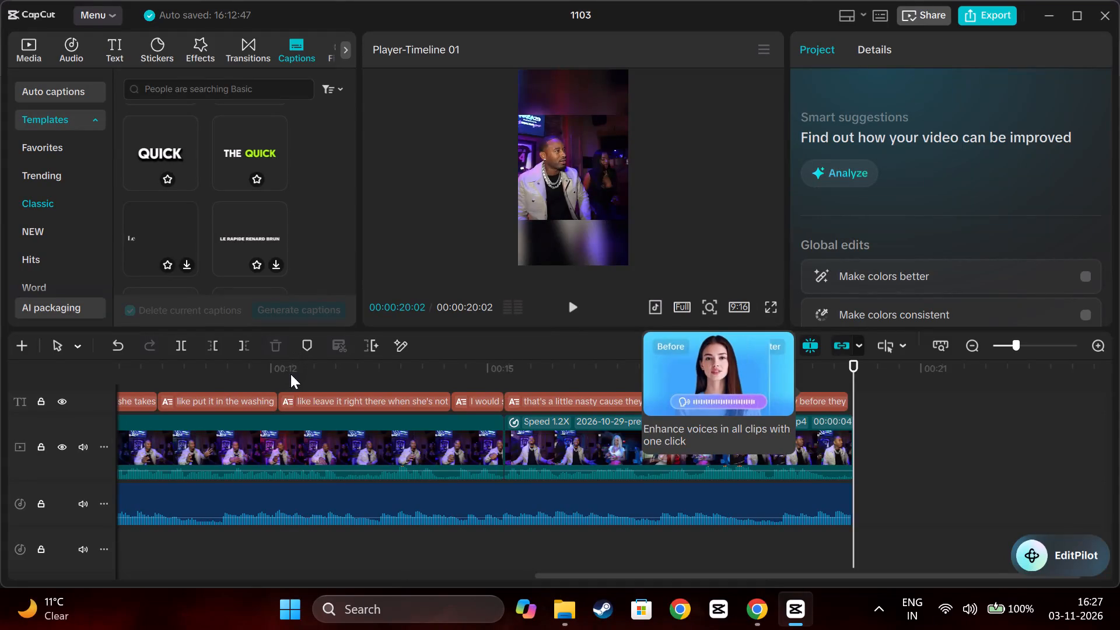
Replay the opening of the edit from the start through the first cut to review its captions and sound.
{"action": "left_click_drag", "start_coordinate": [290, 361], "coordinate": [0, 366]}
{"action": "key", "text": "space"}
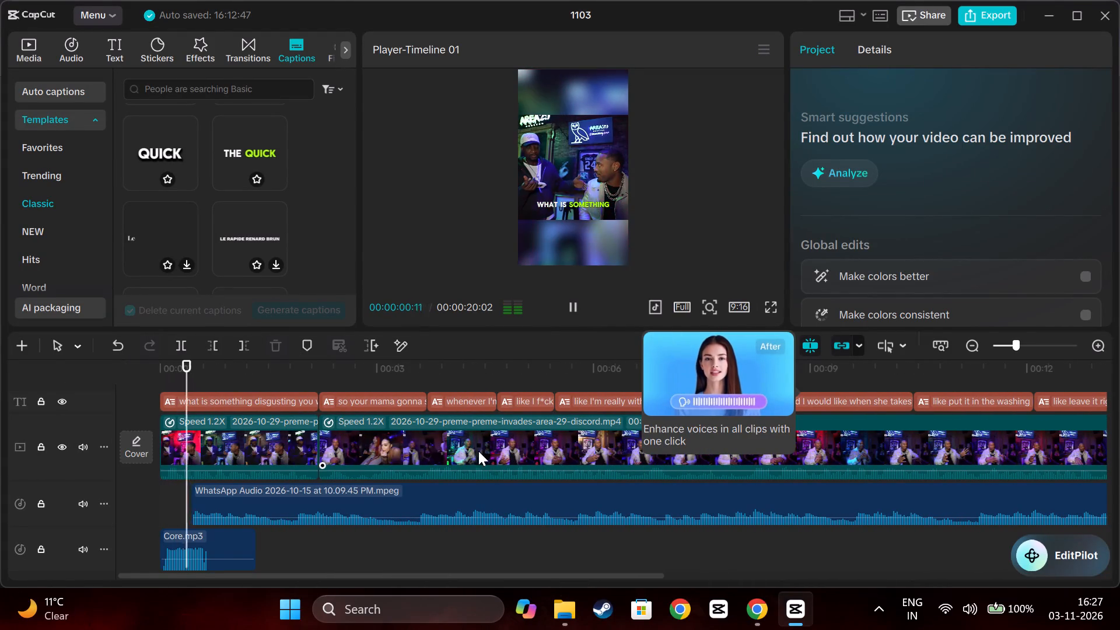
{"action": "left_click", "coordinate": [644, 399]}
{"action": "left_click", "coordinate": [610, 399]}
{"action": "left_click", "coordinate": [586, 377]}
{"action": "left_click_drag", "start_coordinate": [583, 377], "coordinate": [350, 383]}
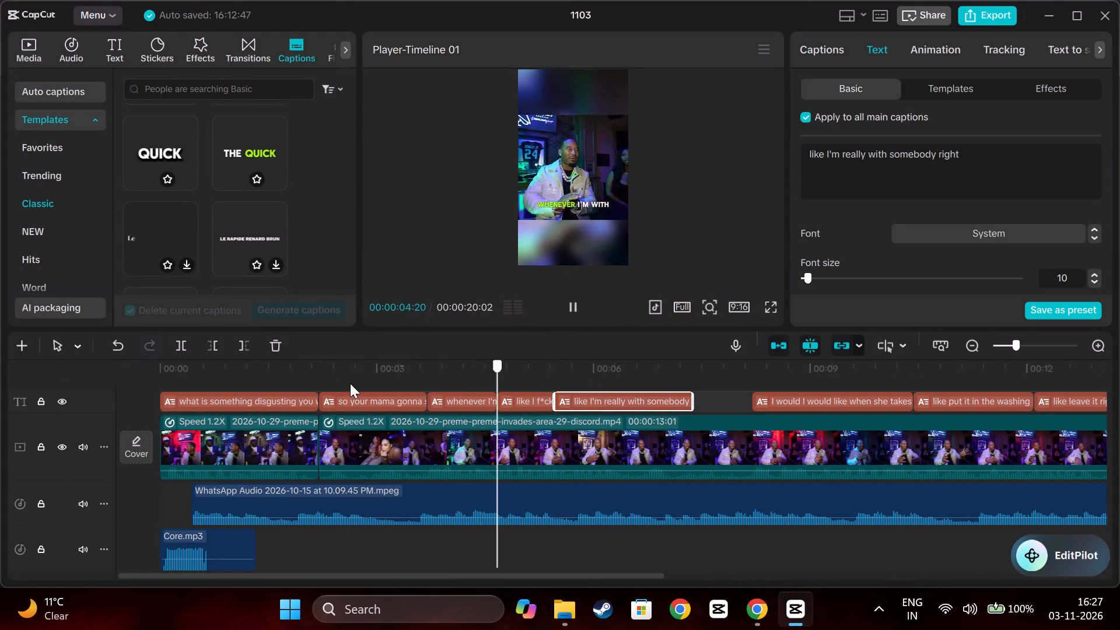
{"action": "left_click_drag", "start_coordinate": [350, 383], "coordinate": [110, 386]}
{"action": "left_click", "coordinate": [161, 512]}
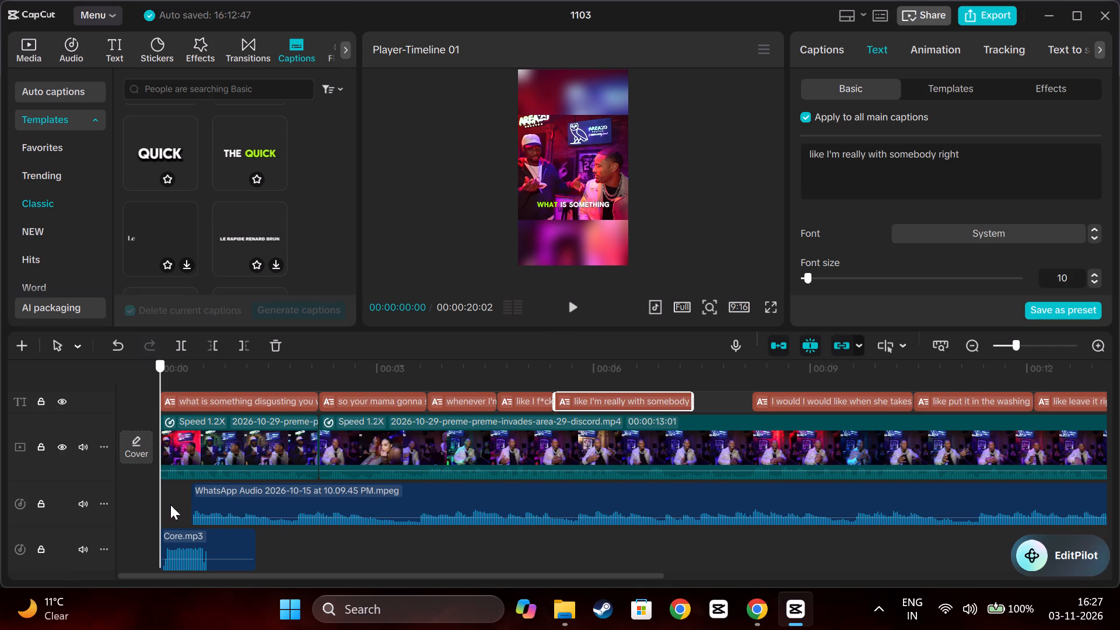
{"action": "left_click", "coordinate": [171, 504]}
{"action": "left_click_drag", "start_coordinate": [171, 504], "coordinate": [103, 507]}
{"action": "key", "text": "space"}
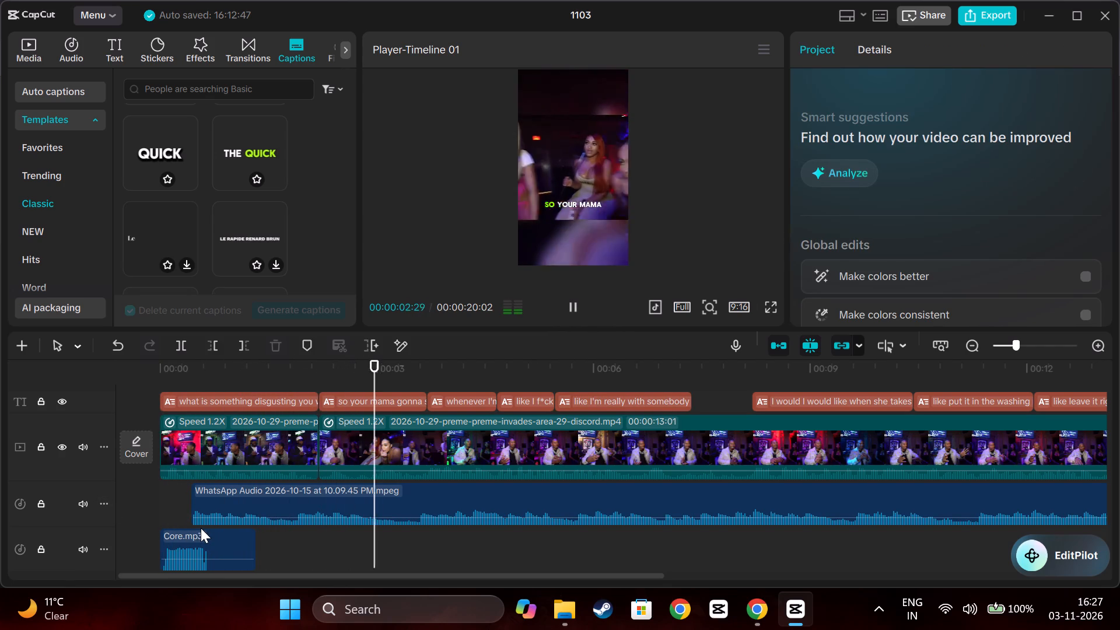
{"action": "key", "text": "space"}
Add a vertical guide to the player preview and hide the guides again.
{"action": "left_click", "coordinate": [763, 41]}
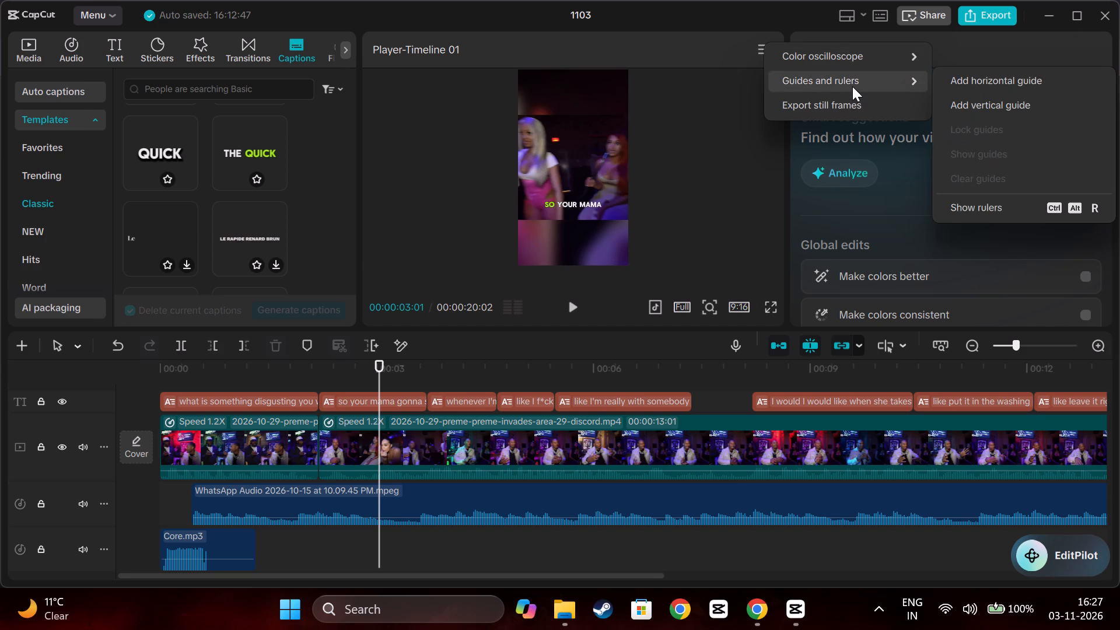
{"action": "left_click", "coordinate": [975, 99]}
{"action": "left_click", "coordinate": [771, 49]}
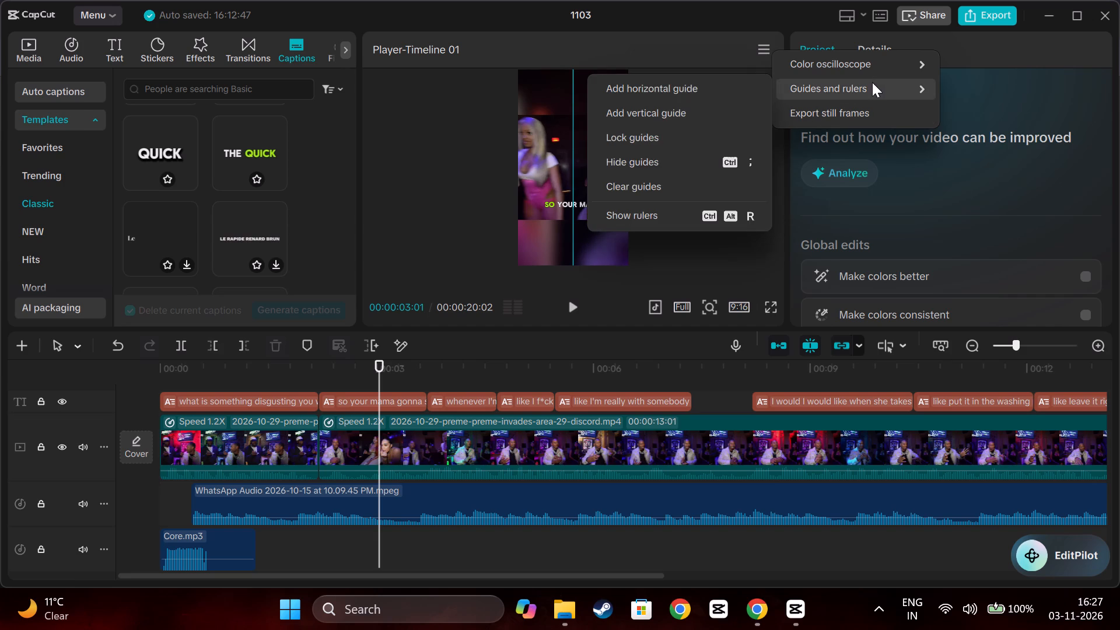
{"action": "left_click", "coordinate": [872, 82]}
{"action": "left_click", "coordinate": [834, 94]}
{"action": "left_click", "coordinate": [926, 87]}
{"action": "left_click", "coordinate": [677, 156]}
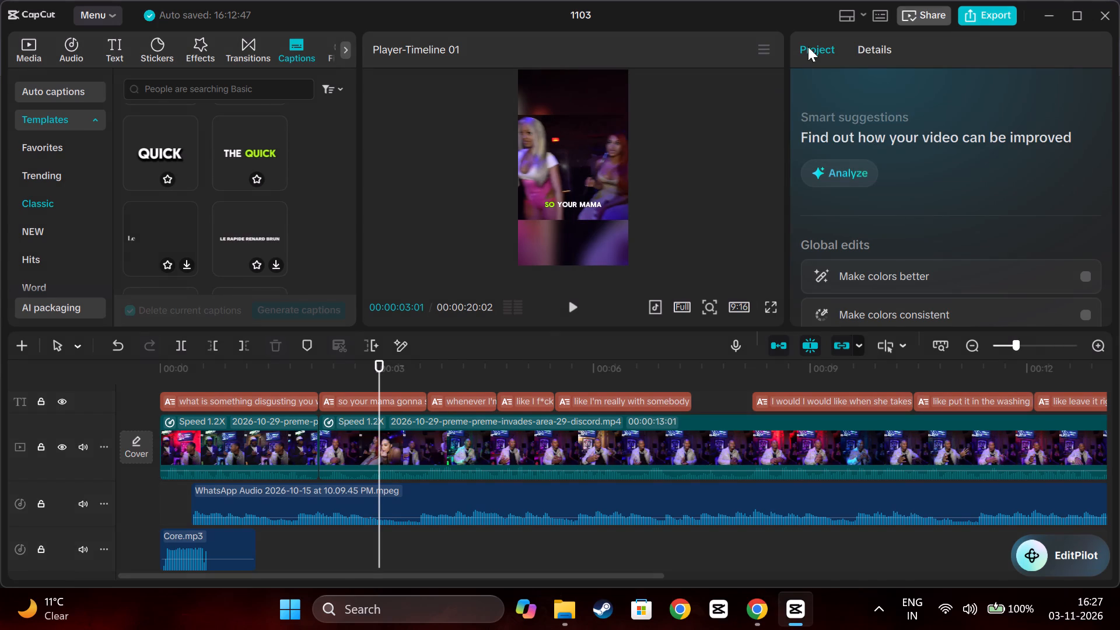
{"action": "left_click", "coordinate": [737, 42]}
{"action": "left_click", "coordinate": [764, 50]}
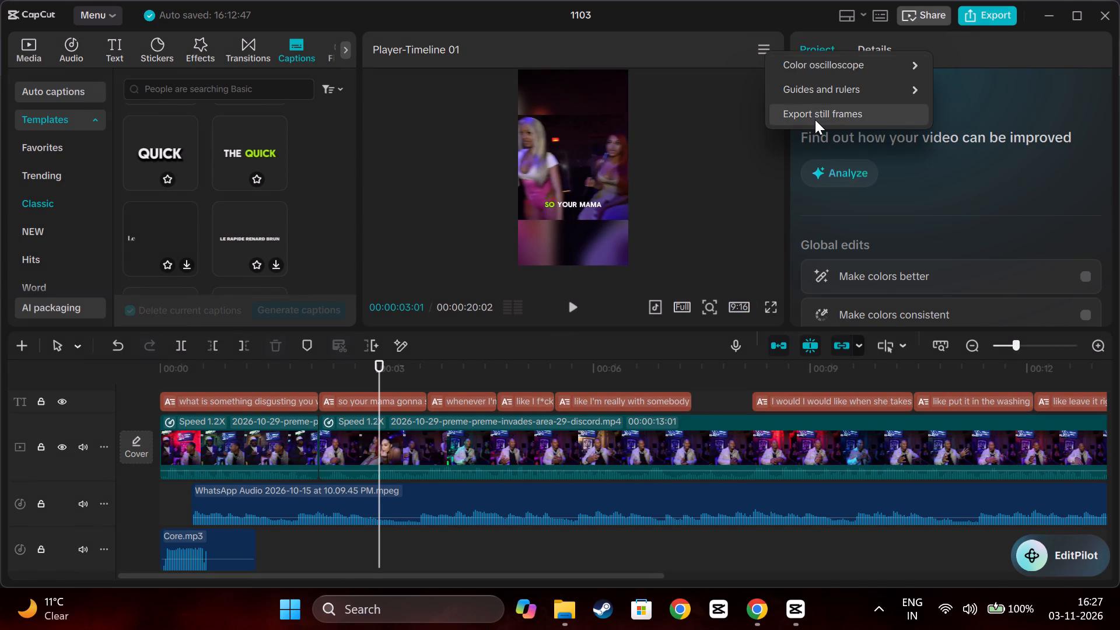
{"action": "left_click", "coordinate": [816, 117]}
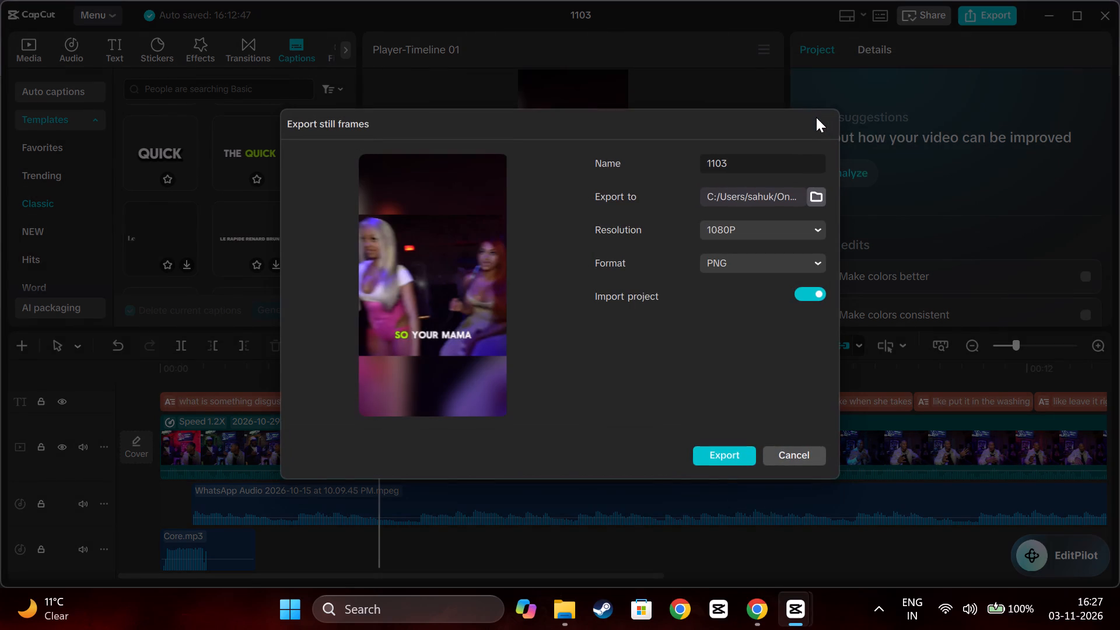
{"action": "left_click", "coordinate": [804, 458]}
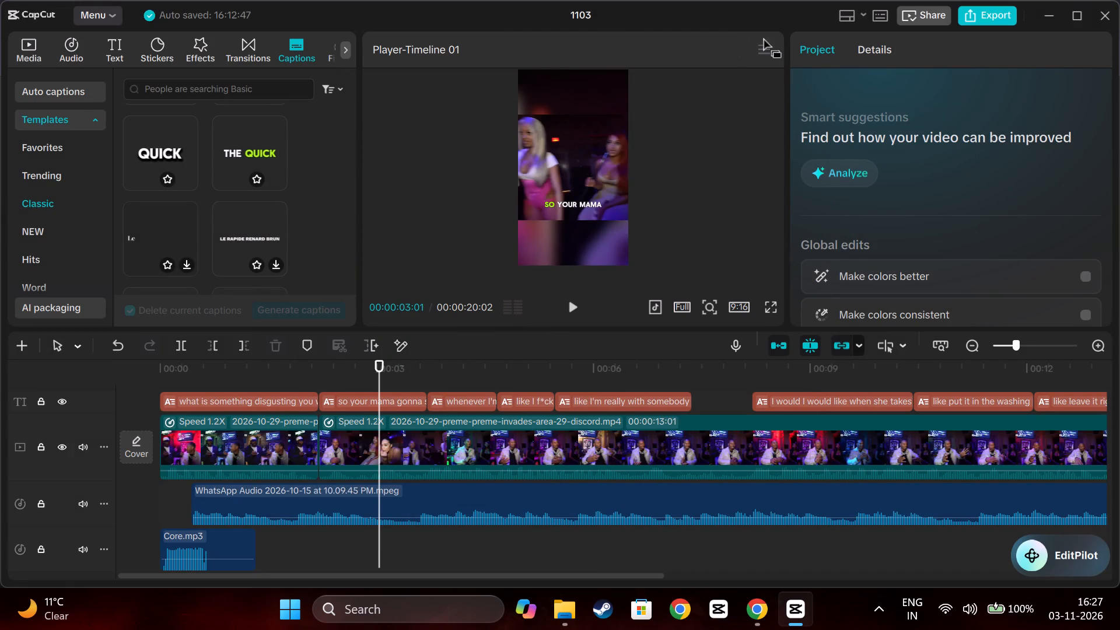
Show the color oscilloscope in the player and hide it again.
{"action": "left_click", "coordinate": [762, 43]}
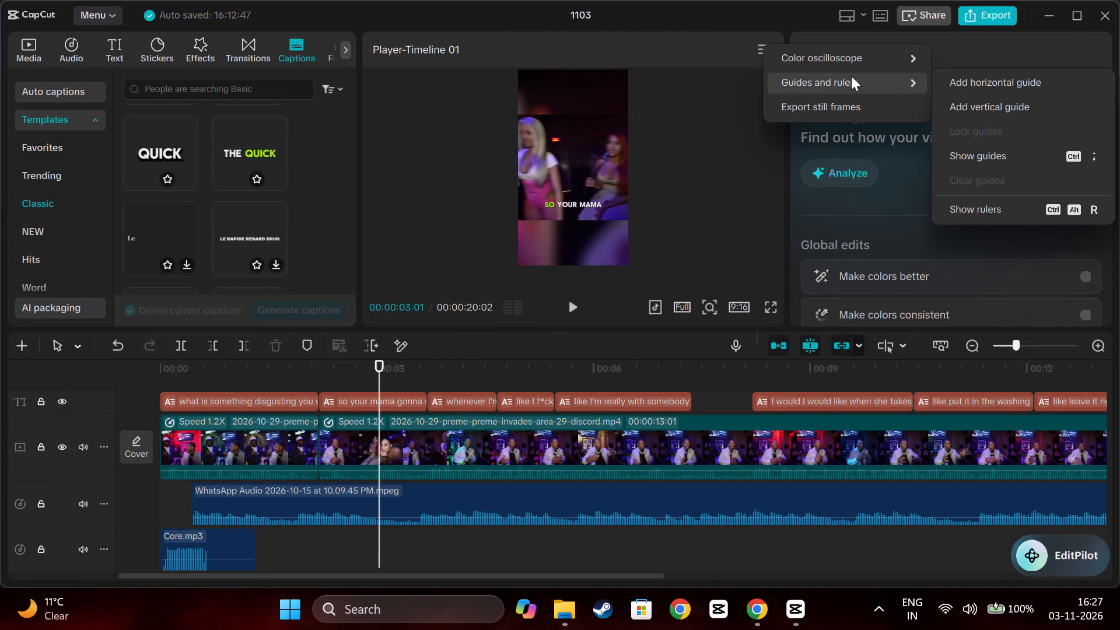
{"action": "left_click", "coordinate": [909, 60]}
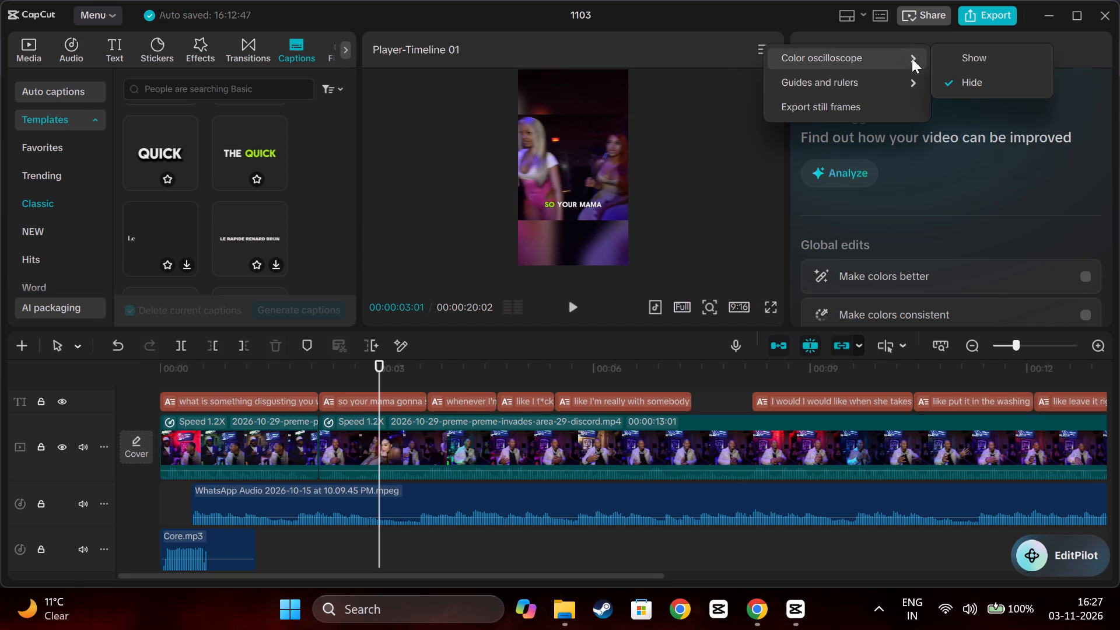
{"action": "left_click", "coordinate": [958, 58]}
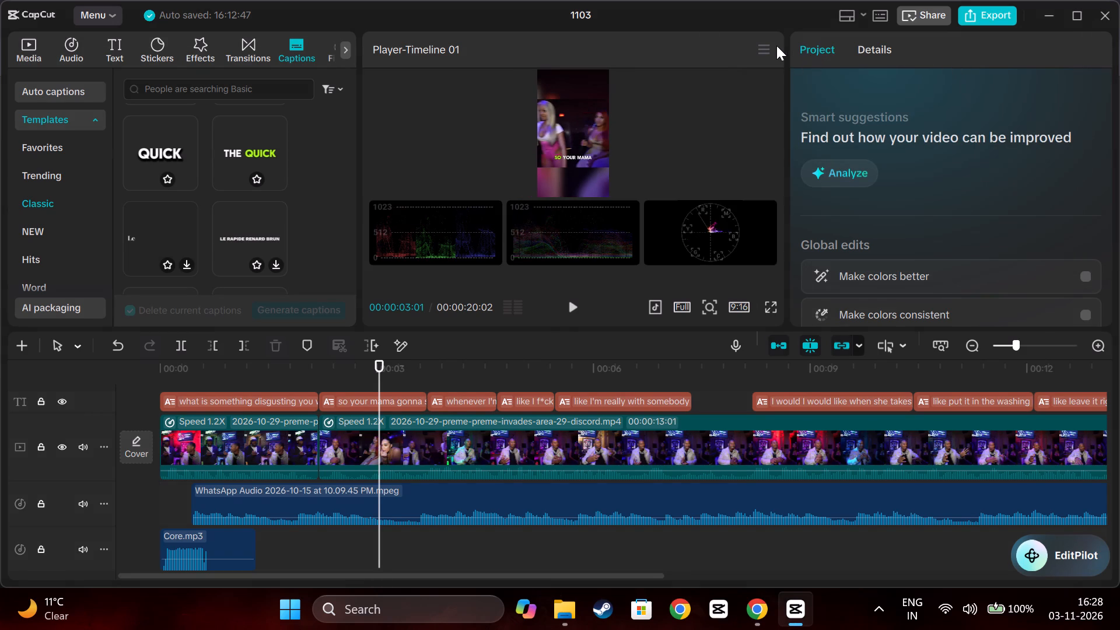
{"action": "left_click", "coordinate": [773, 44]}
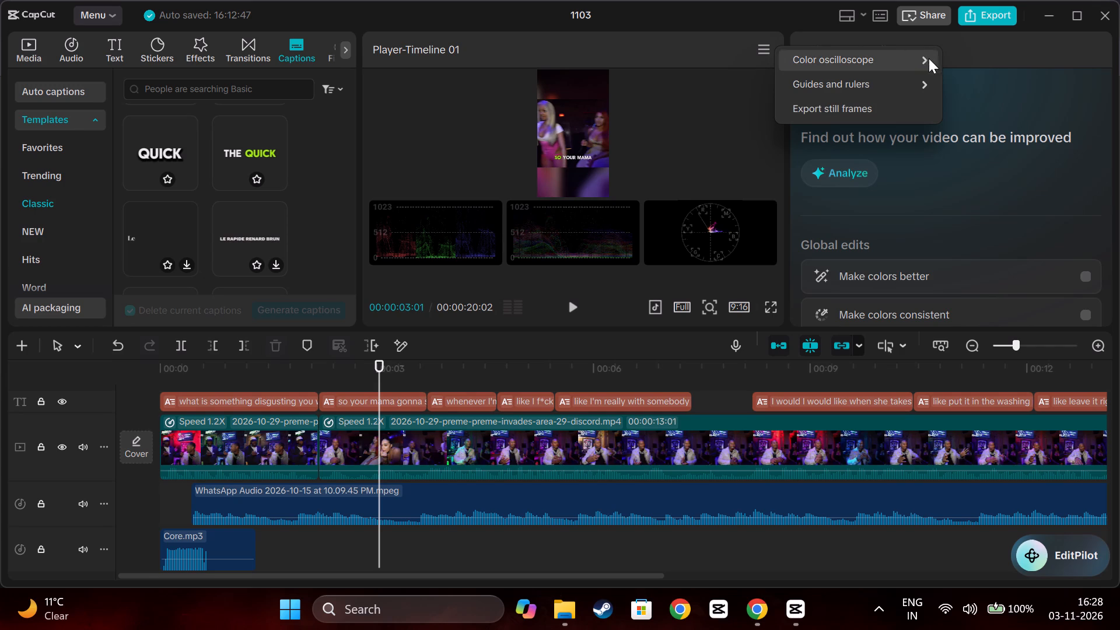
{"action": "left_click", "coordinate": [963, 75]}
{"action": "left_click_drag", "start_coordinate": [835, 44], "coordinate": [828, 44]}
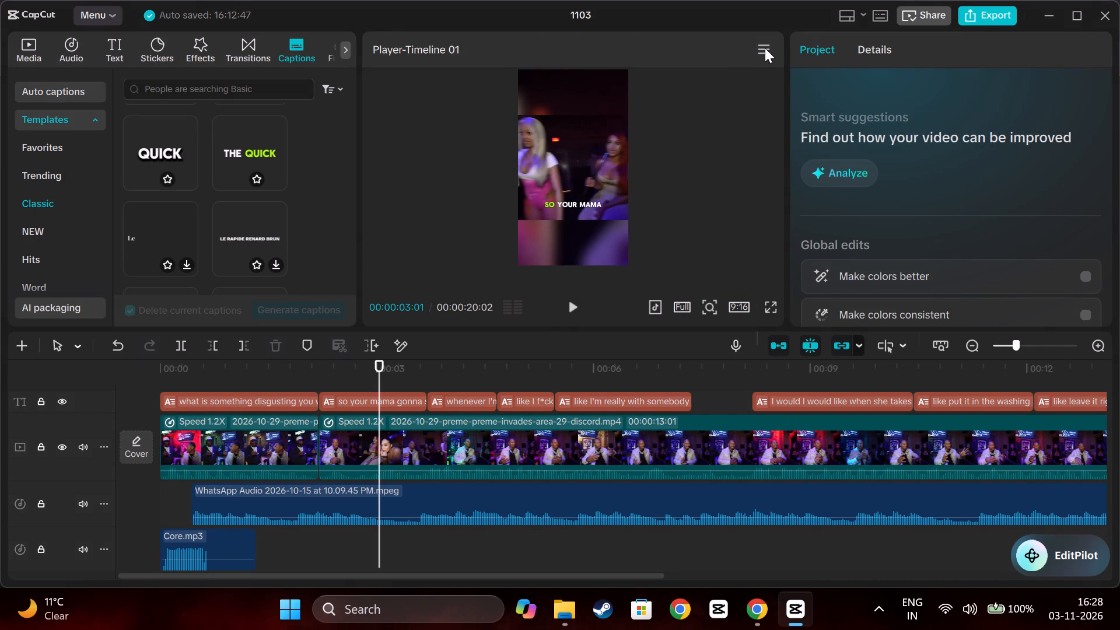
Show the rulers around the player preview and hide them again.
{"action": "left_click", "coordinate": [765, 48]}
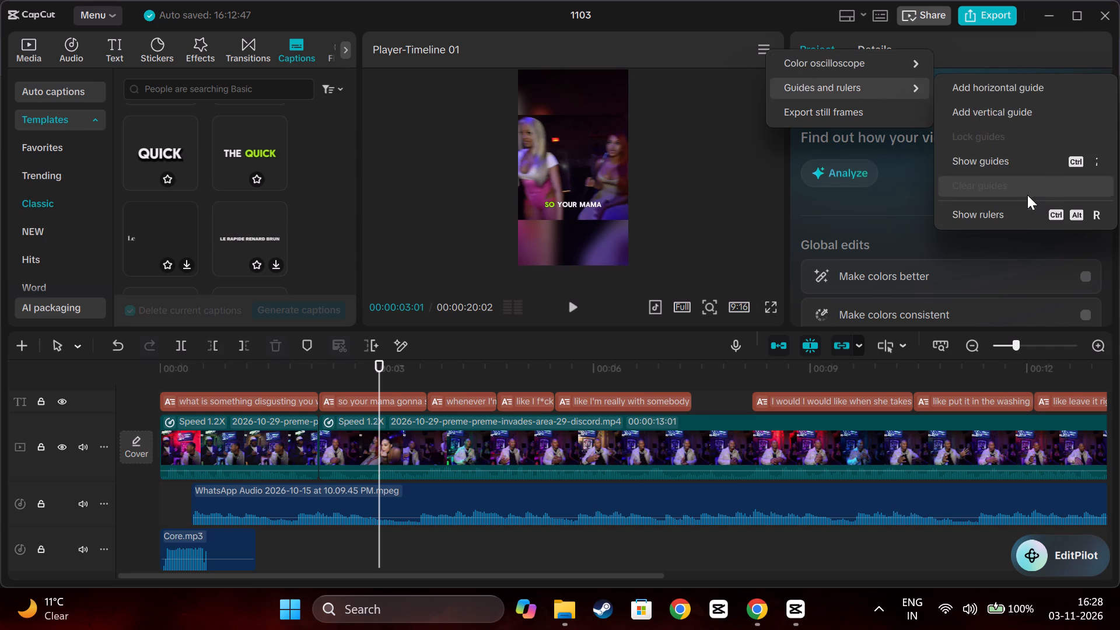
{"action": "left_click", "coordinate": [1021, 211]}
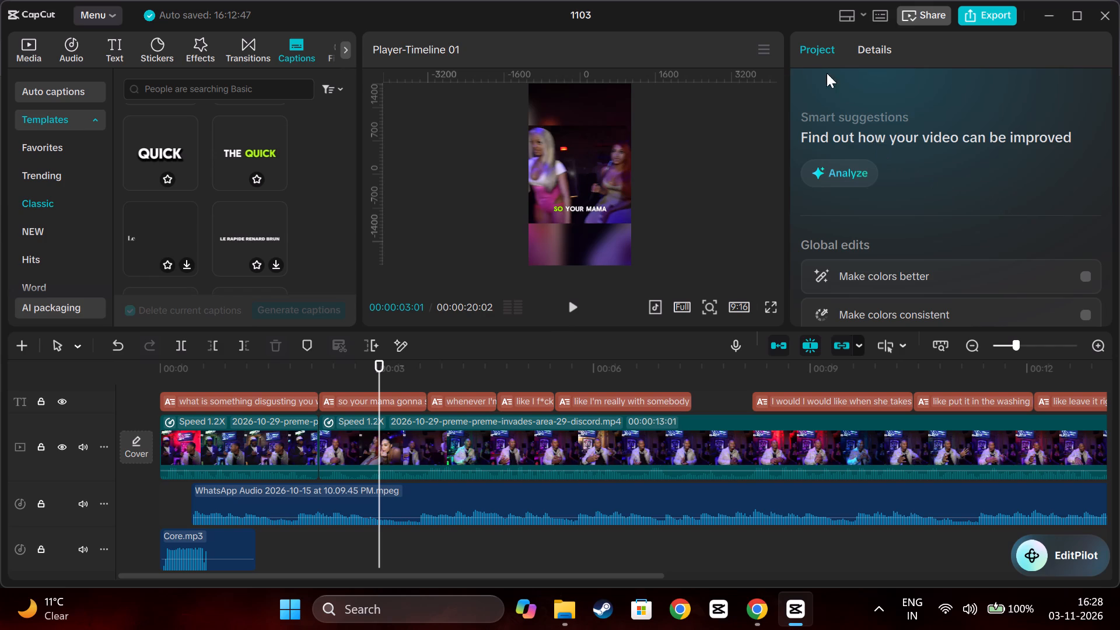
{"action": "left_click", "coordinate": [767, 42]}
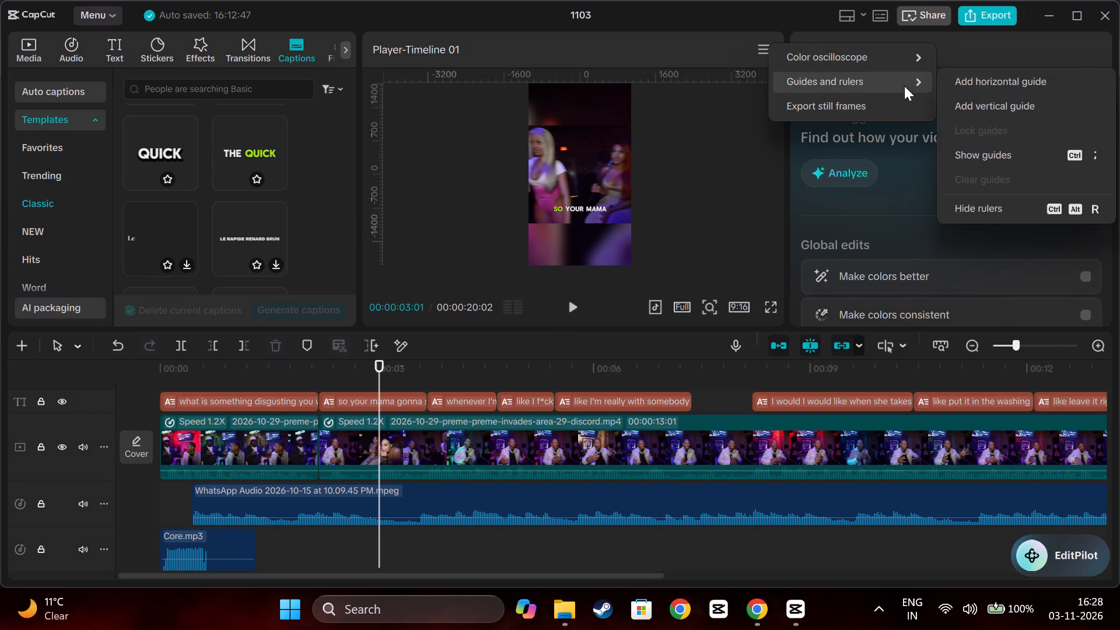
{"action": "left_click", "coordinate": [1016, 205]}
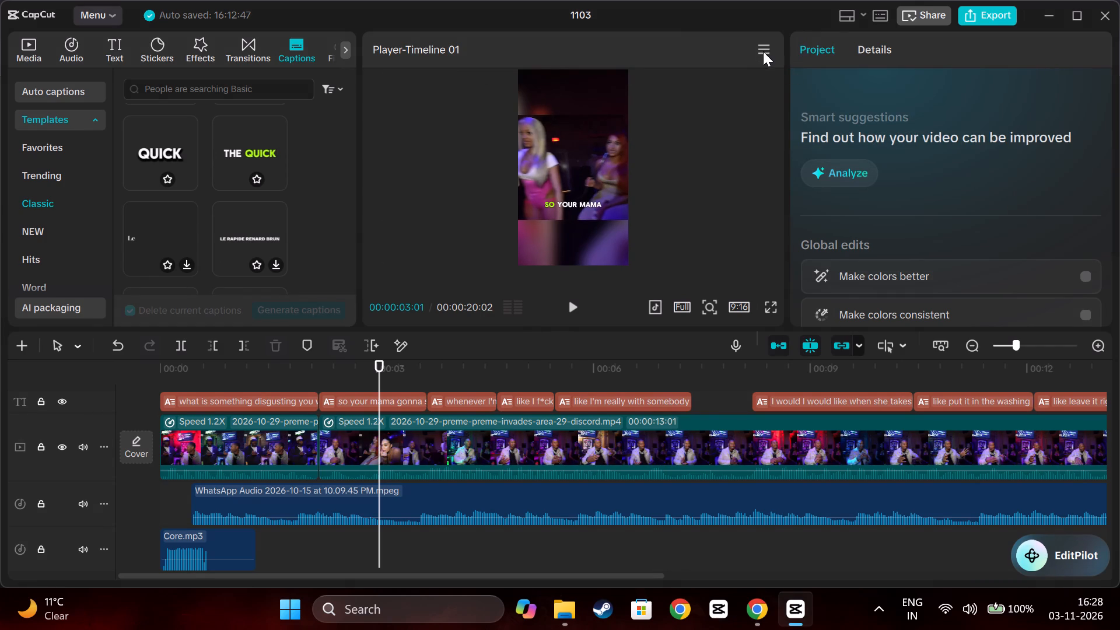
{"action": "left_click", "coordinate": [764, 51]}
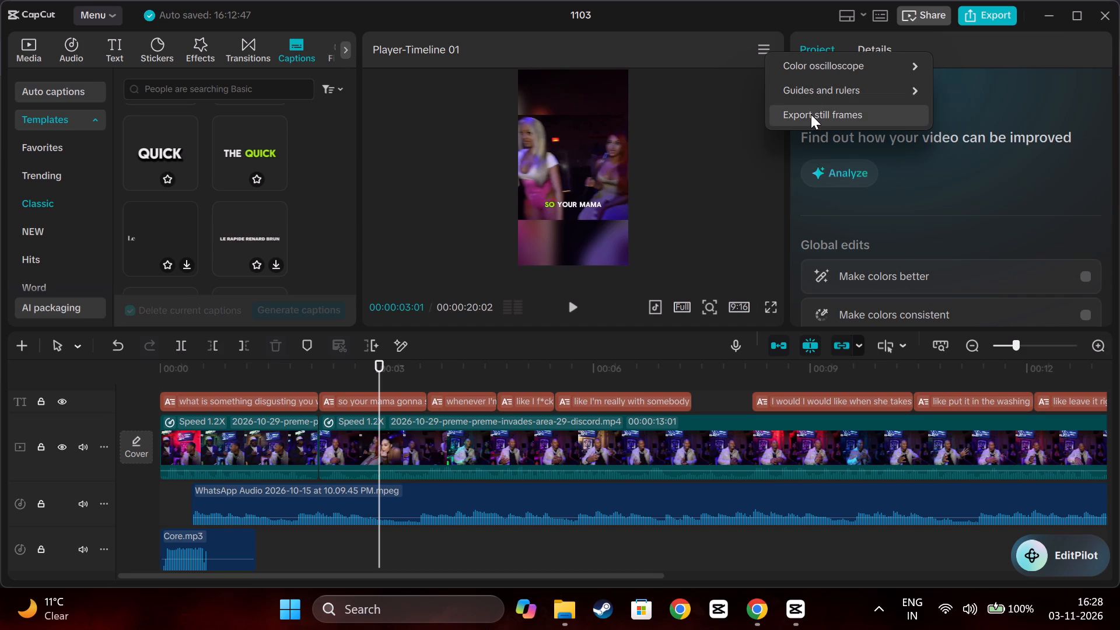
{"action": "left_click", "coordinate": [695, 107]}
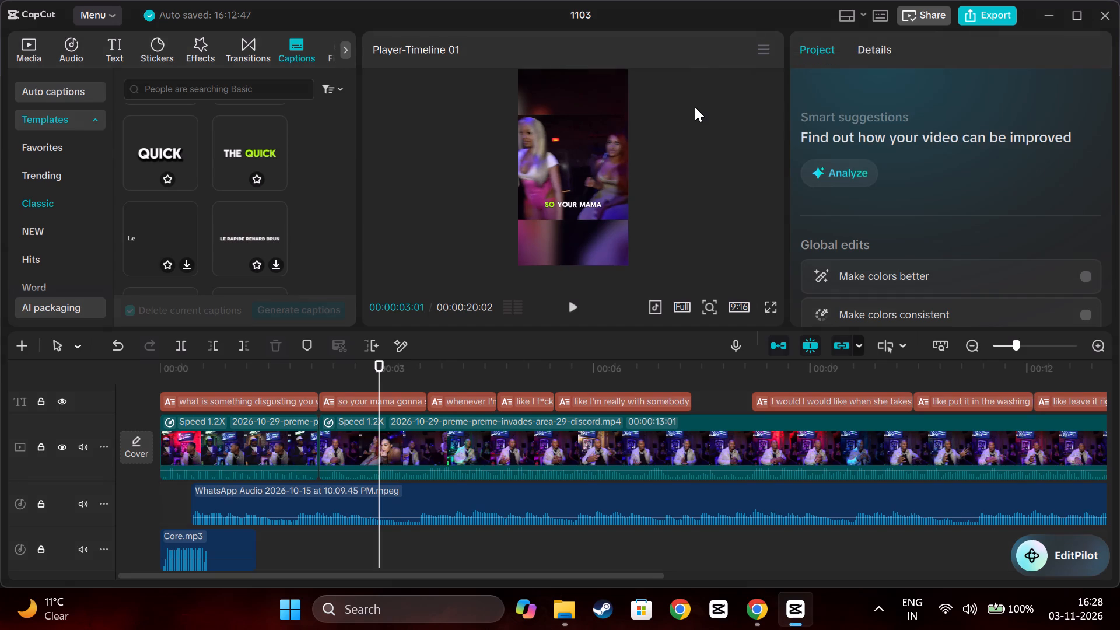
Switch the workspace layout to Vertical.
{"action": "left_click", "coordinate": [861, 17]}
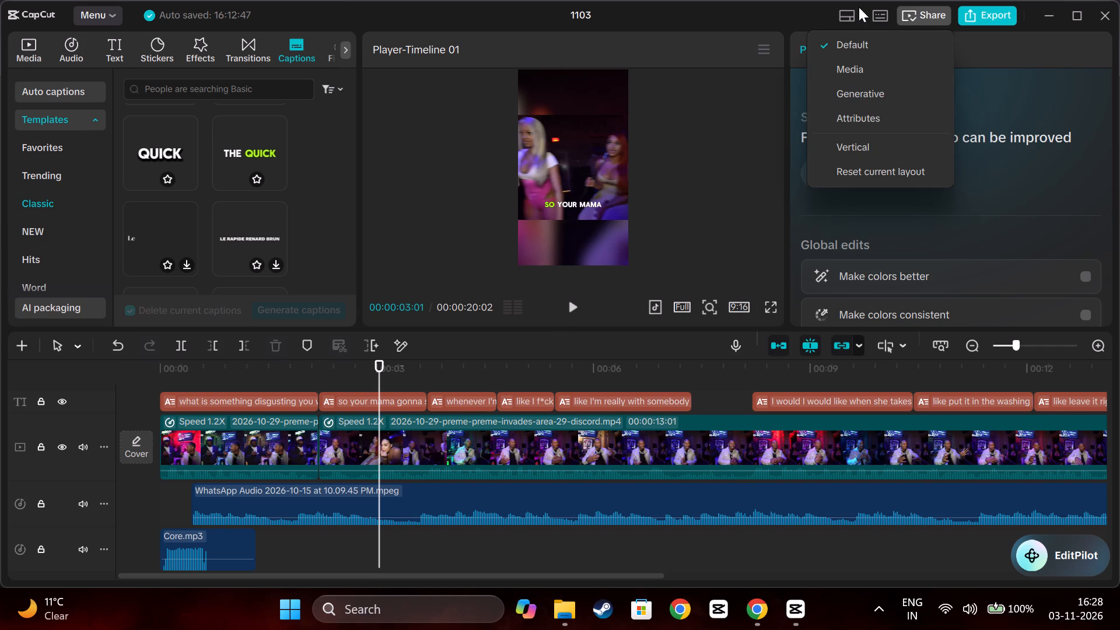
{"action": "left_click", "coordinate": [848, 143]}
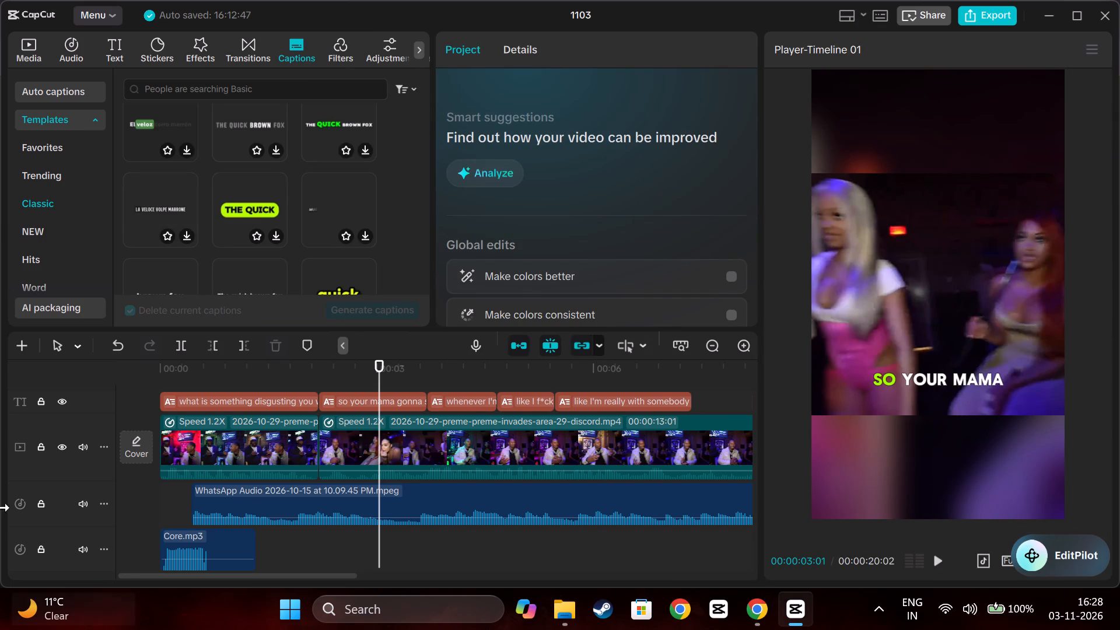
Play the edit from the start through the "that's a little…" caption to review it in the enlarged preview.
{"action": "left_click_drag", "start_coordinate": [379, 368], "coordinate": [377, 367]}
{"action": "left_click_drag", "start_coordinate": [377, 367], "coordinate": [140, 387]}
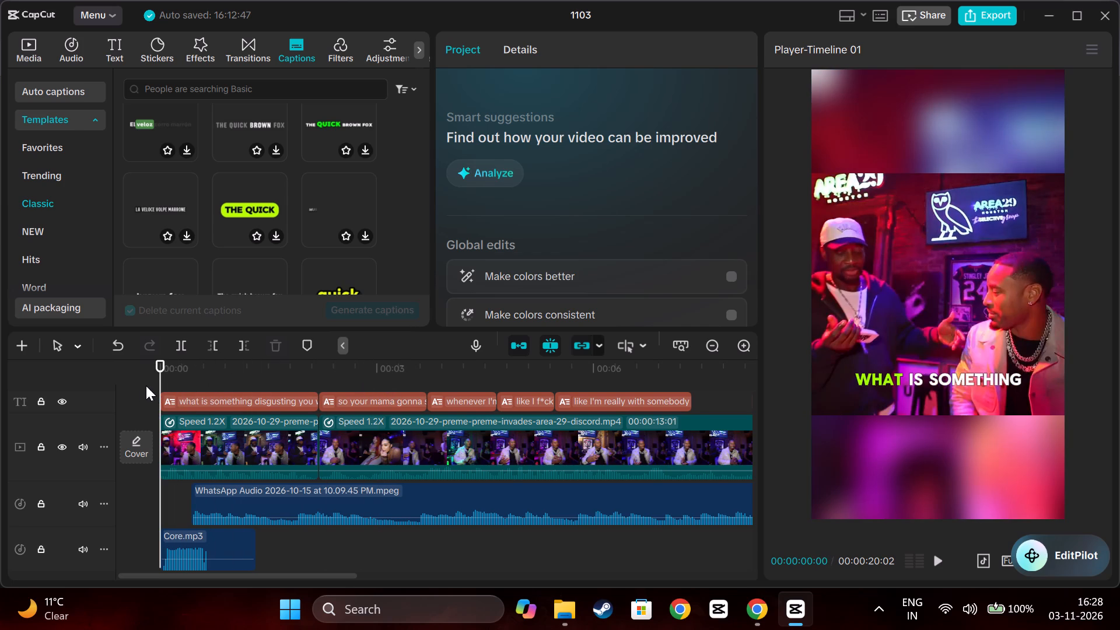
{"action": "key", "text": "space"}
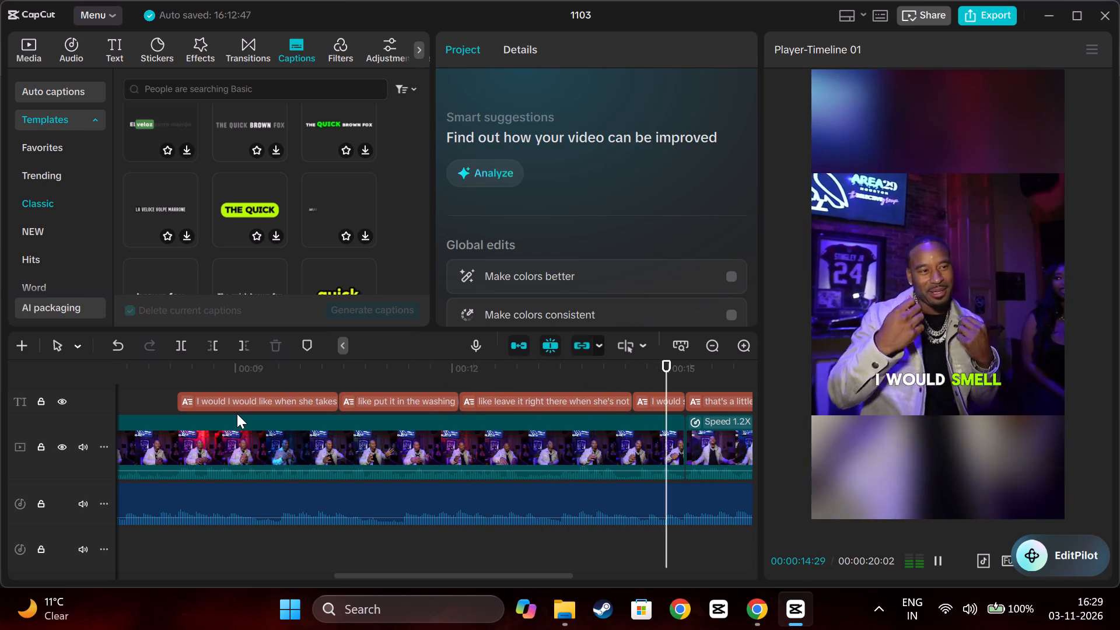
{"action": "key", "text": "space"}
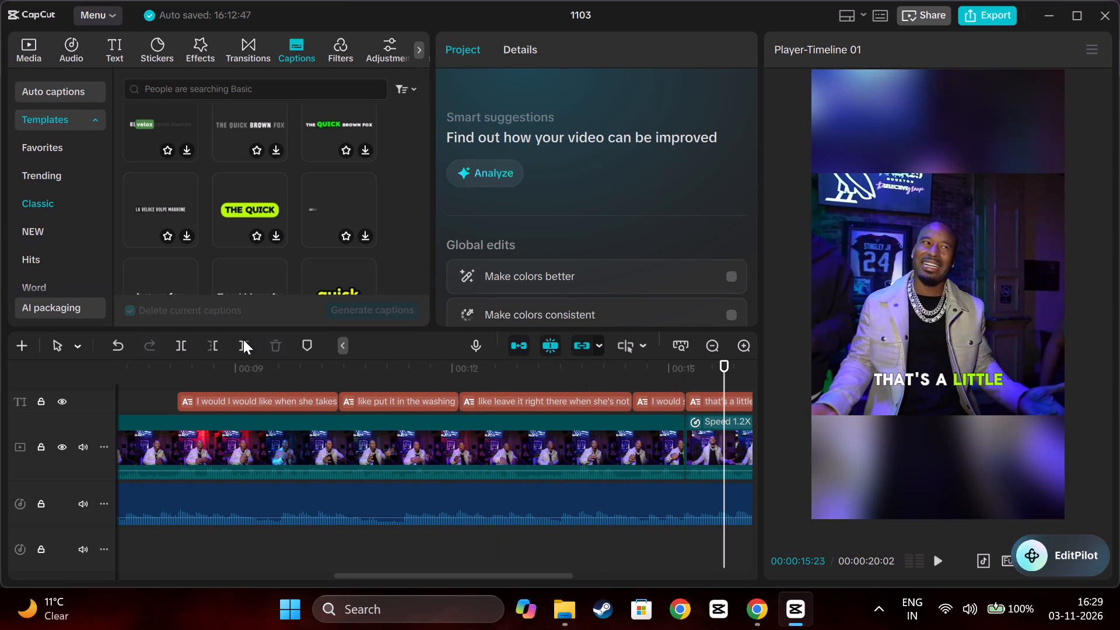
Show the project's imported media and replay the opening of the edit from the start.
{"action": "left_click", "coordinate": [23, 58]}
{"action": "scroll", "coordinate": [356, 586], "scroll_direction": "right", "scroll_amount": 1}
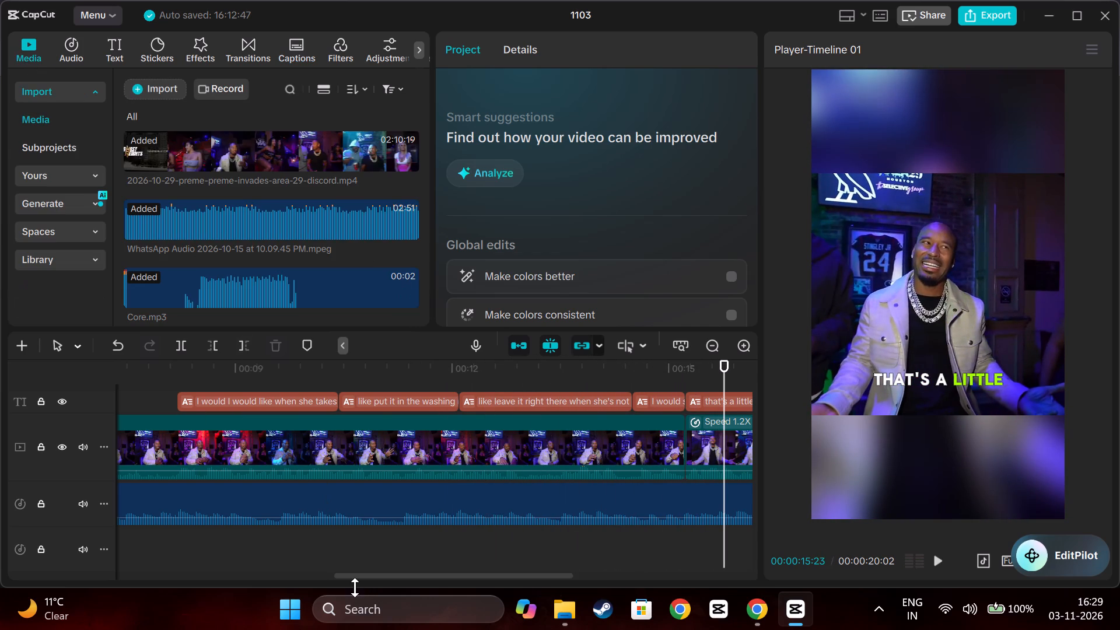
{"action": "scroll", "coordinate": [355, 587], "scroll_direction": "right", "scroll_amount": 5}
{"action": "left_click", "coordinate": [164, 498]}
{"action": "left_click_drag", "start_coordinate": [164, 498], "coordinate": [154, 499]}
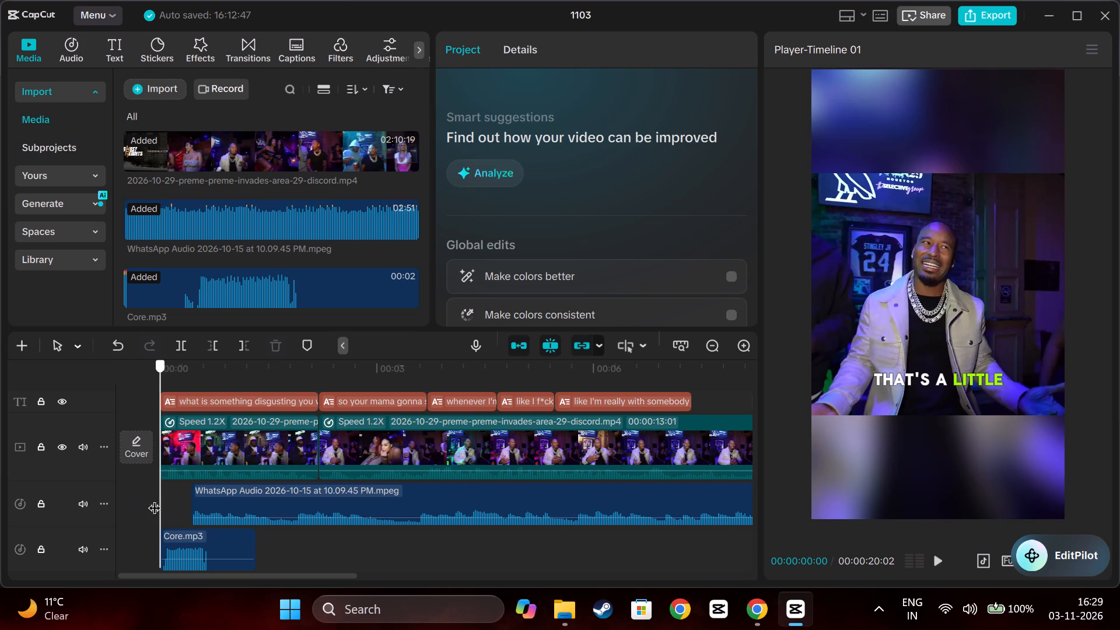
{"action": "left_click_drag", "start_coordinate": [154, 499], "coordinate": [108, 499]}
{"action": "key", "text": "space"}
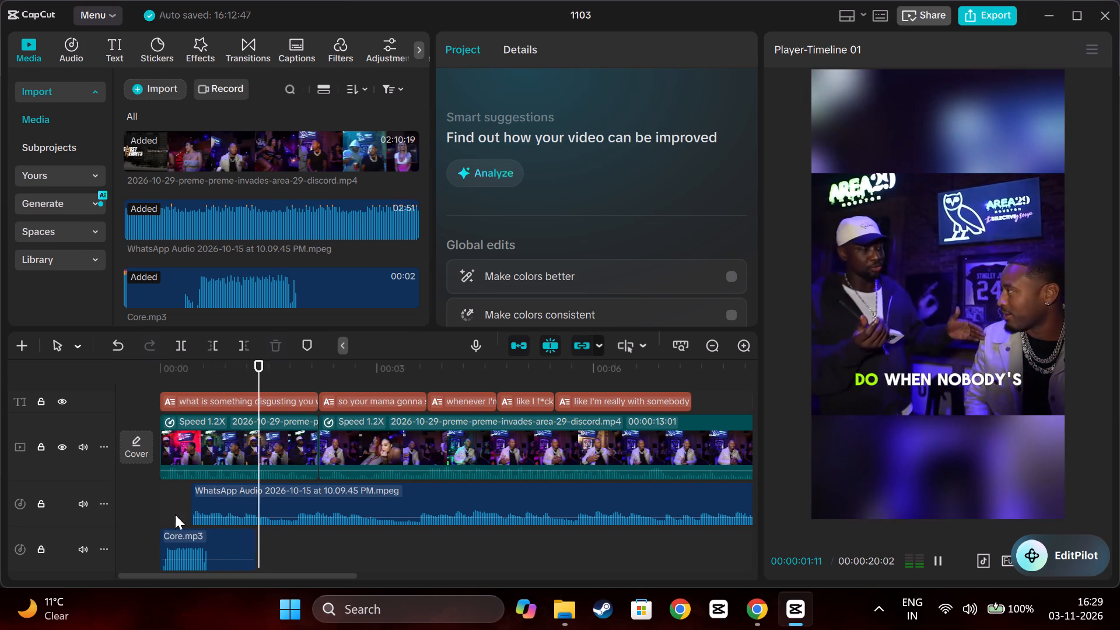
{"action": "scroll", "coordinate": [297, 536], "scroll_direction": "left", "scroll_amount": 1}
{"action": "scroll", "coordinate": [310, 539], "scroll_direction": "right", "scroll_amount": 2}
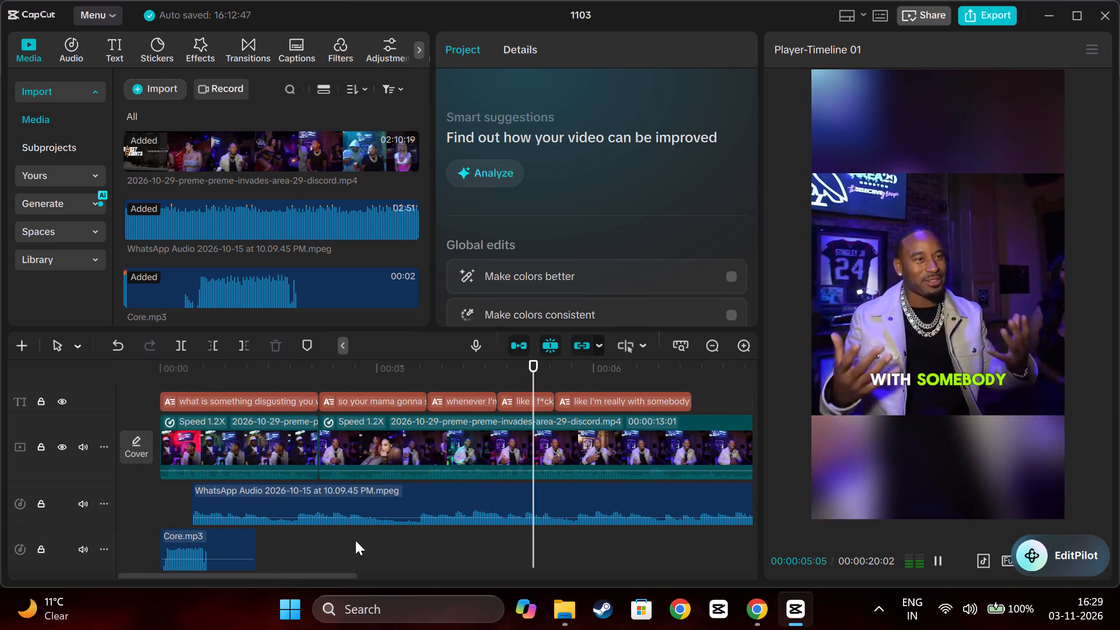
Stop the playback and place the playhead on the cut between the first two video clips.
{"action": "scroll", "coordinate": [355, 540], "scroll_direction": "left", "scroll_amount": 1}
{"action": "left_click", "coordinate": [293, 538]}
{"action": "left_click_drag", "start_coordinate": [293, 538], "coordinate": [208, 552]}
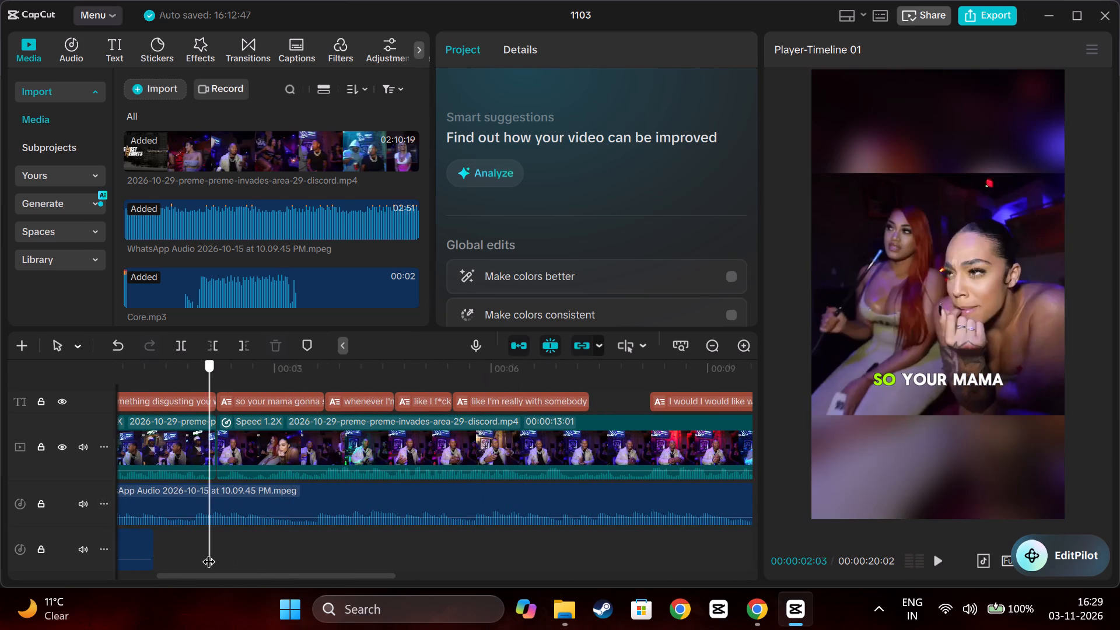
{"action": "left_click_drag", "start_coordinate": [208, 552], "coordinate": [216, 552]}
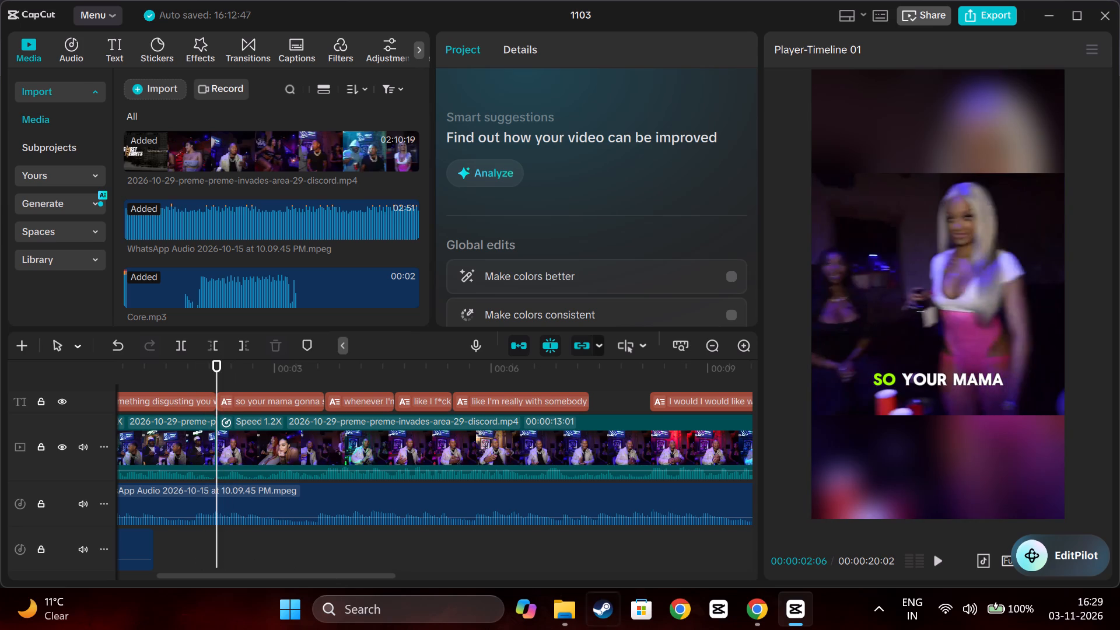
Look through the sfx folder in File Explorer for another sound effect, open Disappointed to preview it, and return to CapCut.
{"action": "left_click", "coordinate": [573, 606]}
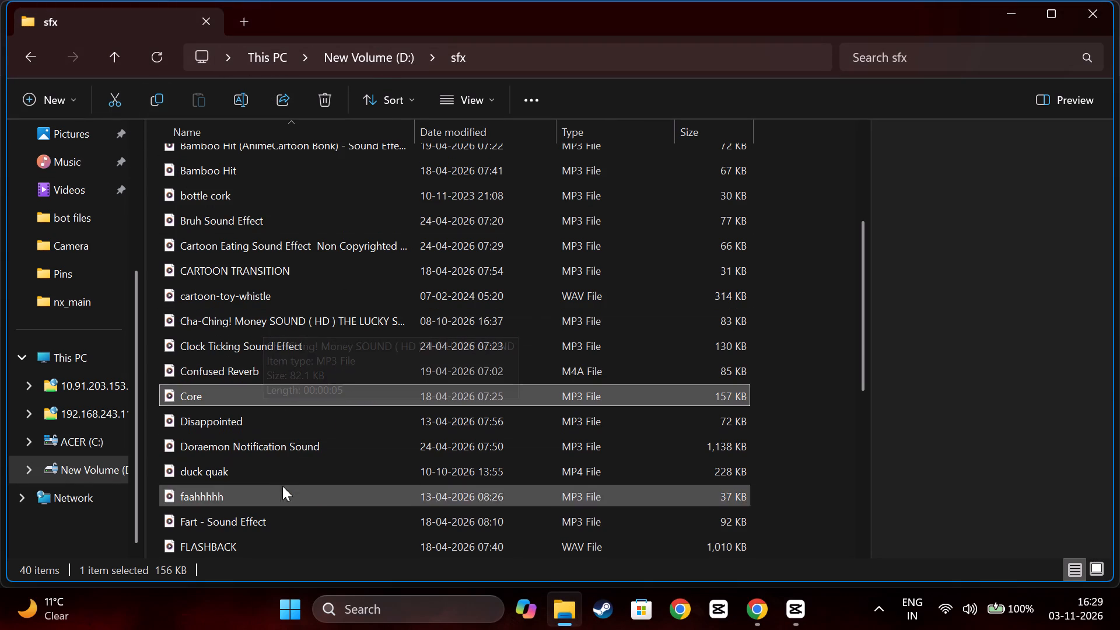
{"action": "double_click", "coordinate": [260, 425]}
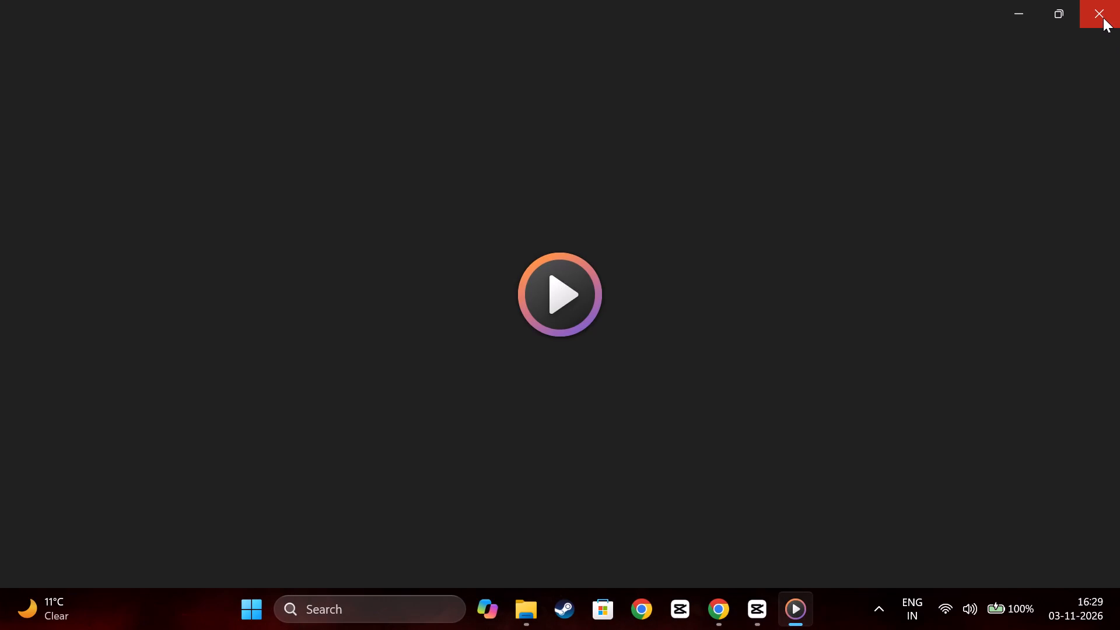
{"action": "left_click", "coordinate": [1103, 17]}
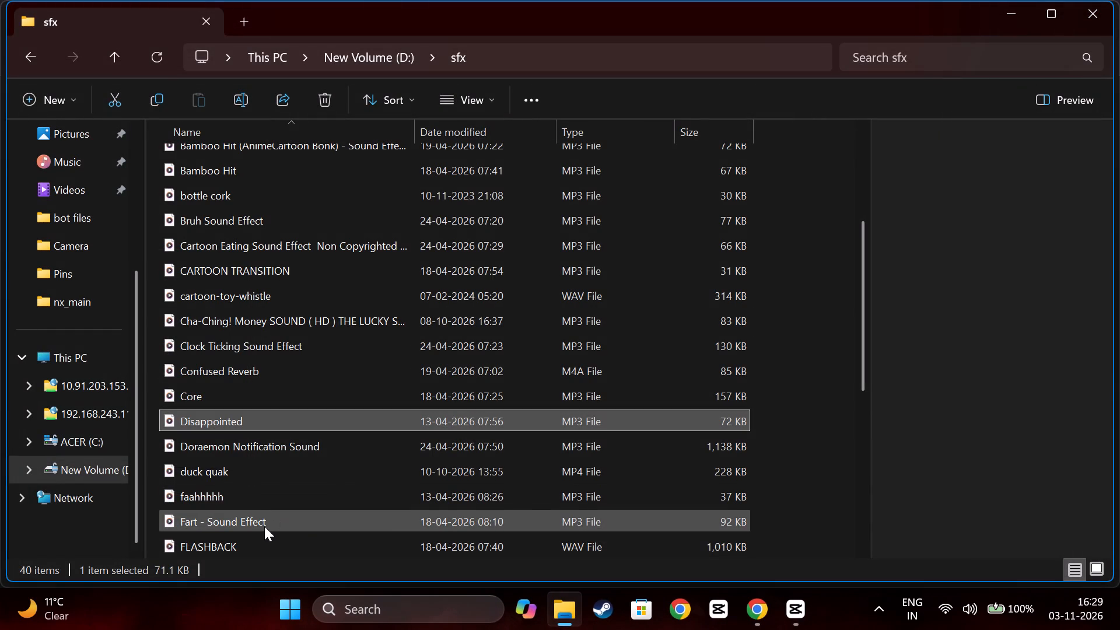
{"action": "scroll", "coordinate": [237, 524], "scroll_direction": "down", "scroll_amount": 5}
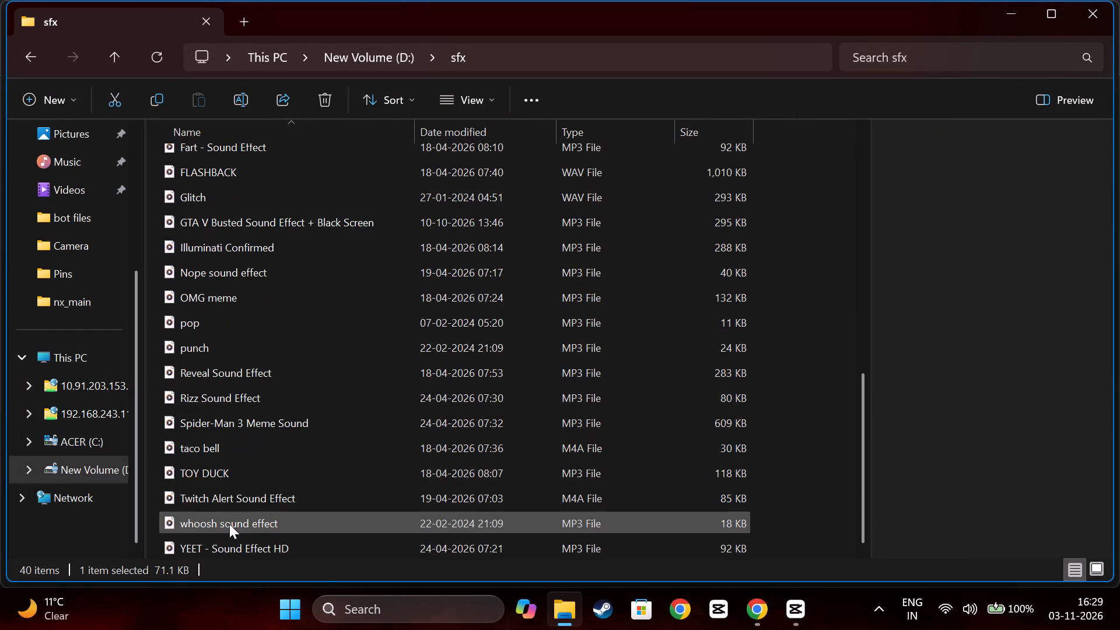
{"action": "scroll", "coordinate": [229, 524], "scroll_direction": "down", "scroll_amount": 5}
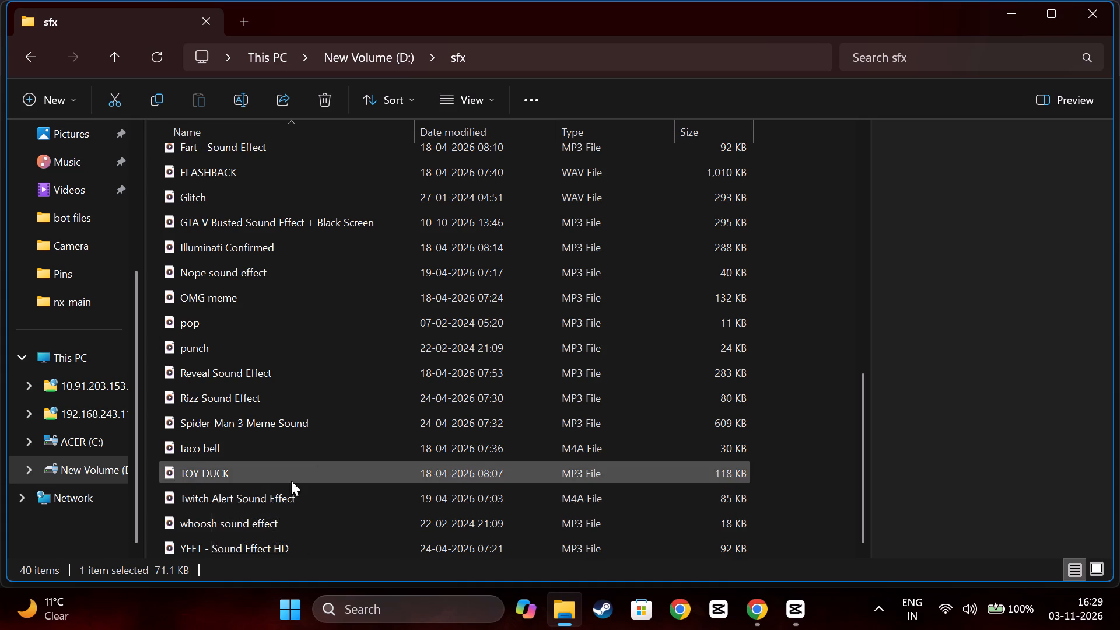
{"action": "scroll", "coordinate": [268, 496], "scroll_direction": "down", "scroll_amount": 8}
{"action": "scroll", "coordinate": [258, 510], "scroll_direction": "up", "scroll_amount": 5}
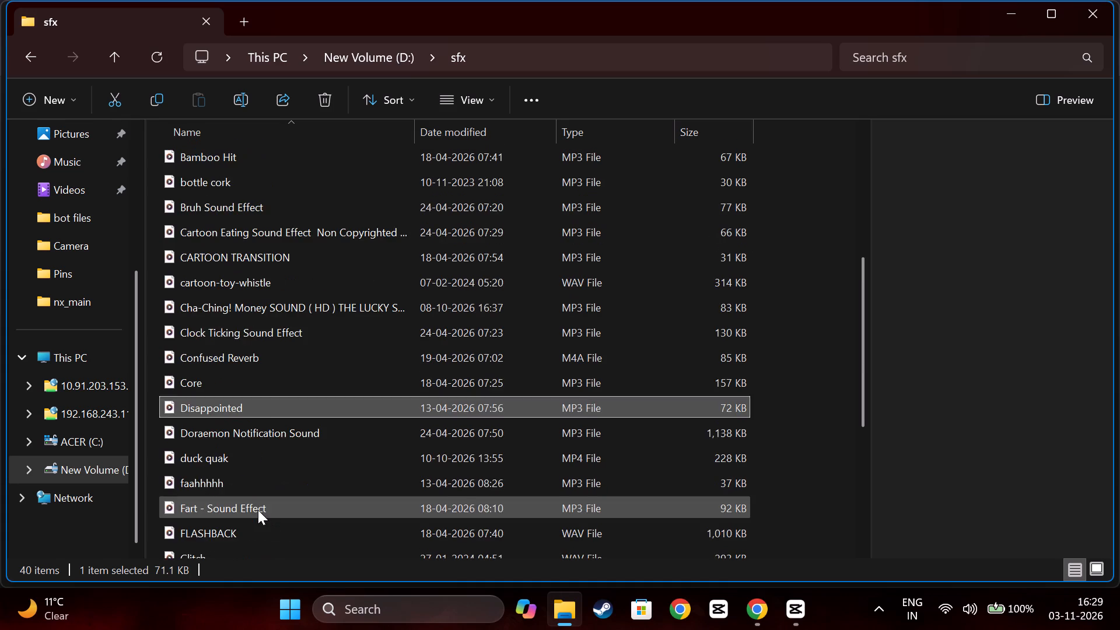
{"action": "scroll", "coordinate": [249, 510], "scroll_direction": "up", "scroll_amount": 5}
{"action": "scroll", "coordinate": [249, 510], "scroll_direction": "down", "scroll_amount": 14}
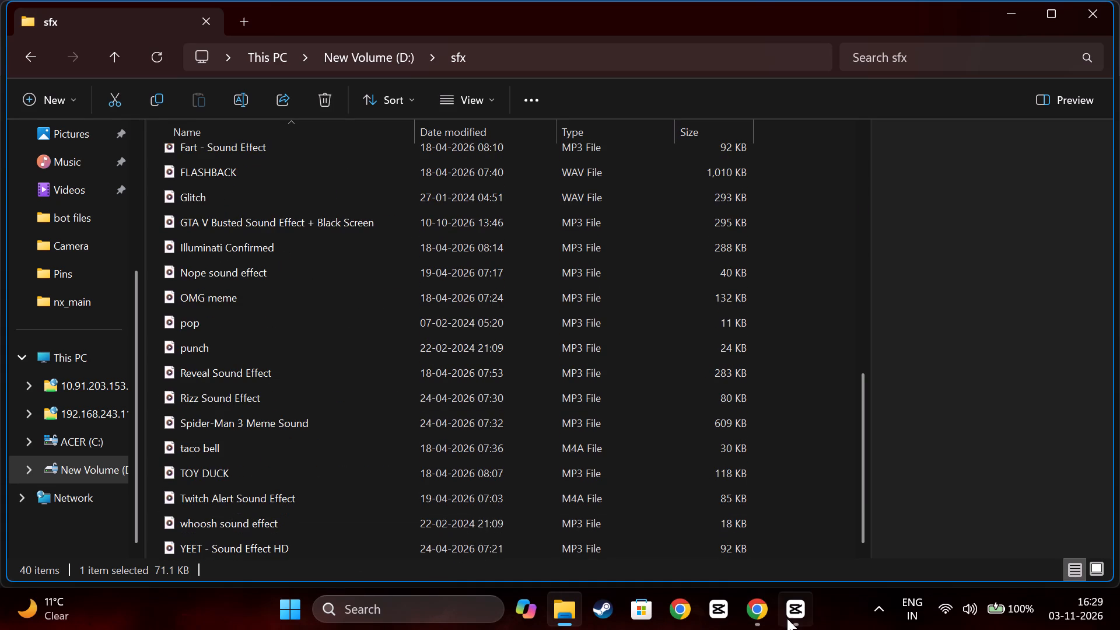
{"action": "left_click", "coordinate": [758, 615]}
{"action": "left_click", "coordinate": [804, 622]}
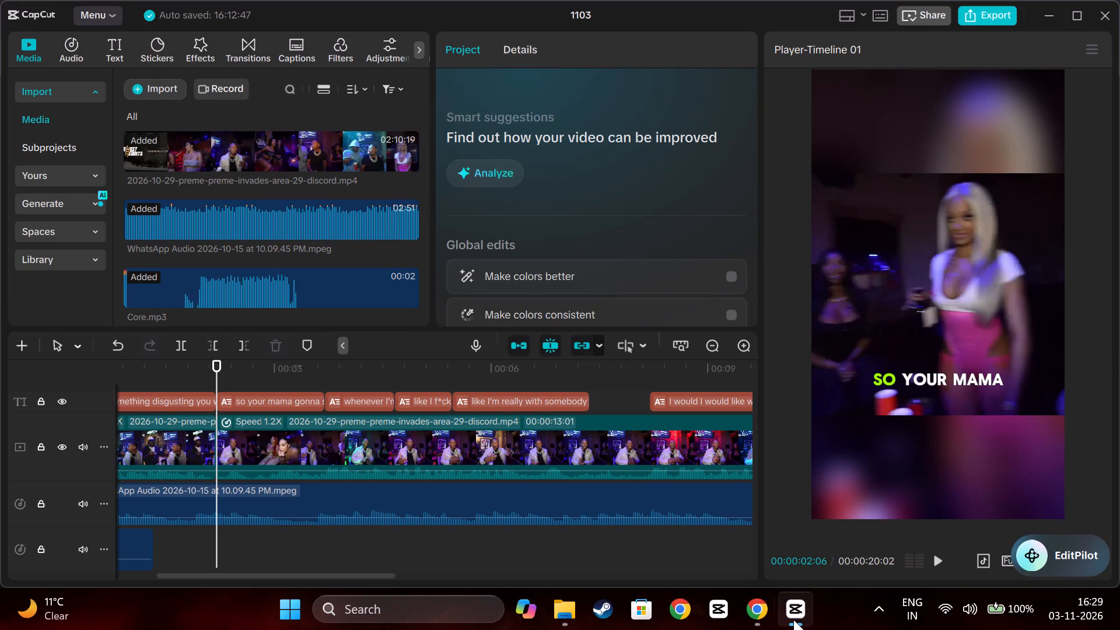
Search the transitions for "lights" and place the Flash transition on the cut between the first two video clips.
{"action": "scroll", "coordinate": [236, 455], "scroll_direction": "right", "scroll_amount": 2}
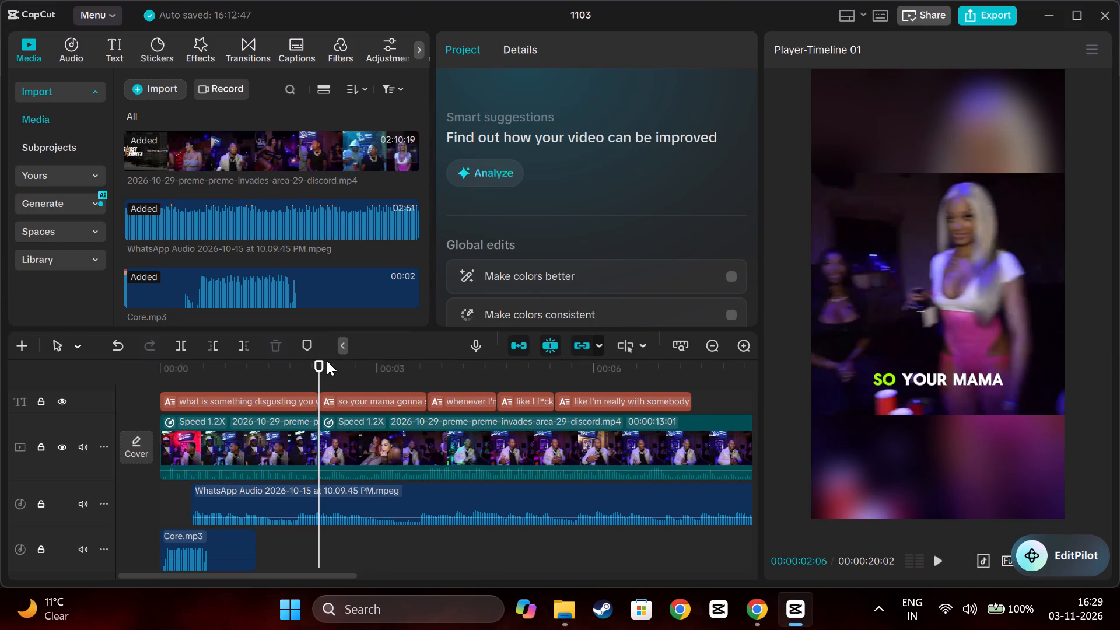
{"action": "left_click_drag", "start_coordinate": [316, 362], "coordinate": [194, 377]}
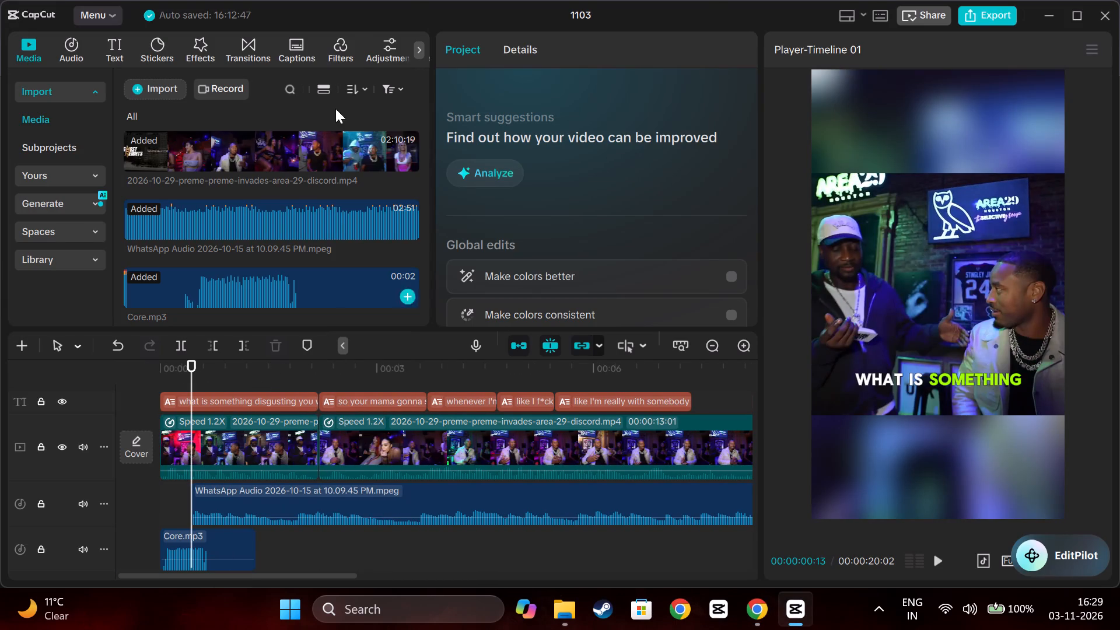
{"action": "left_click", "coordinate": [293, 50]}
{"action": "left_click", "coordinate": [330, 47]}
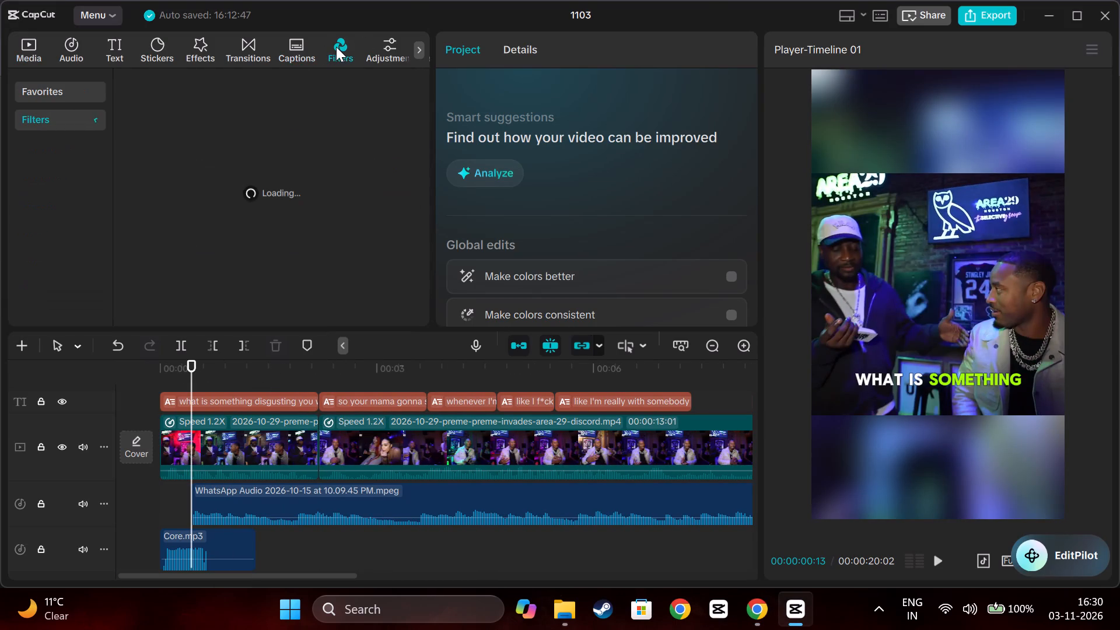
{"action": "left_click", "coordinate": [250, 50]}
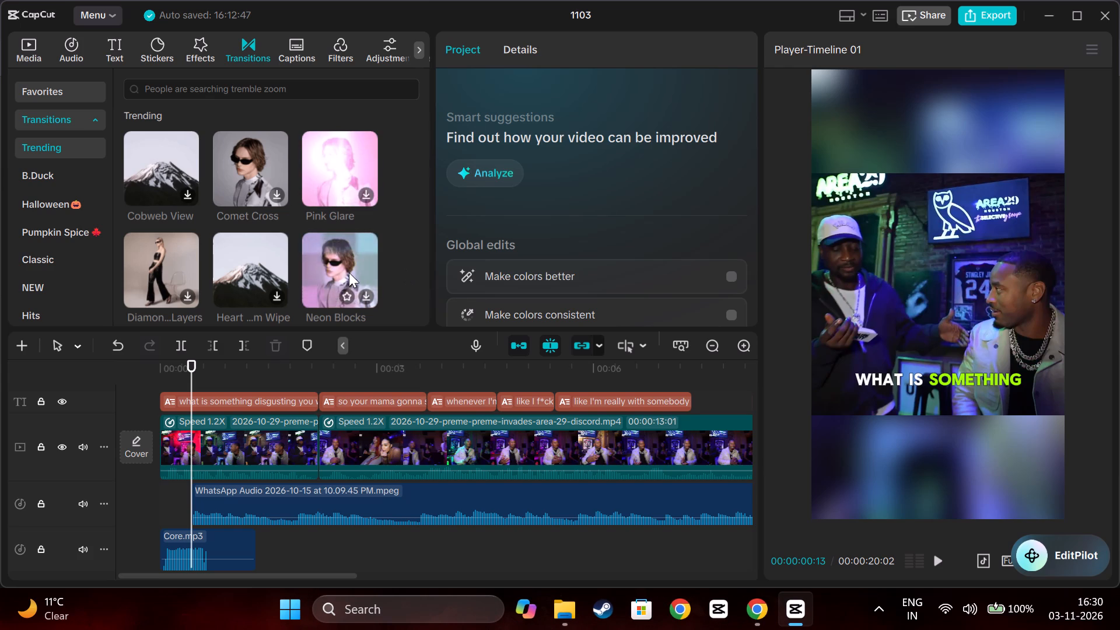
{"action": "scroll", "coordinate": [233, 275], "scroll_direction": "down", "scroll_amount": 1}
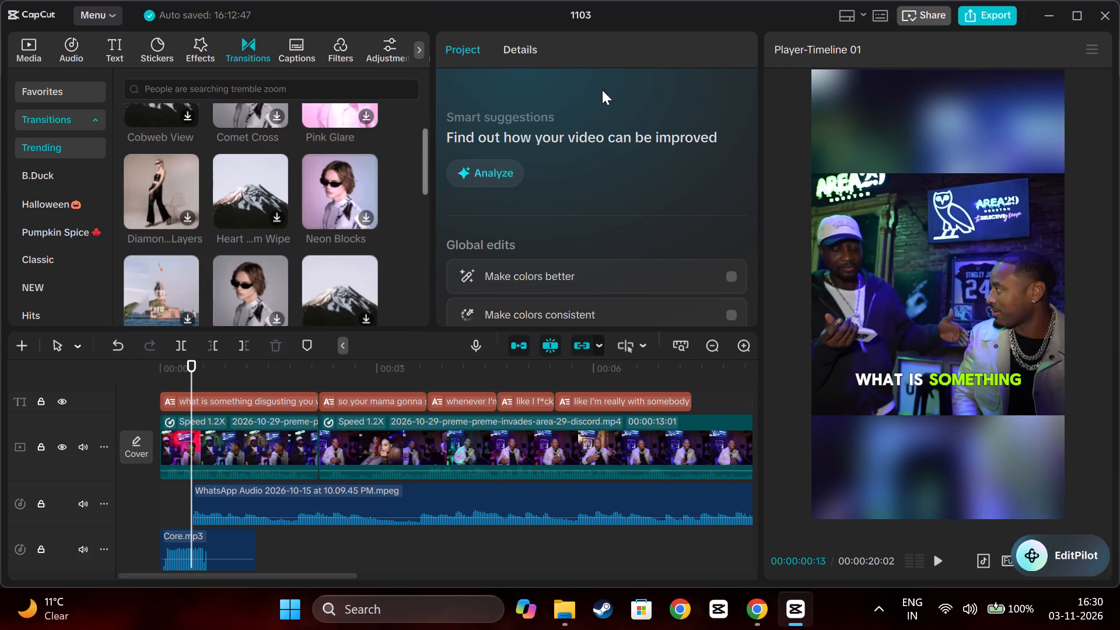
{"action": "left_click", "coordinate": [151, 85]}
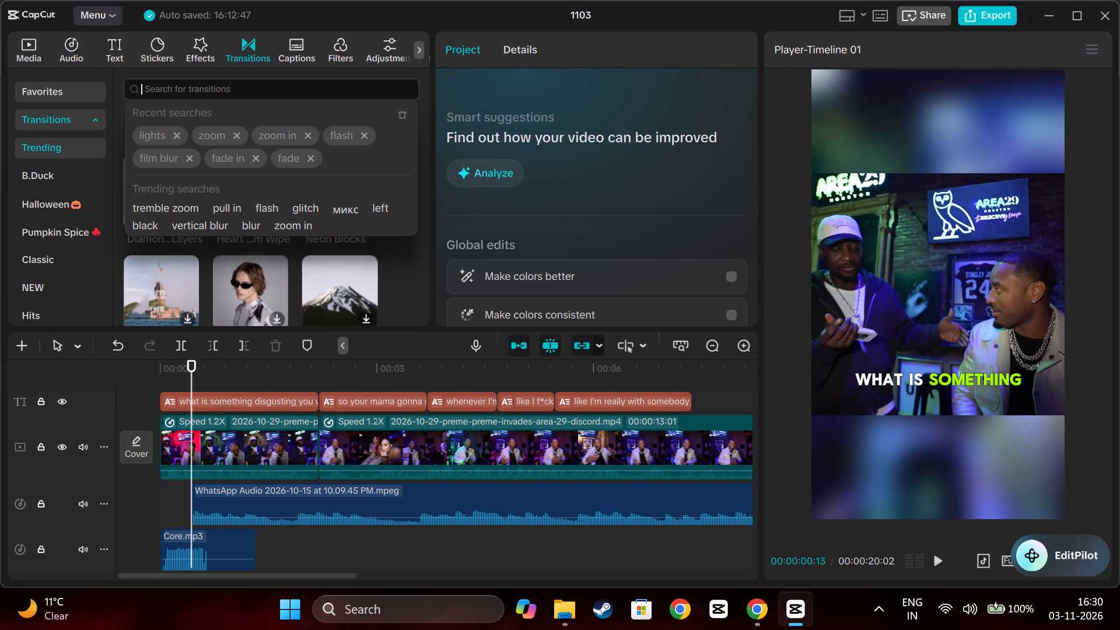
{"action": "left_click", "coordinate": [163, 135]}
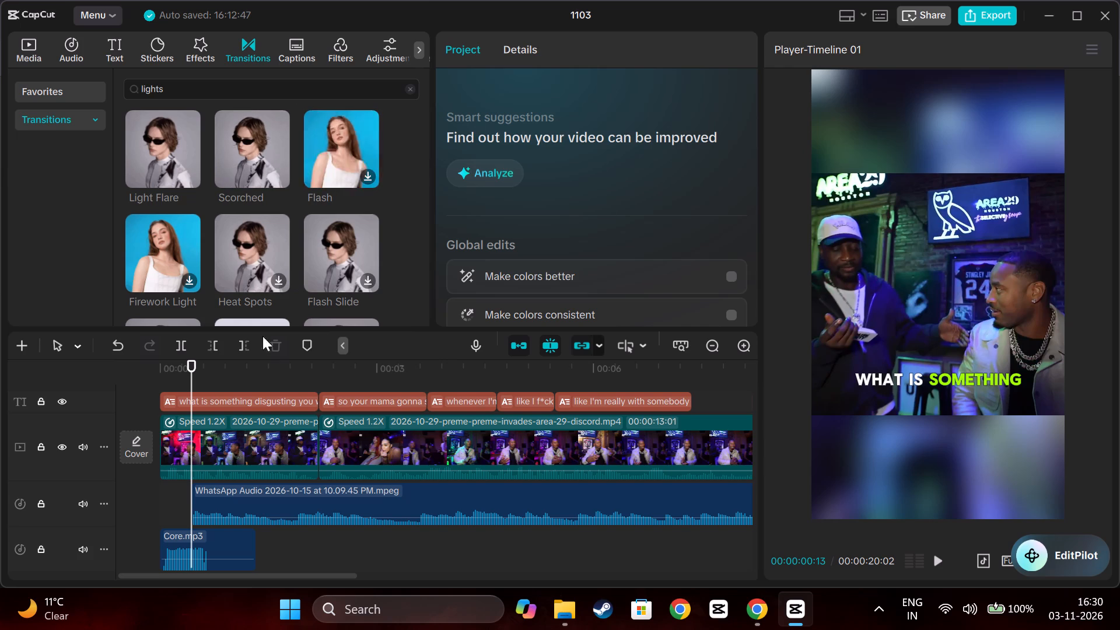
{"action": "left_click_drag", "start_coordinate": [192, 366], "coordinate": [299, 373]}
{"action": "left_click_drag", "start_coordinate": [328, 135], "coordinate": [302, 453]}
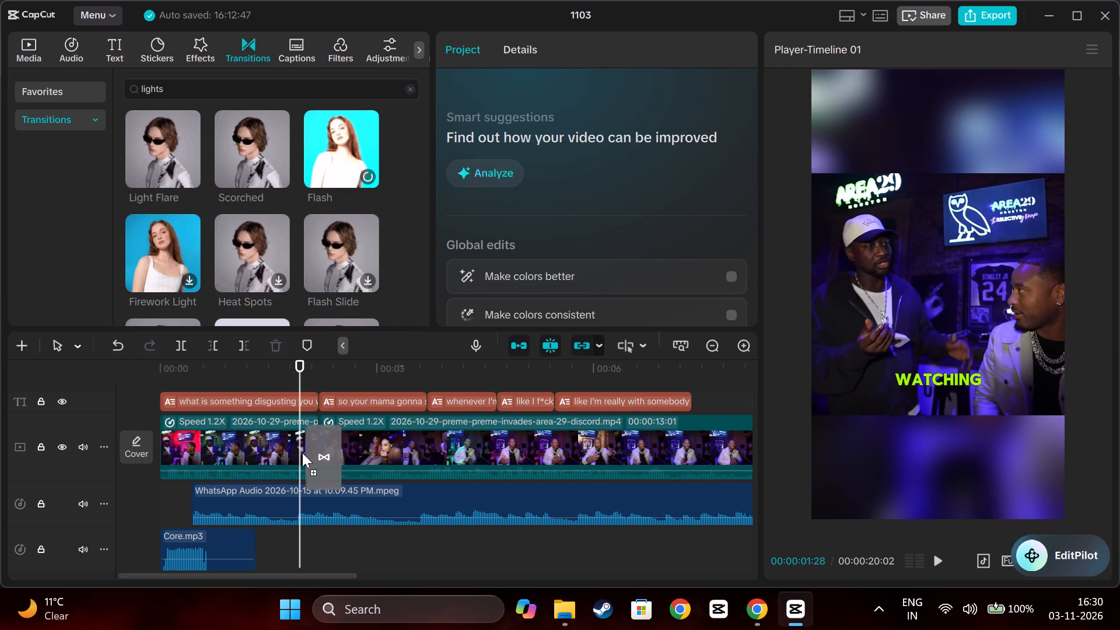
{"action": "left_click_drag", "start_coordinate": [302, 453], "coordinate": [301, 446]}
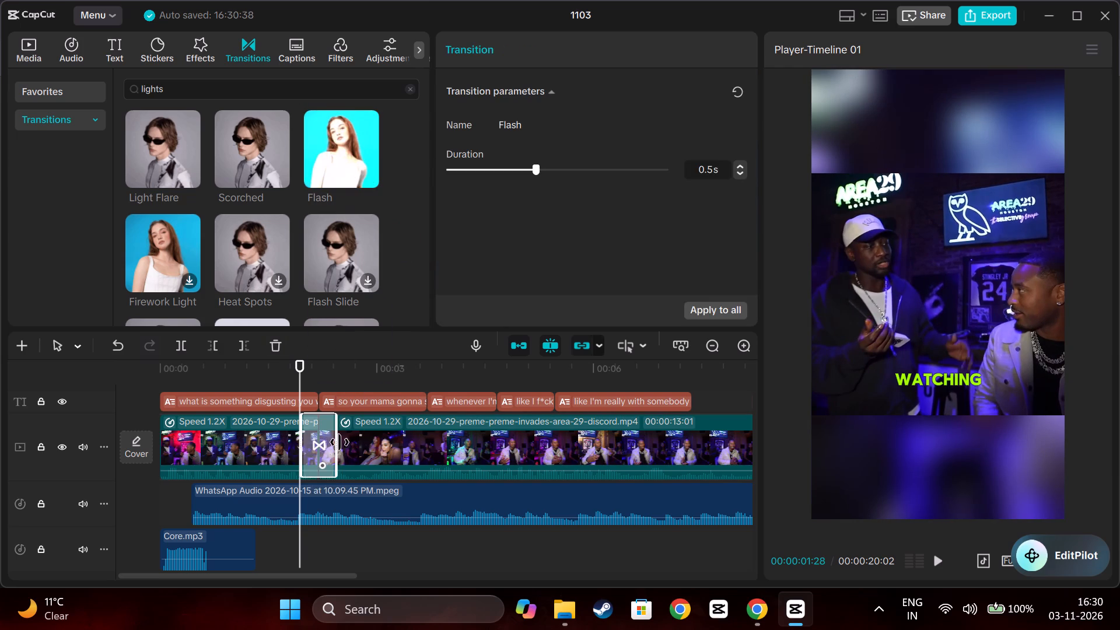
Shorten the Flash transition's duration to 0.3 s.
{"action": "left_click_drag", "start_coordinate": [339, 442], "coordinate": [328, 447]}
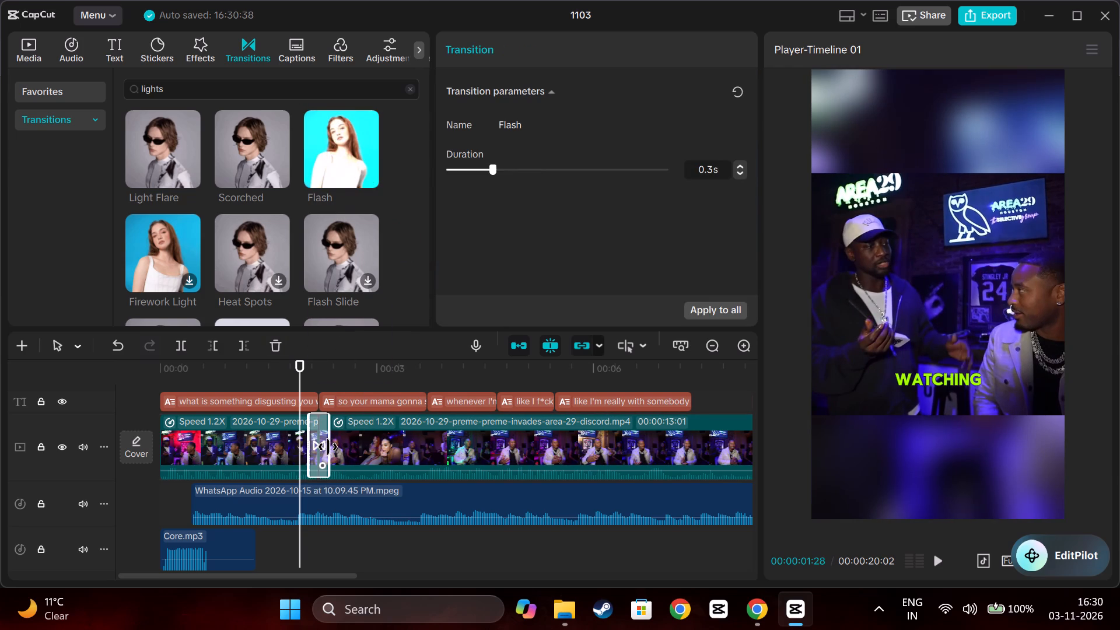
{"action": "left_click_drag", "start_coordinate": [328, 447], "coordinate": [327, 447]}
Play the edit across the Flash transition to review it and return the playhead to the transition's start.
{"action": "left_click", "coordinate": [239, 370]}
{"action": "key", "text": "space"}
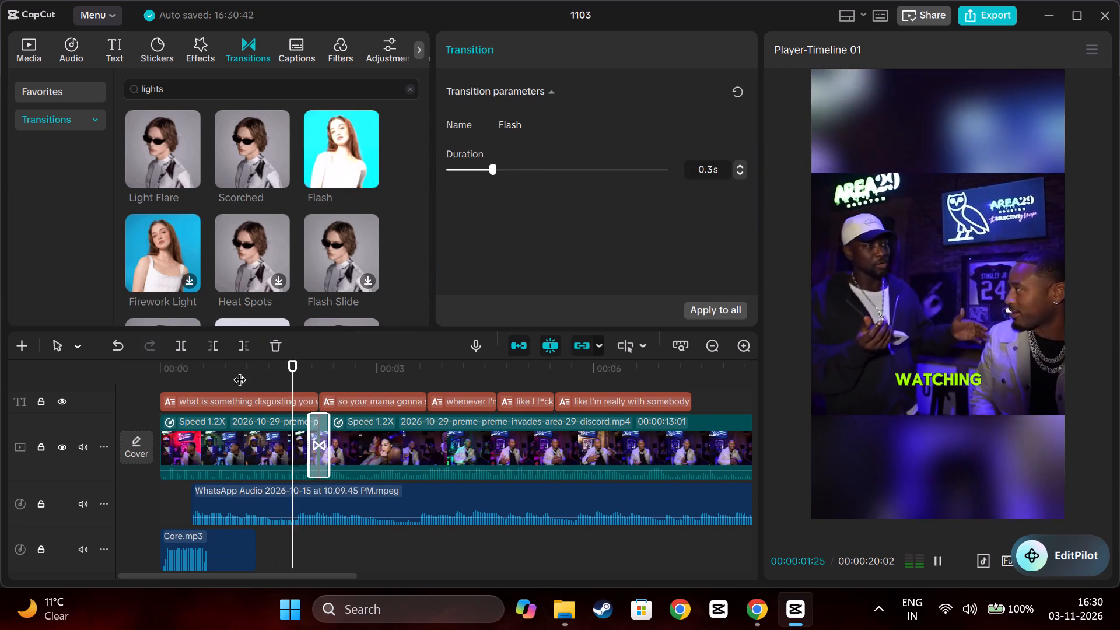
{"action": "left_click", "coordinate": [239, 370]}
{"action": "key", "text": "space"}
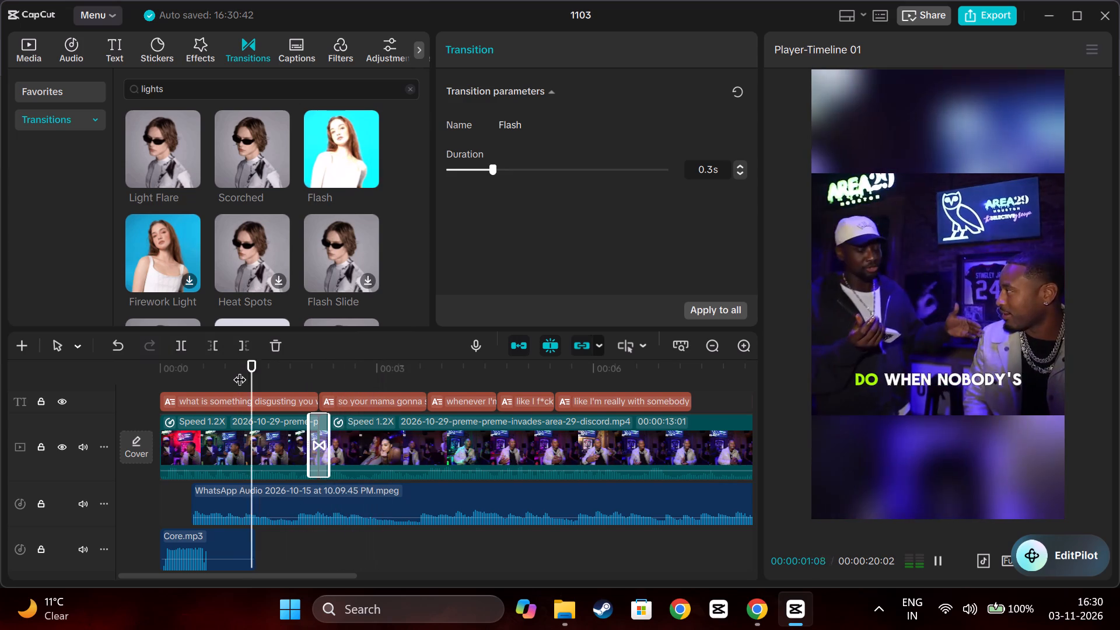
{"action": "key", "text": "space"}
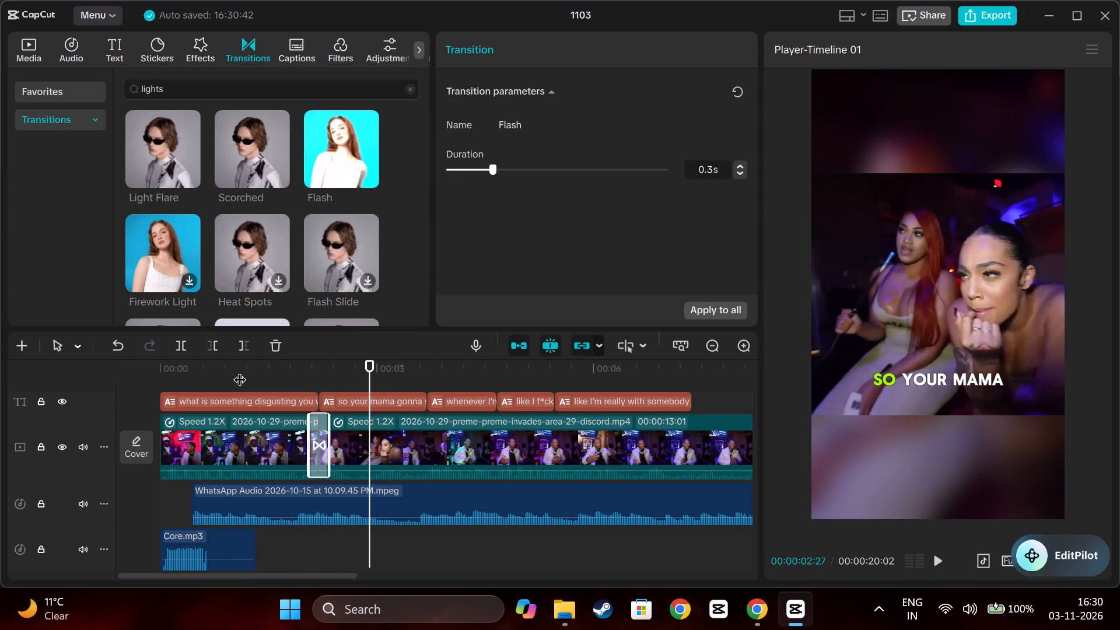
{"action": "left_click_drag", "start_coordinate": [239, 370], "coordinate": [310, 374]}
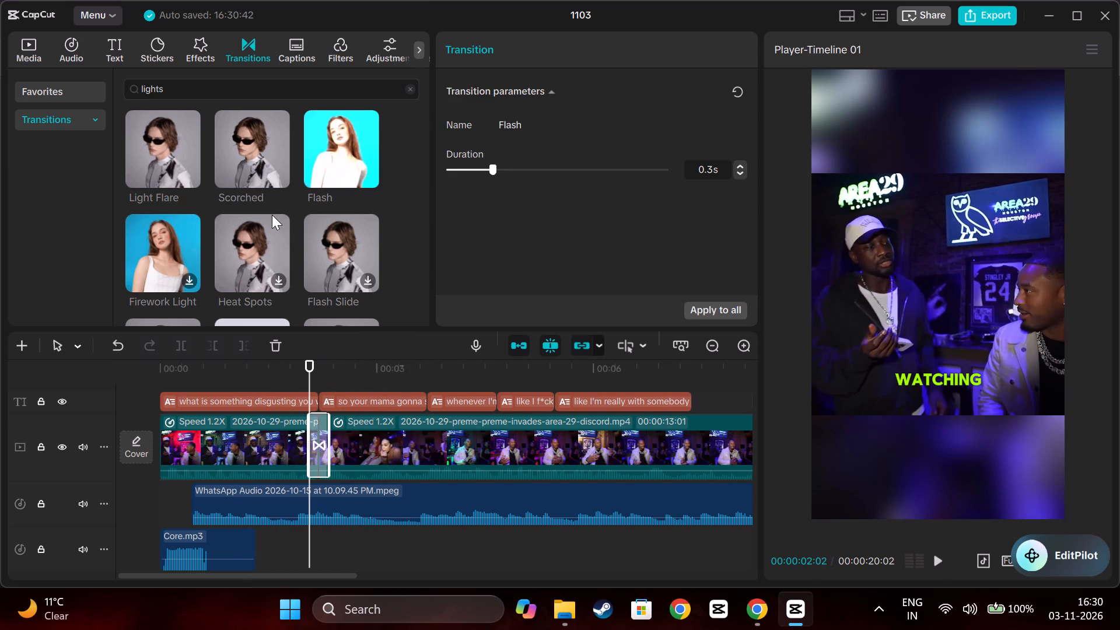
Browse the "lights" transition results and preview alternatives to Flash.
{"action": "scroll", "coordinate": [240, 250], "scroll_direction": "down", "scroll_amount": 1}
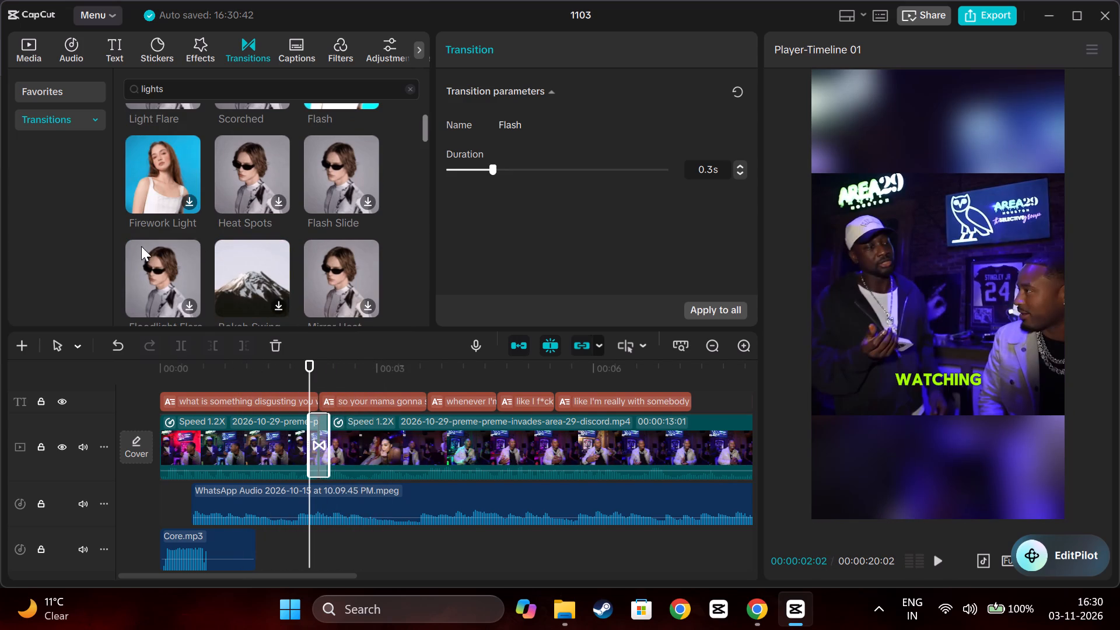
{"action": "scroll", "coordinate": [151, 273], "scroll_direction": "down", "scroll_amount": 1}
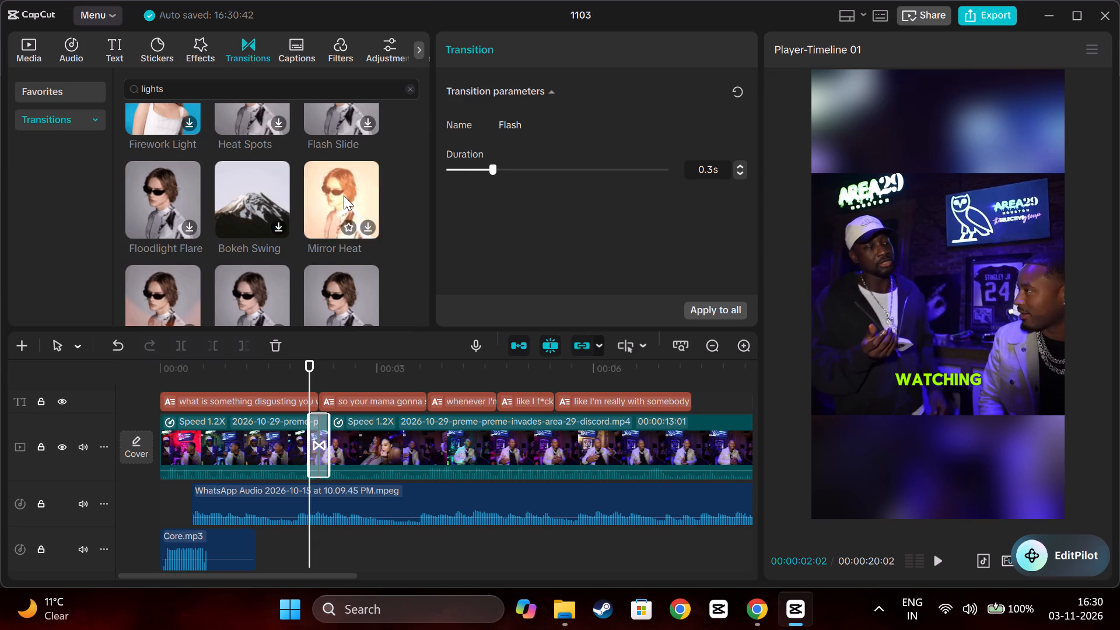
{"action": "scroll", "coordinate": [344, 195], "scroll_direction": "down", "scroll_amount": 1}
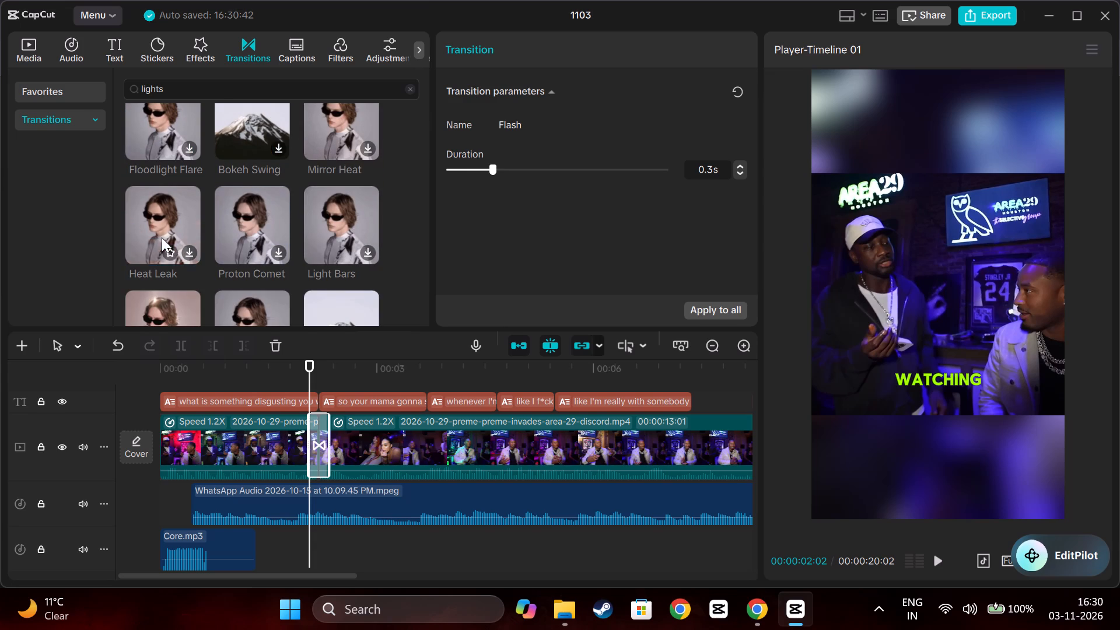
{"action": "scroll", "coordinate": [166, 232], "scroll_direction": "down", "scroll_amount": 1}
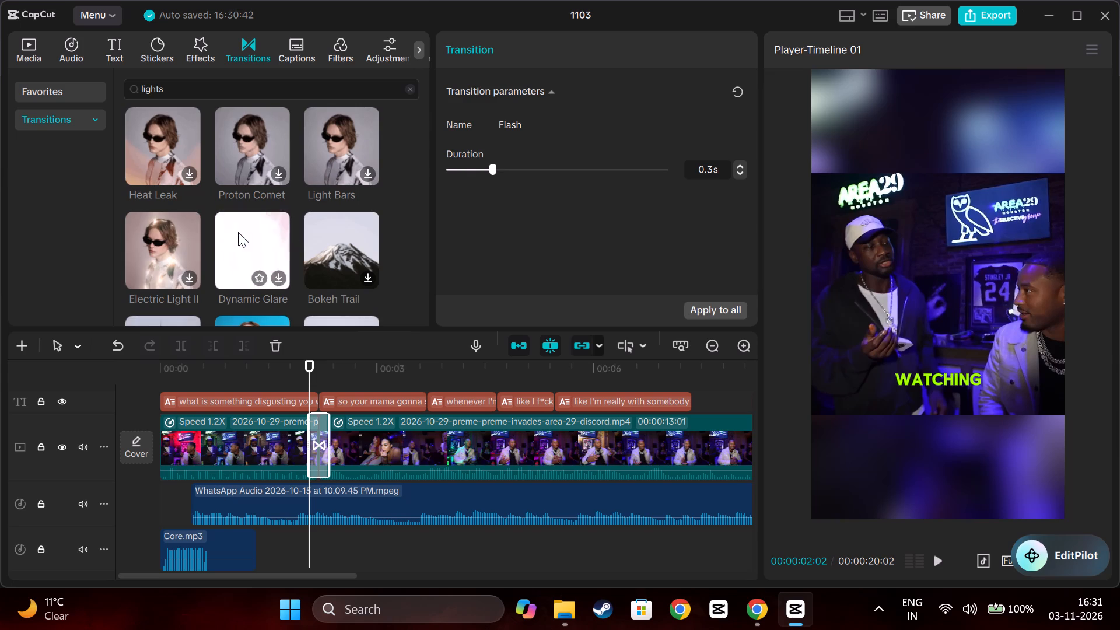
{"action": "scroll", "coordinate": [336, 237], "scroll_direction": "down", "scroll_amount": 2}
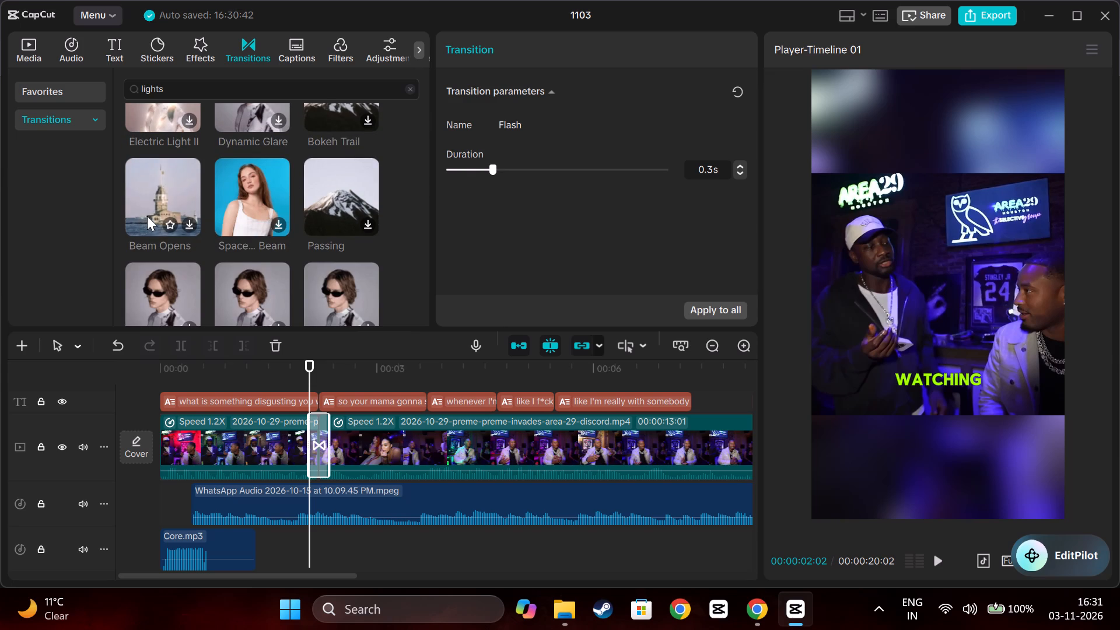
{"action": "scroll", "coordinate": [309, 202], "scroll_direction": "down", "scroll_amount": 1}
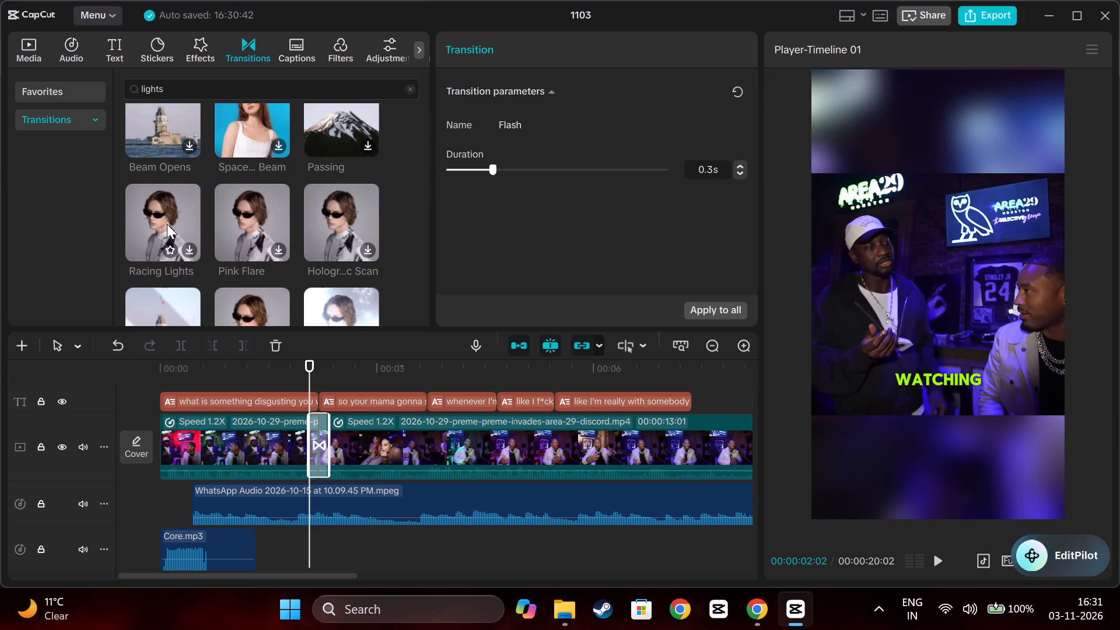
{"action": "scroll", "coordinate": [167, 224], "scroll_direction": "down", "scroll_amount": 1}
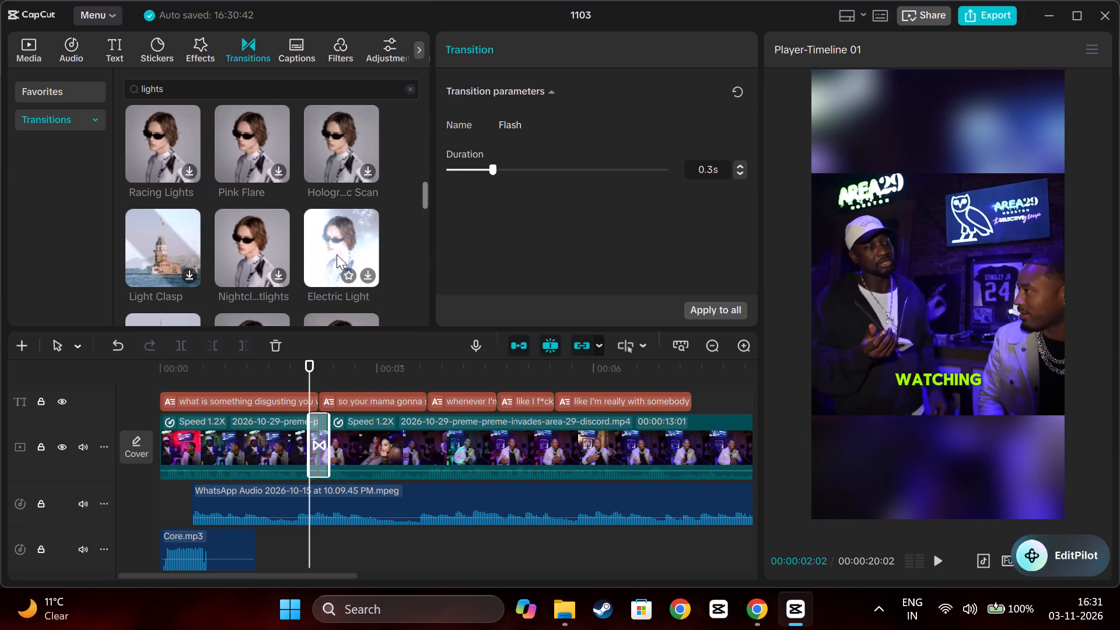
{"action": "scroll", "coordinate": [323, 254], "scroll_direction": "down", "scroll_amount": 1}
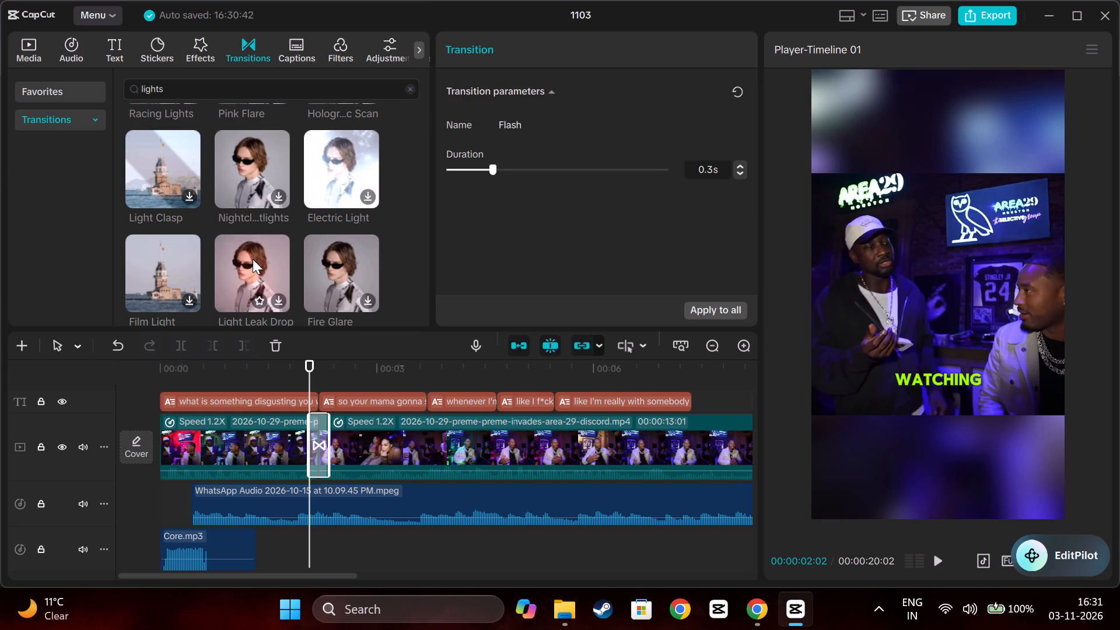
{"action": "scroll", "coordinate": [347, 263], "scroll_direction": "down", "scroll_amount": 1}
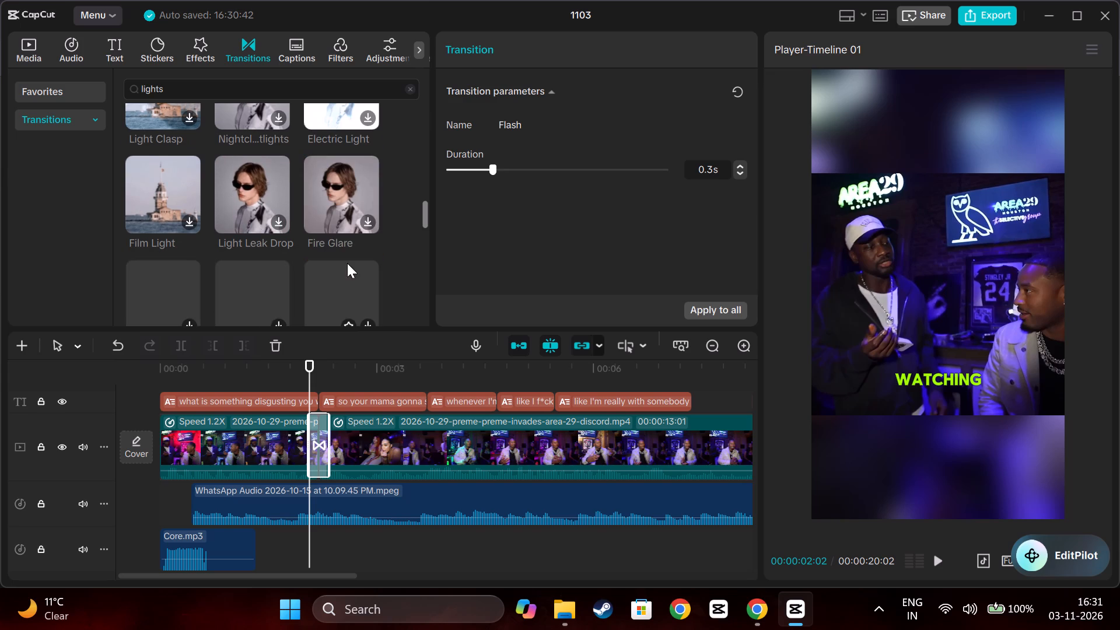
{"action": "scroll", "coordinate": [218, 264], "scroll_direction": "down", "scroll_amount": 1}
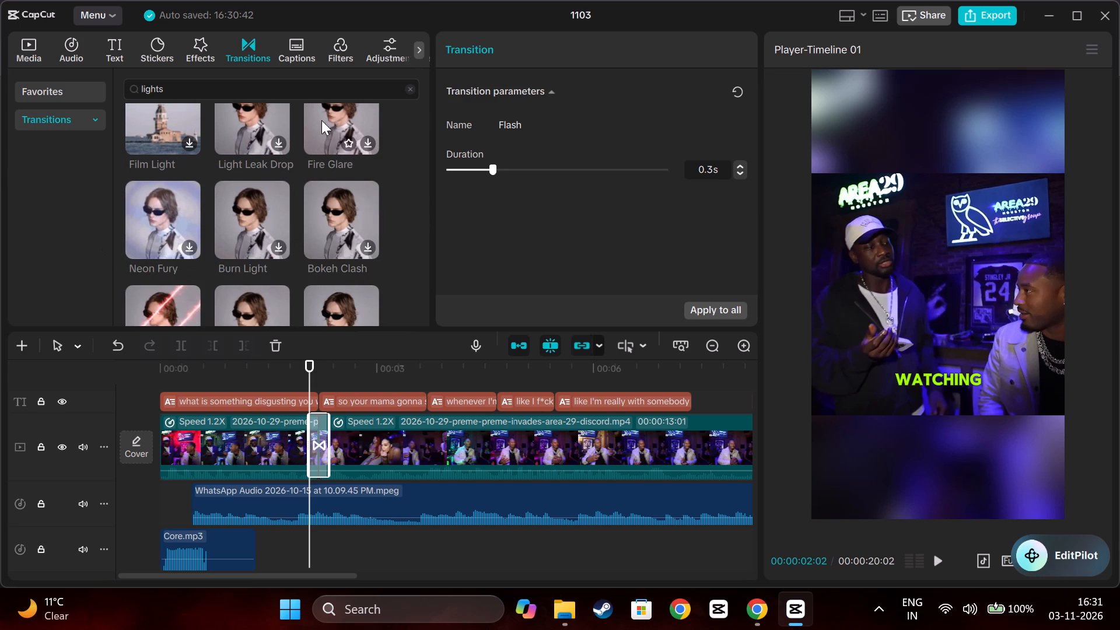
Replace the "lights" search in the transitions library with a search for "shake".
{"action": "left_click", "coordinate": [408, 87]}
{"action": "left_click", "coordinate": [324, 101]}
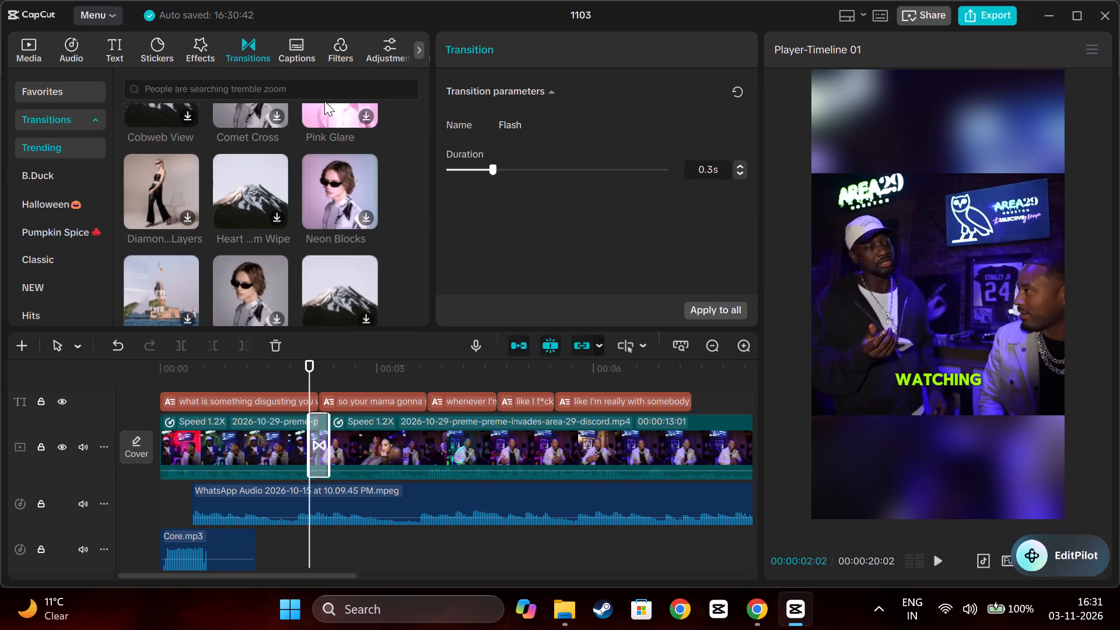
{"action": "left_click", "coordinate": [314, 95]}
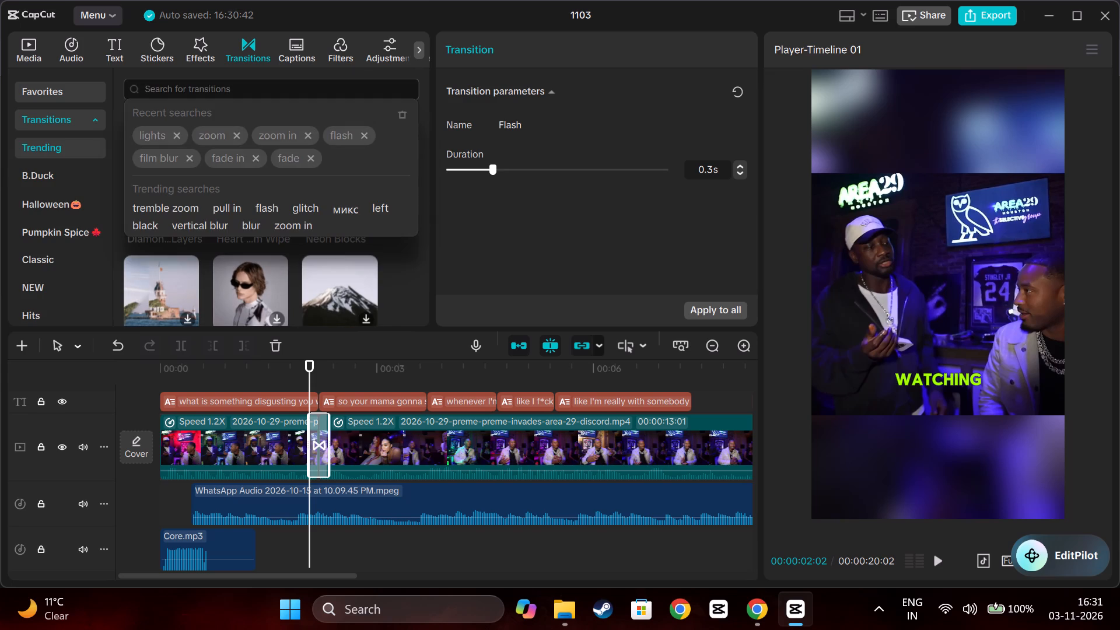
{"action": "type", "text": "SH"}
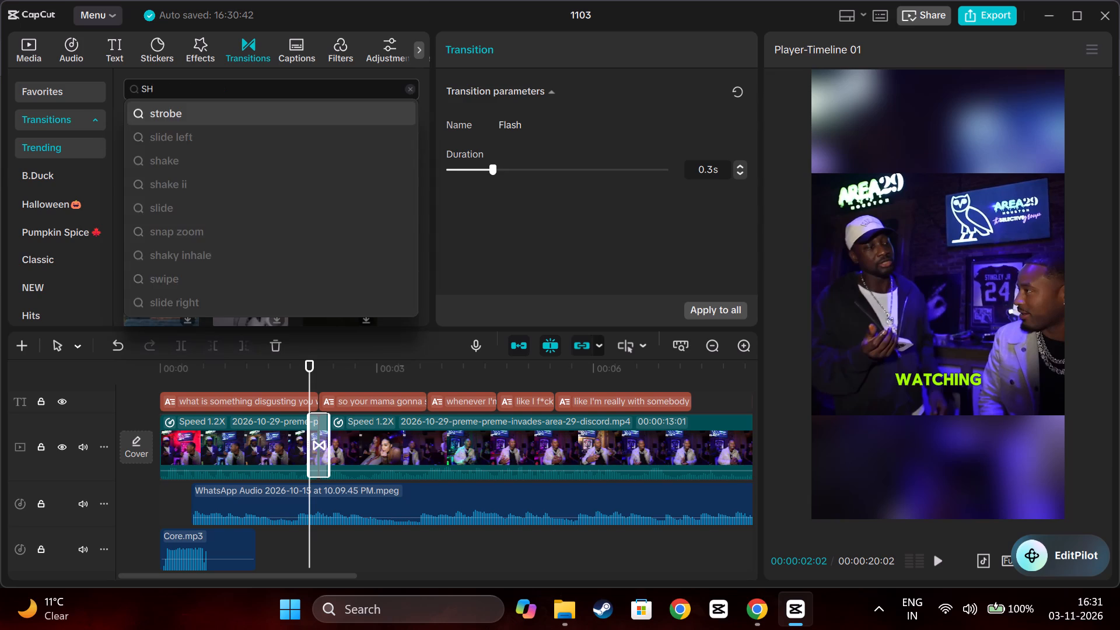
{"action": "type", "text": "AK"}
{"action": "key", "text": "e"}
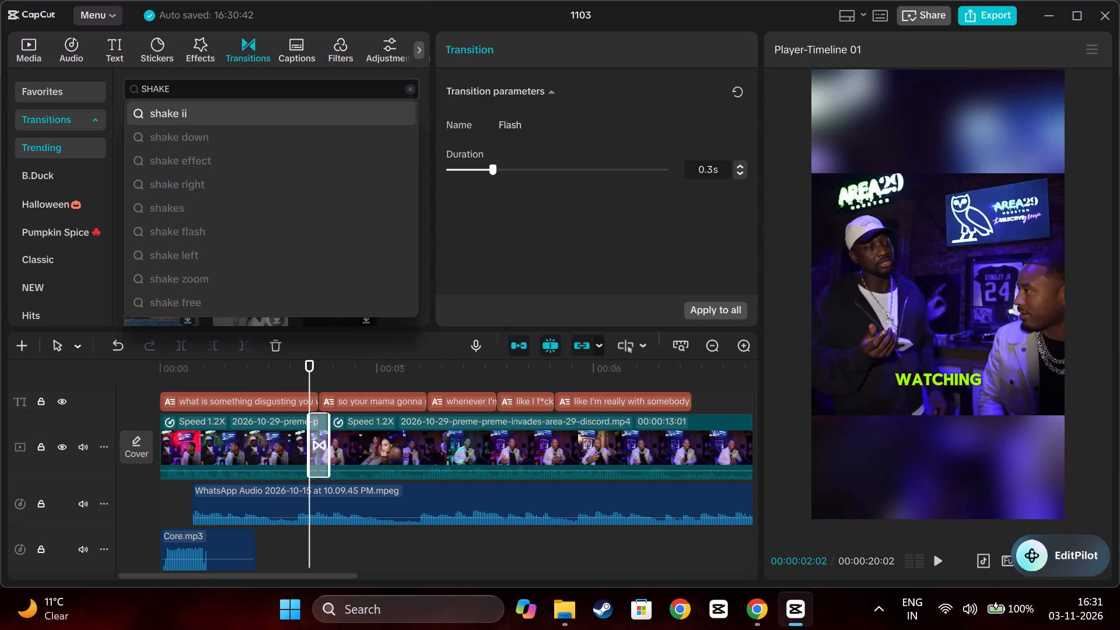
{"action": "key", "text": "BackSpace"}
{"action": "key", "text": "BackSpace"}
{"action": "key", "text": "BackSpace"}
{"action": "key", "text": "BackSpace"}
{"action": "key", "text": "BackSpace"}
{"action": "key", "text": "BackSpace"}
{"action": "key", "text": "BackSpace"}
{"action": "key", "text": "BackSpace"}
{"action": "key", "text": "BackSpace"}
{"action": "key", "text": "BackSpace"}
{"action": "key", "text": "BackSpace"}
{"action": "key", "text": "BackSpace"}
{"action": "key", "text": "BackSpace"}
{"action": "key", "text": "BackSpace"}
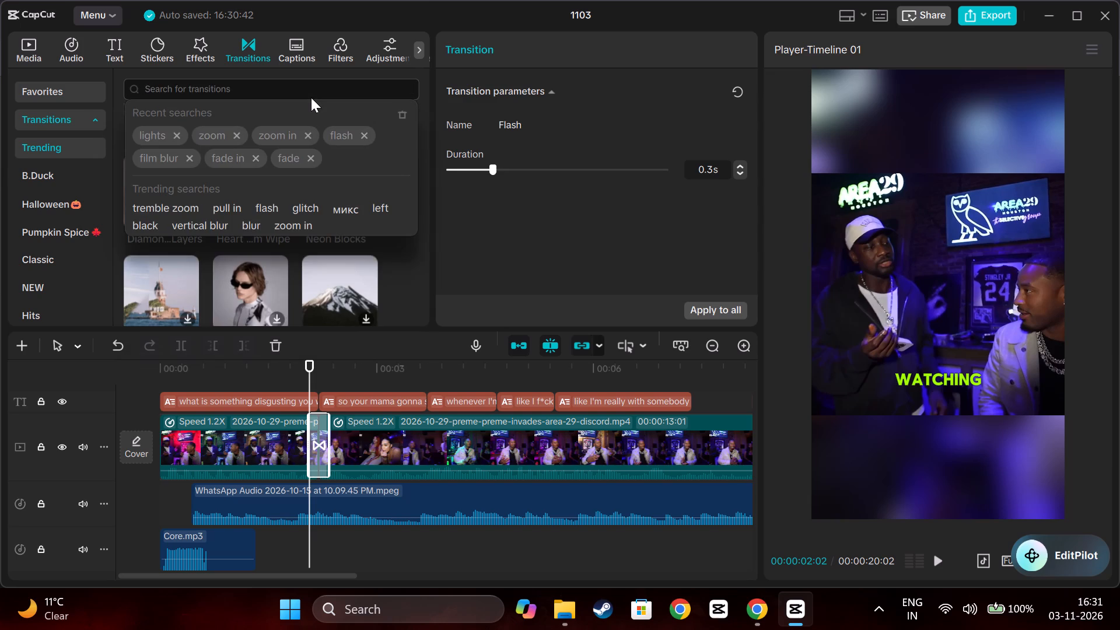
{"action": "type", "text": "shake"}
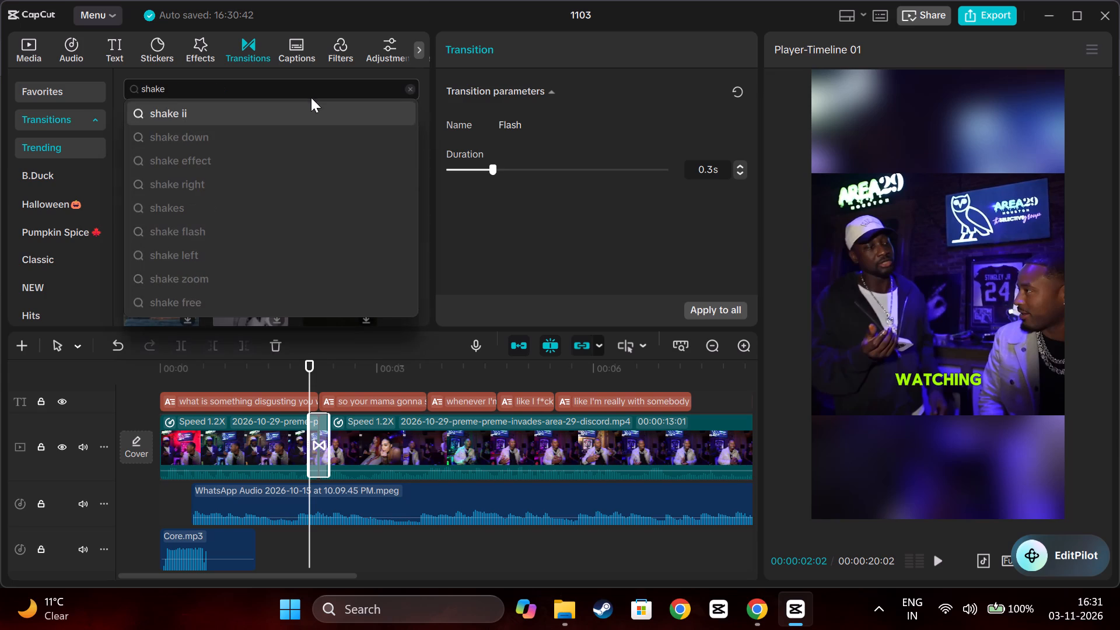
{"action": "key", "text": "Return"}
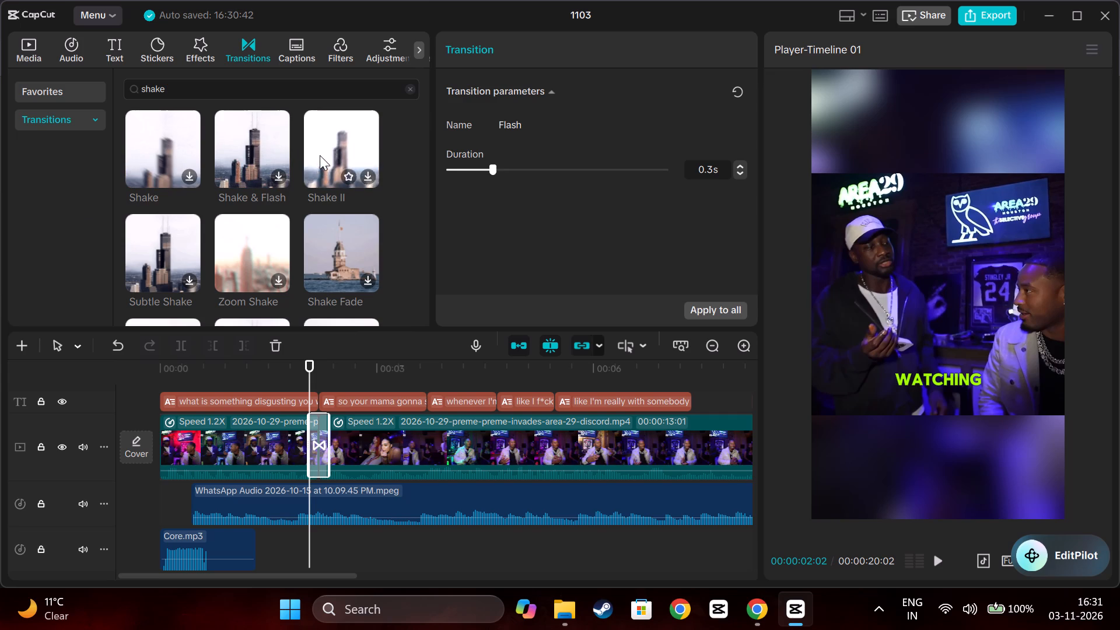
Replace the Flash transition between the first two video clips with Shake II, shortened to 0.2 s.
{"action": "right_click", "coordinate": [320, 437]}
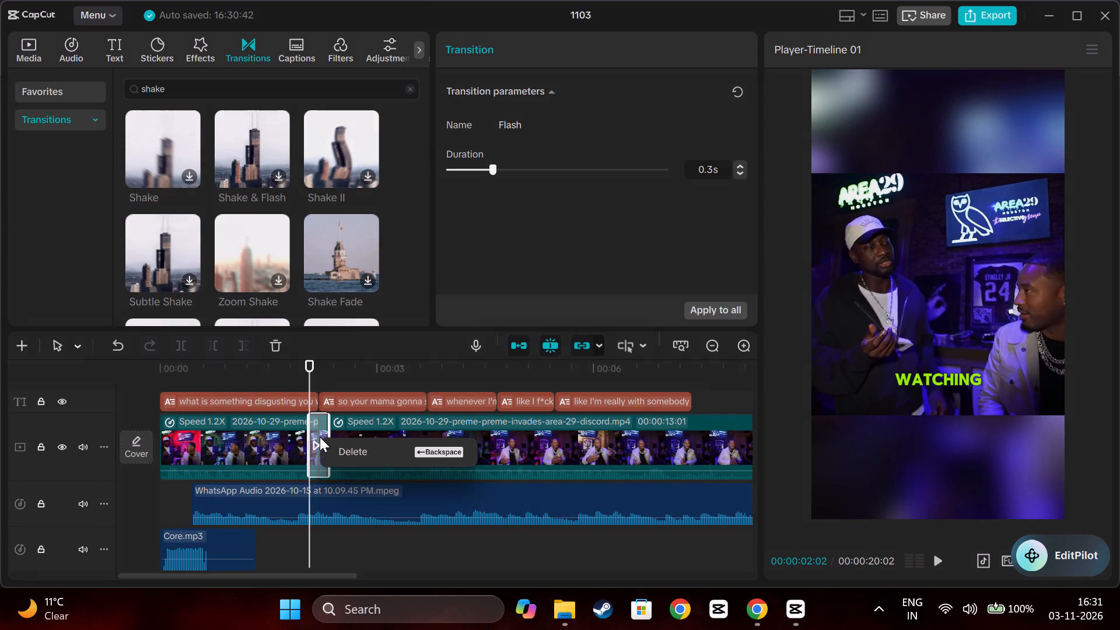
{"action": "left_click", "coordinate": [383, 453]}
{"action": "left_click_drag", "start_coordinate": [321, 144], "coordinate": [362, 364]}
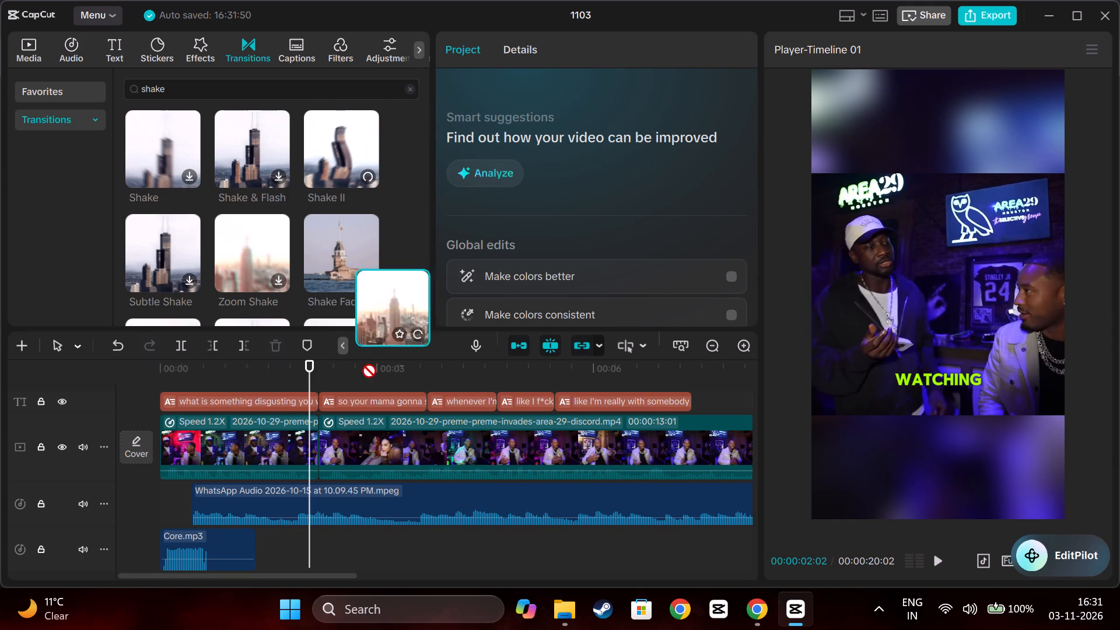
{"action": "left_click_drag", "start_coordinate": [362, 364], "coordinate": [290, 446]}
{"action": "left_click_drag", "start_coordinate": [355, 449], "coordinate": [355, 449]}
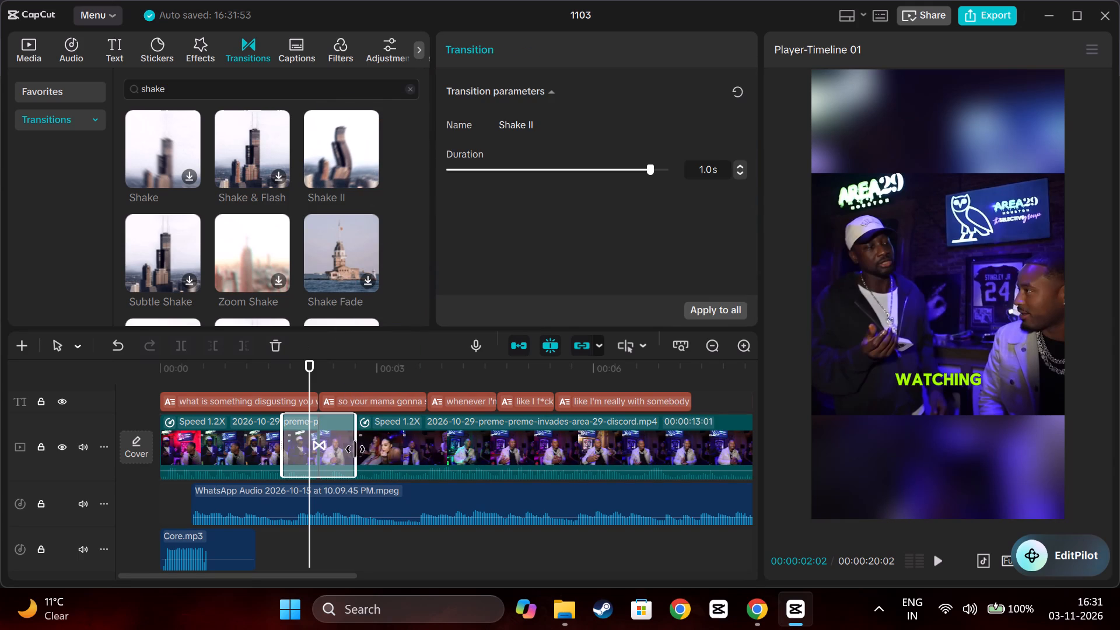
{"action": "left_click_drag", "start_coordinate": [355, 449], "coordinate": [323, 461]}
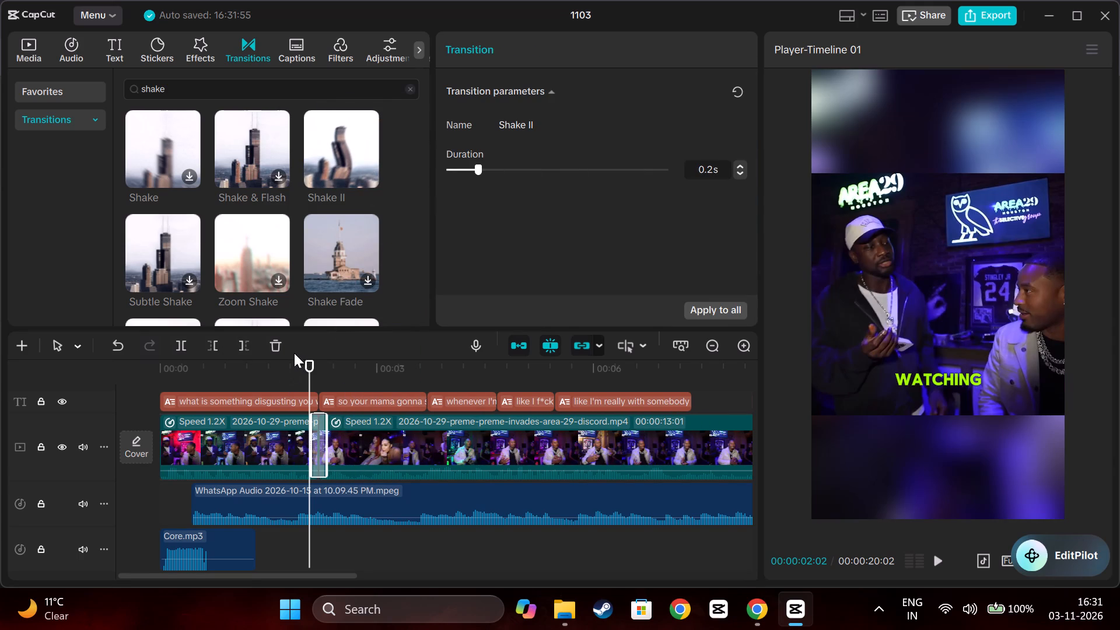
Play the edit across the Shake II transition to review it.
{"action": "left_click", "coordinate": [279, 376]}
{"action": "key", "text": "space"}
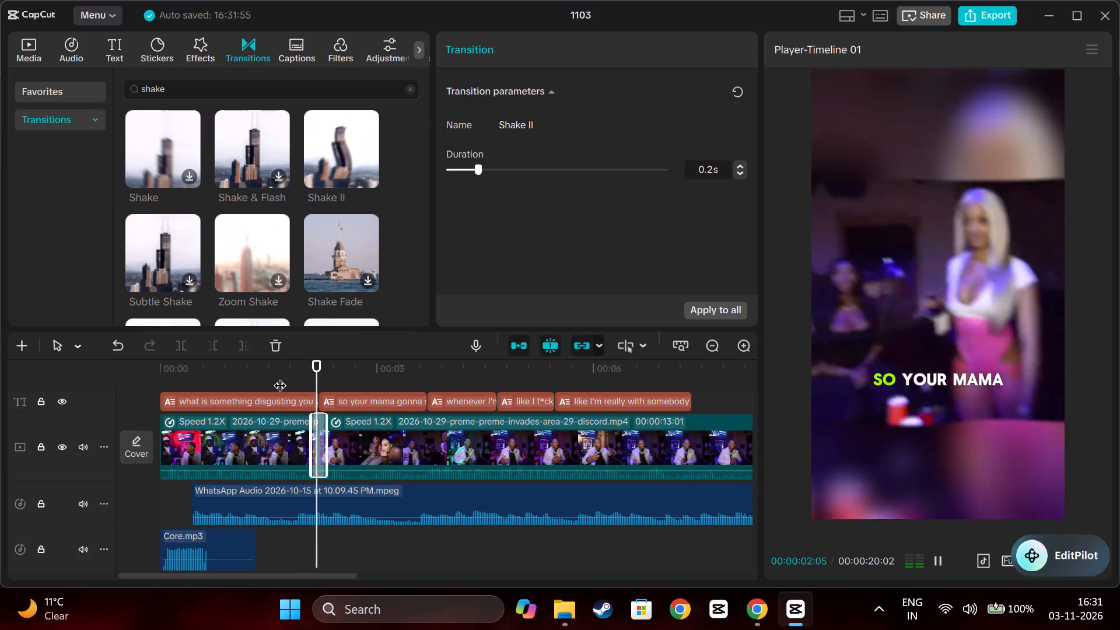
{"action": "left_click", "coordinate": [279, 376]}
{"action": "key", "text": "space"}
{"action": "key", "text": "space"}
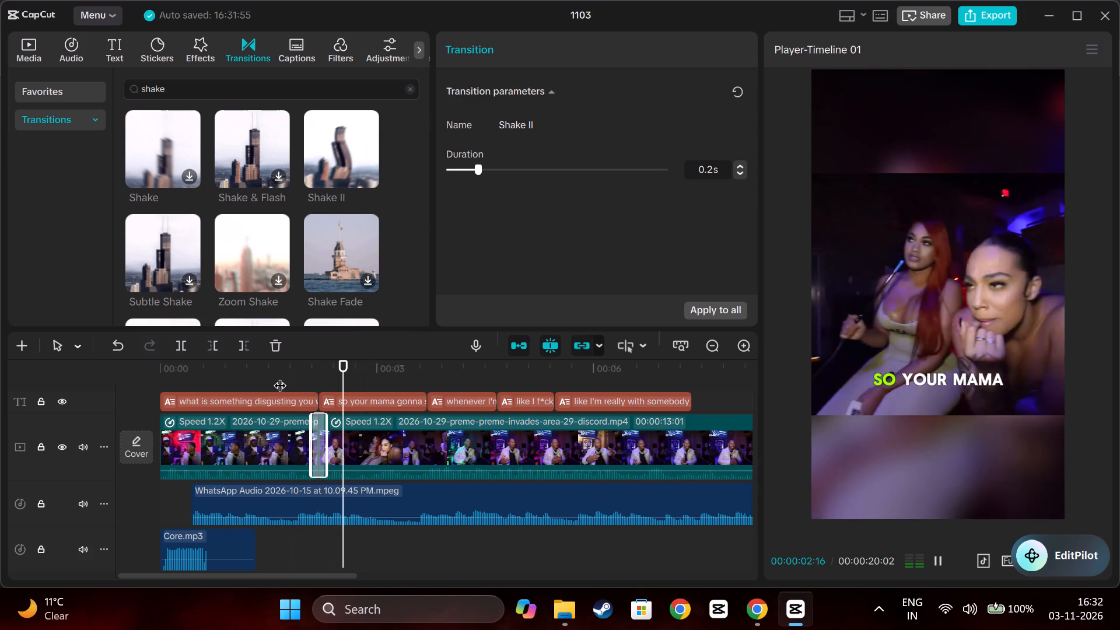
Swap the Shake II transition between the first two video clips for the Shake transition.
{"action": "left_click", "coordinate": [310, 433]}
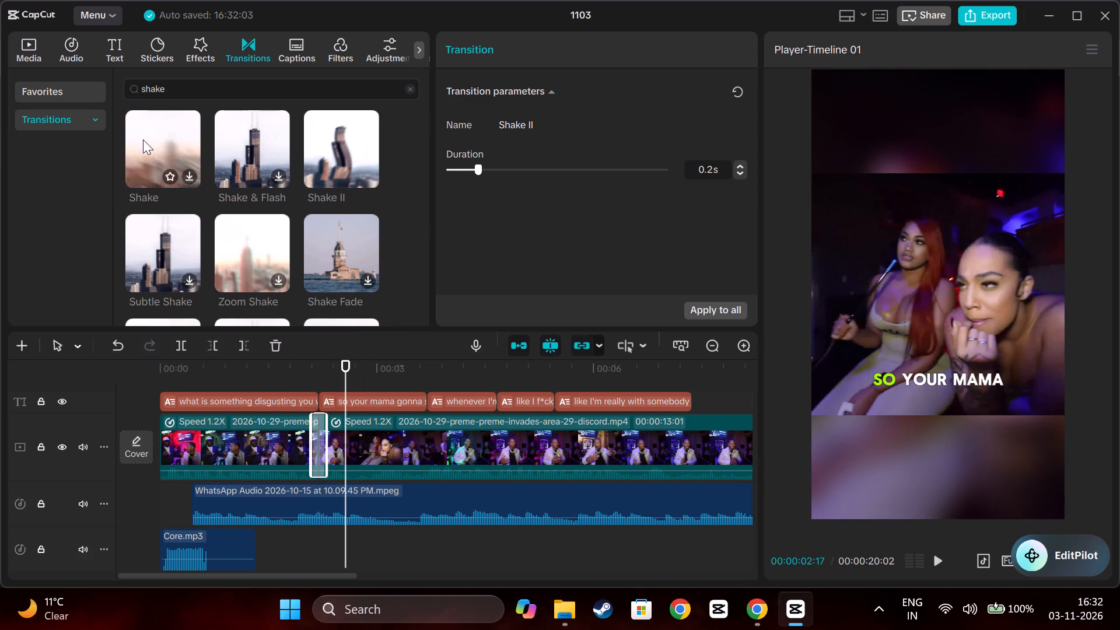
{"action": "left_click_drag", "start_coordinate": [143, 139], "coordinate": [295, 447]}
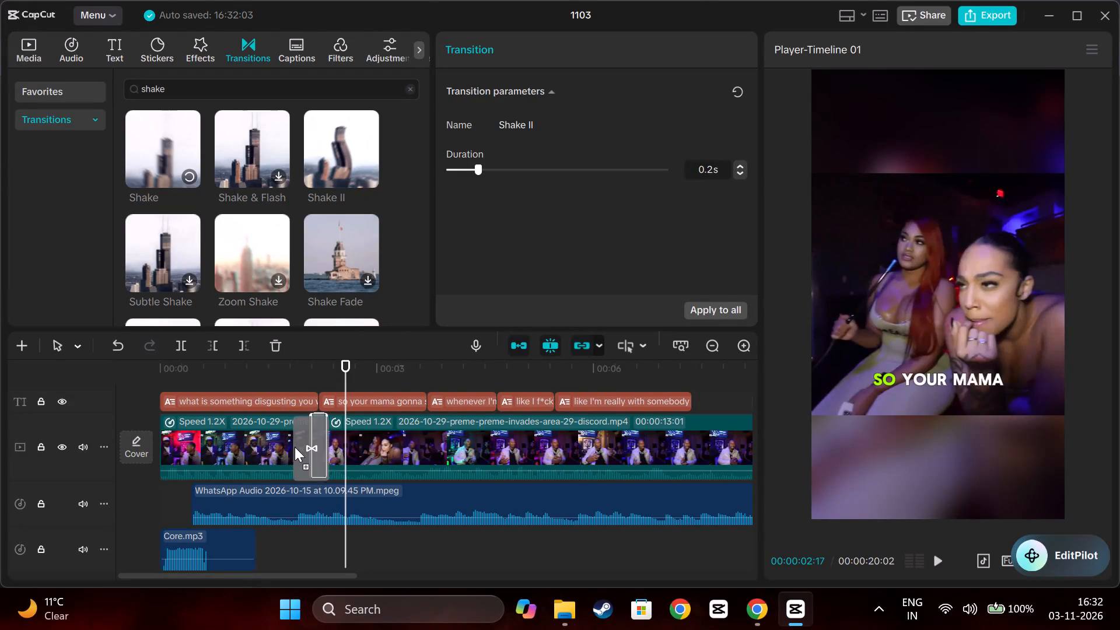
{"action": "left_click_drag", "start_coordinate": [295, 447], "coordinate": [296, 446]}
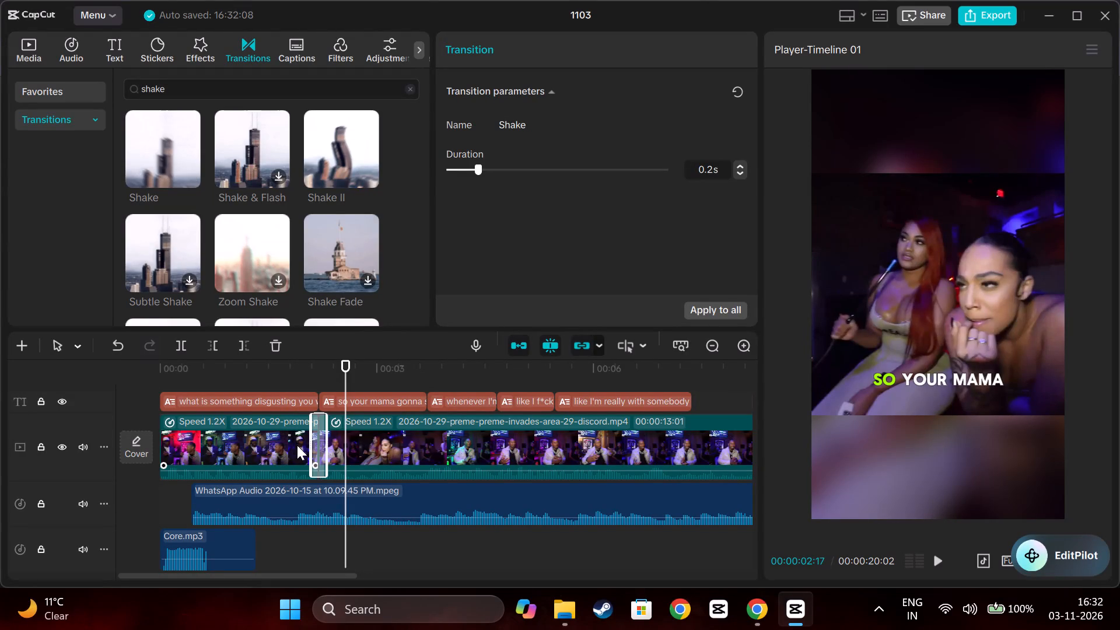
Preview the Shake transition from the library and try to move the playhead back before the cut.
{"action": "left_click", "coordinate": [149, 160]}
{"action": "left_click_drag", "start_coordinate": [344, 370], "coordinate": [299, 370]}
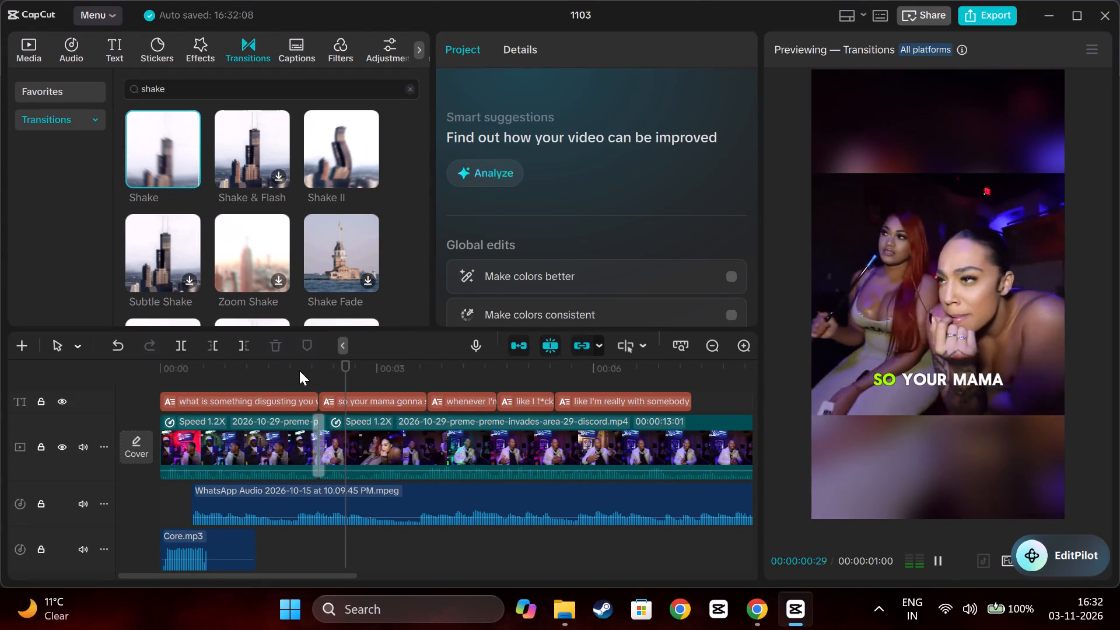
{"action": "left_click_drag", "start_coordinate": [299, 370], "coordinate": [297, 370]}
{"action": "left_click", "coordinate": [295, 370]}
{"action": "left_click", "coordinate": [295, 370]}
{"action": "left_click", "coordinate": [294, 365]}
{"action": "left_click", "coordinate": [294, 365]}
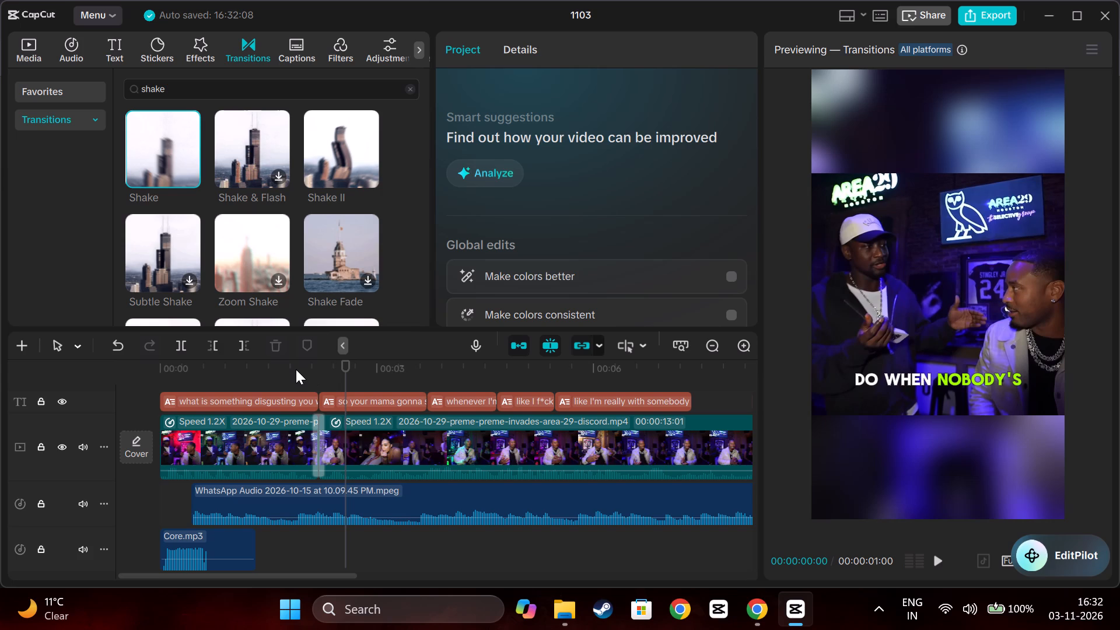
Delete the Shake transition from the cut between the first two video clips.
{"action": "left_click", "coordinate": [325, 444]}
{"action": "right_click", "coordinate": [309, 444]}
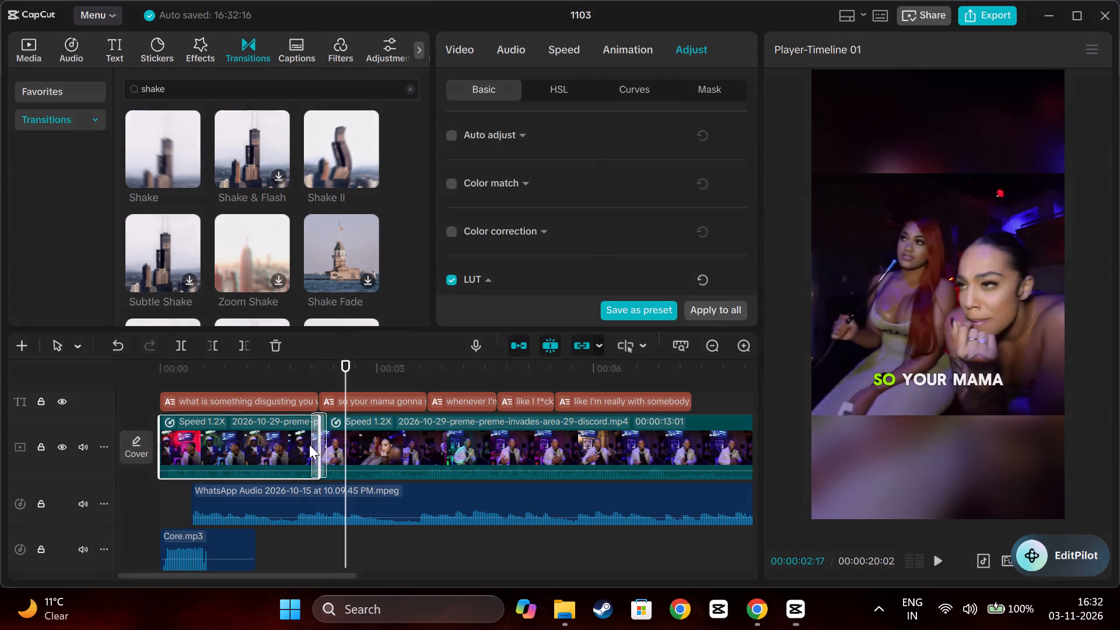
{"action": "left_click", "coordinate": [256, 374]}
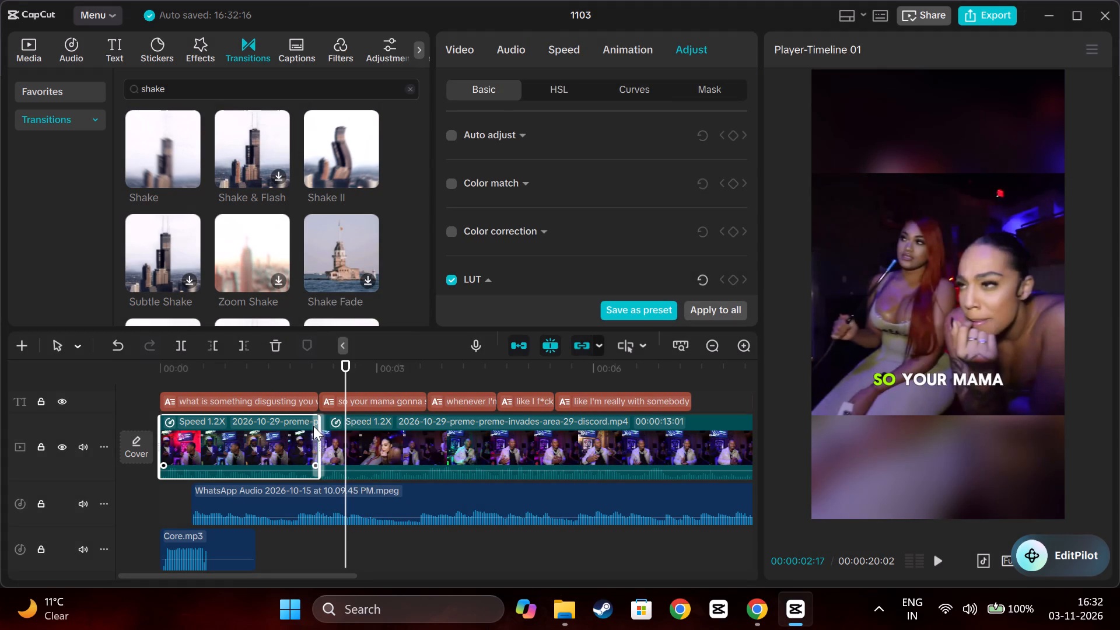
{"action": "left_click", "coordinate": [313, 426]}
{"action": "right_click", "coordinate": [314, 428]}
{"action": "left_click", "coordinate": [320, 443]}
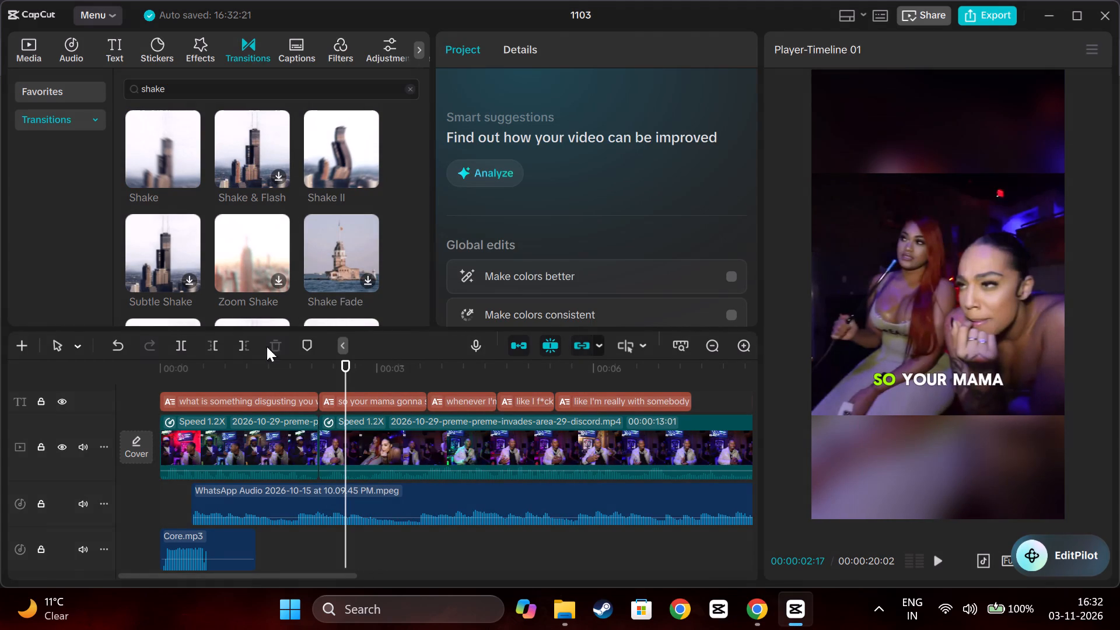
Place the Shake transition on the cut between the first two video clips with a duration of 0.3 s.
{"action": "left_click_drag", "start_coordinate": [162, 160], "coordinate": [299, 444]}
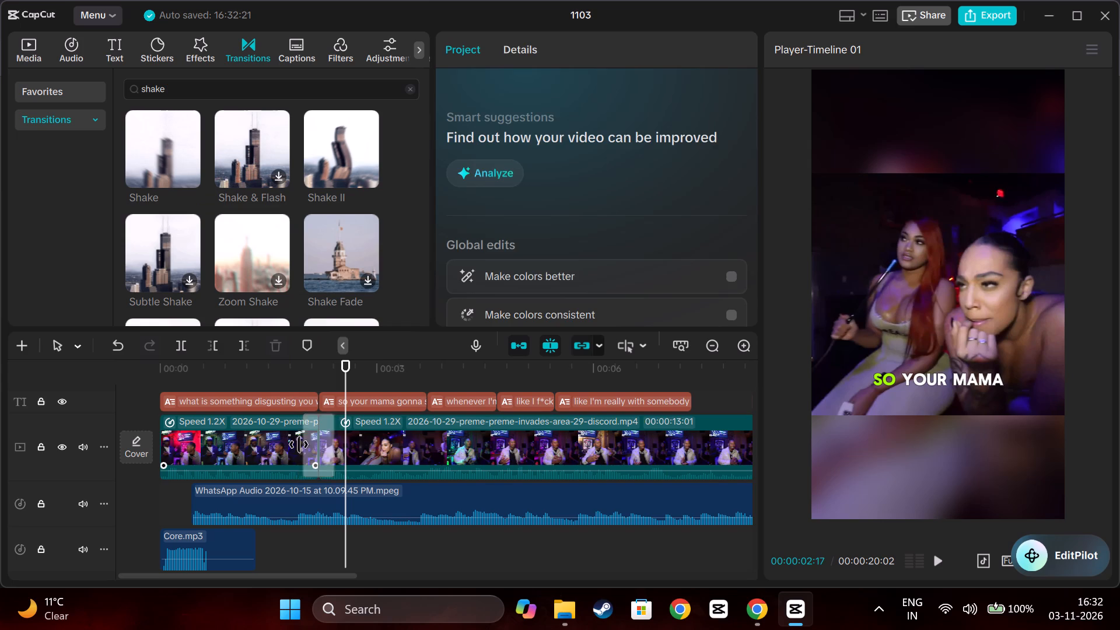
{"action": "left_click", "coordinate": [331, 443]}
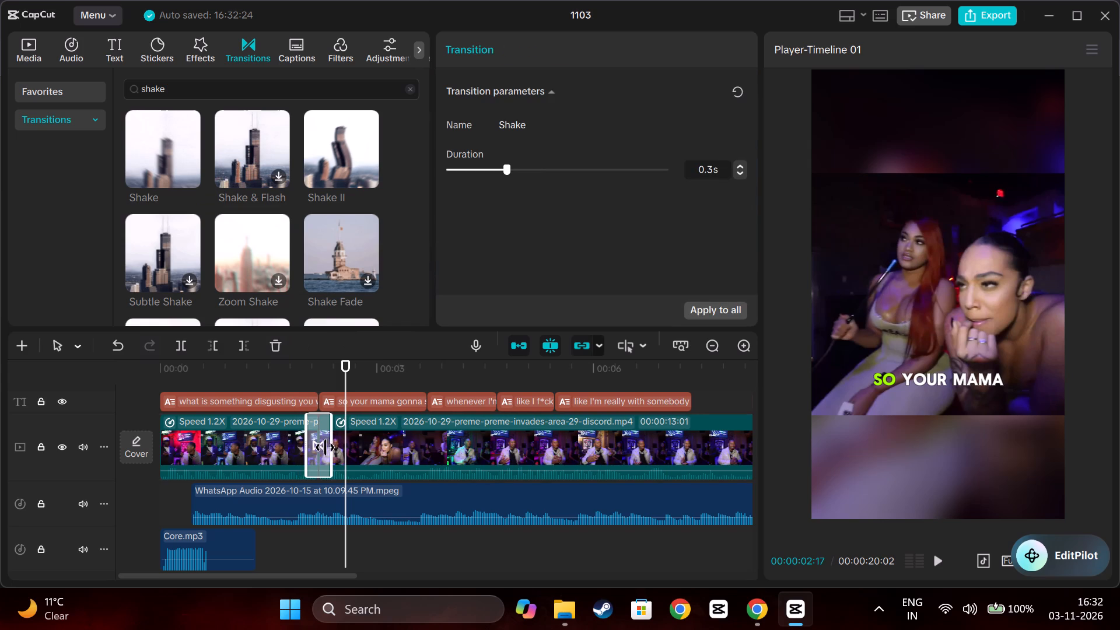
Play the edit across the Shake transition and on through the second clip to review it.
{"action": "left_click", "coordinate": [273, 380]}
{"action": "key", "text": "space"}
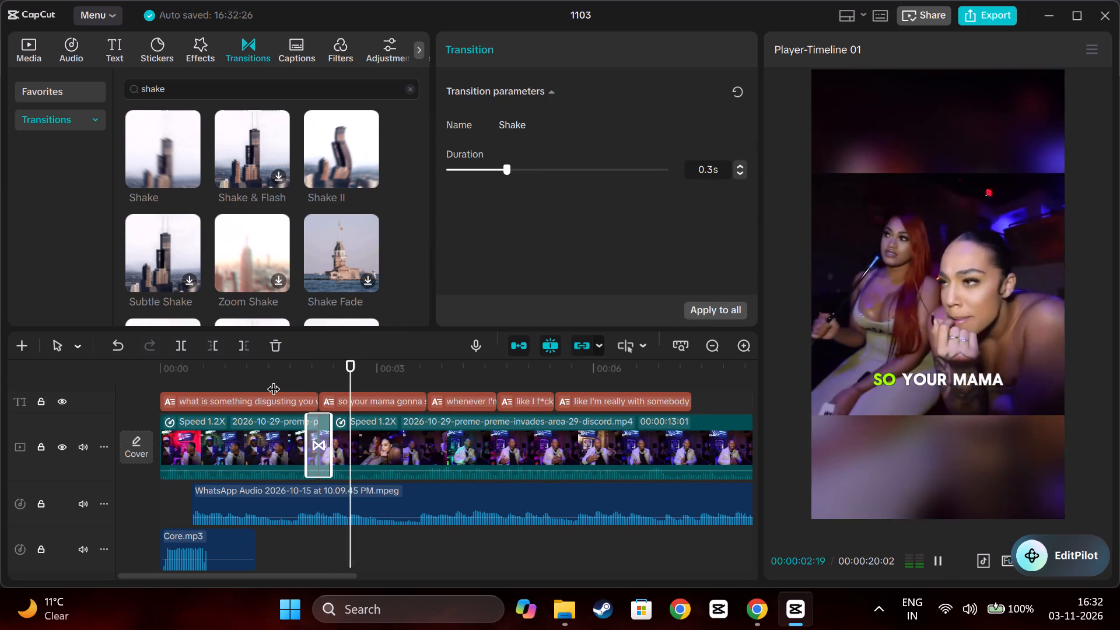
{"action": "left_click", "coordinate": [273, 380]}
{"action": "key", "text": "space"}
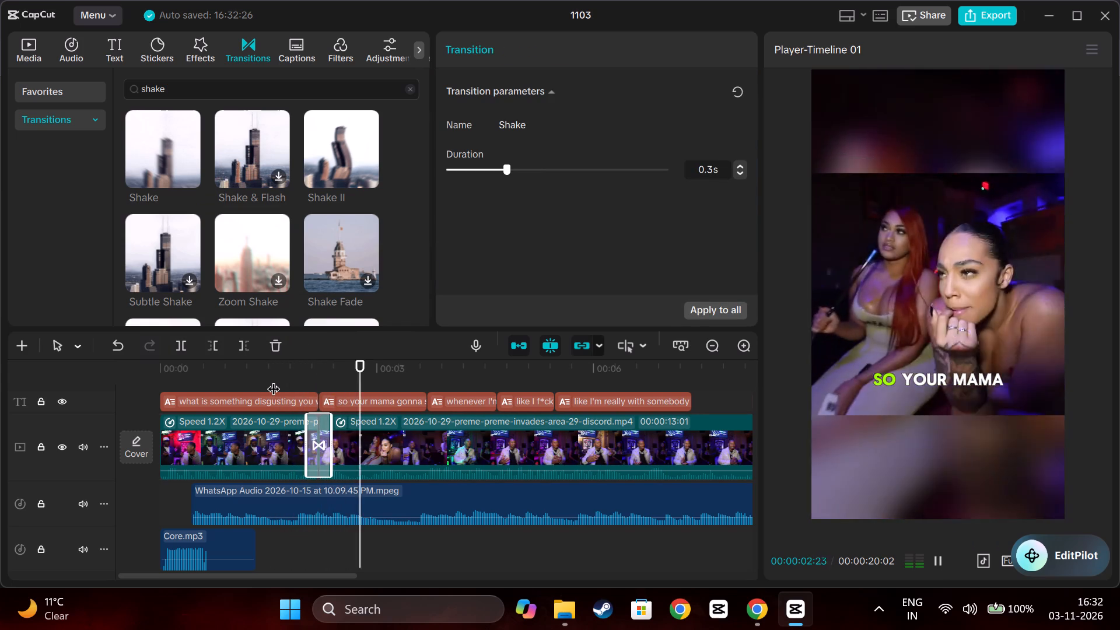
{"action": "left_click", "coordinate": [273, 380]}
{"action": "key", "text": "space"}
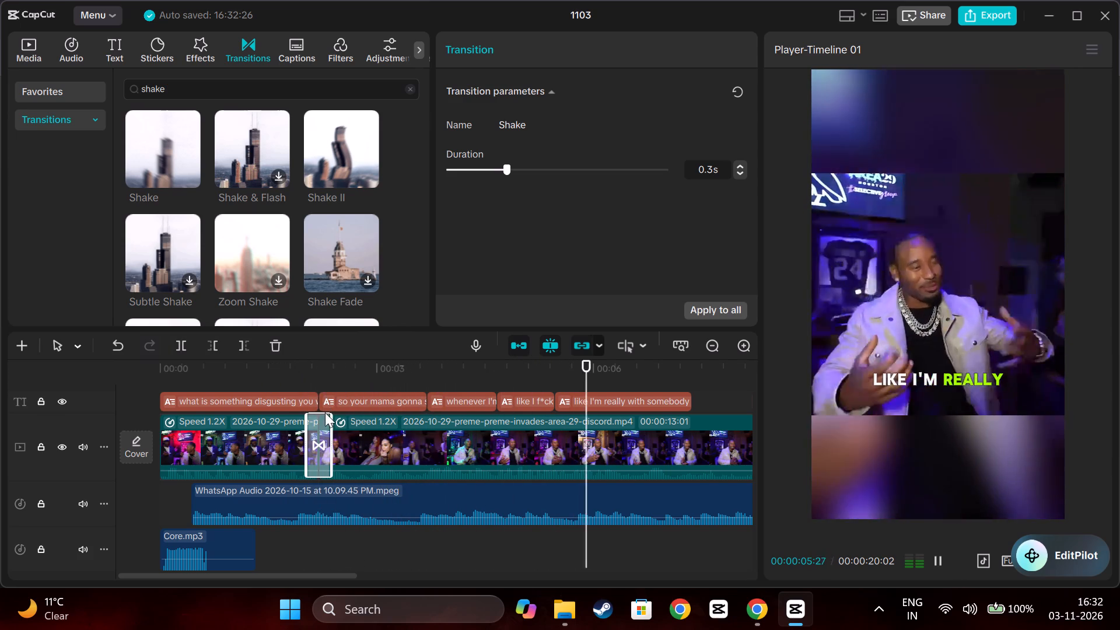
{"action": "key", "text": "space"}
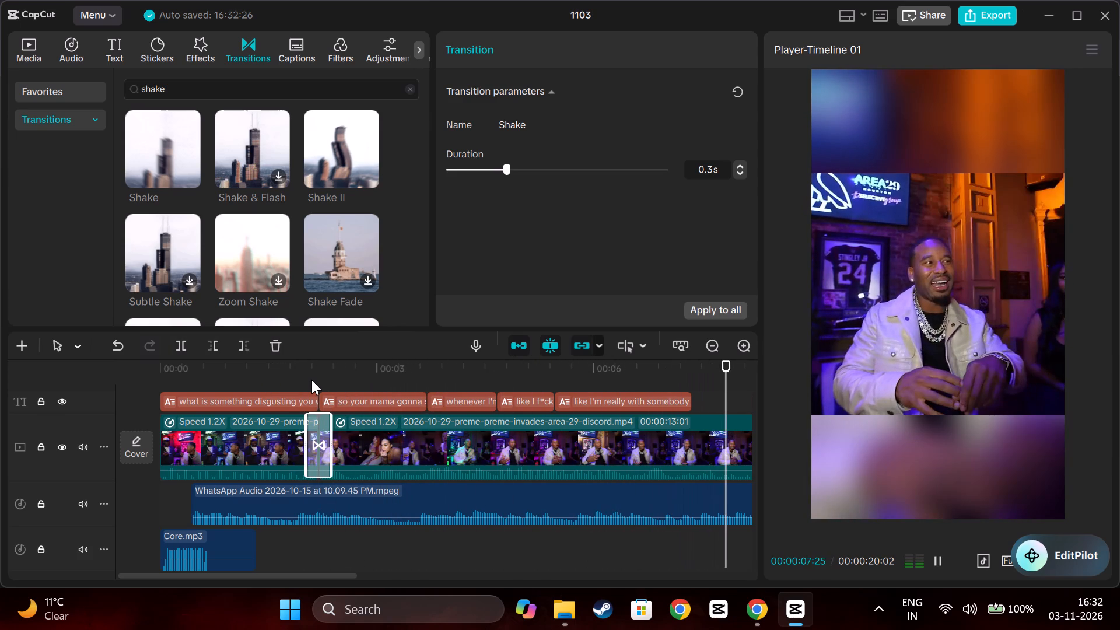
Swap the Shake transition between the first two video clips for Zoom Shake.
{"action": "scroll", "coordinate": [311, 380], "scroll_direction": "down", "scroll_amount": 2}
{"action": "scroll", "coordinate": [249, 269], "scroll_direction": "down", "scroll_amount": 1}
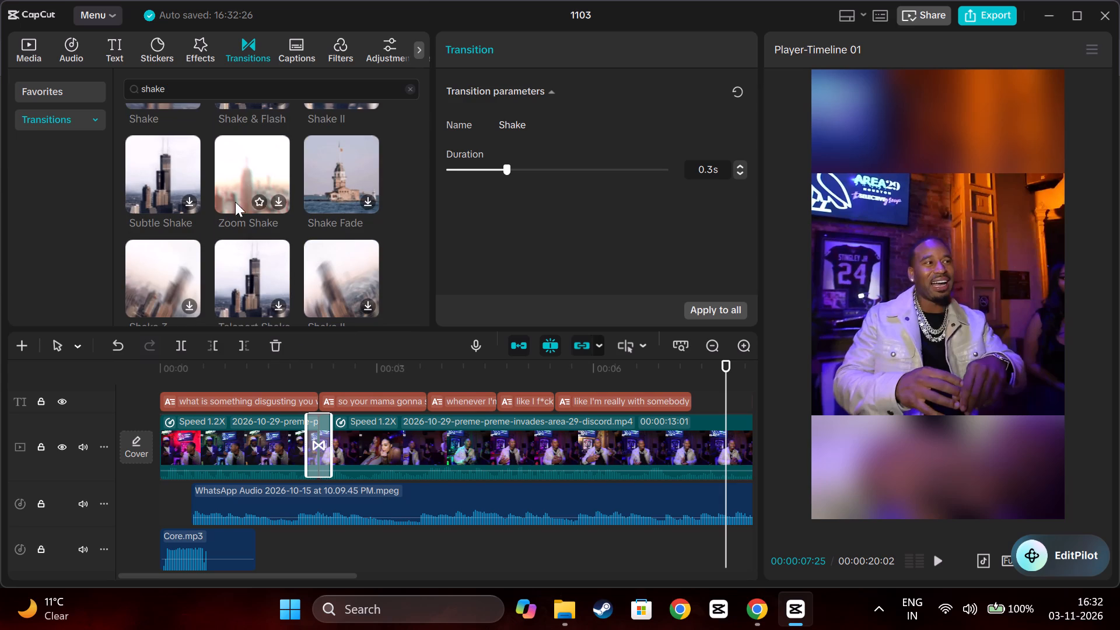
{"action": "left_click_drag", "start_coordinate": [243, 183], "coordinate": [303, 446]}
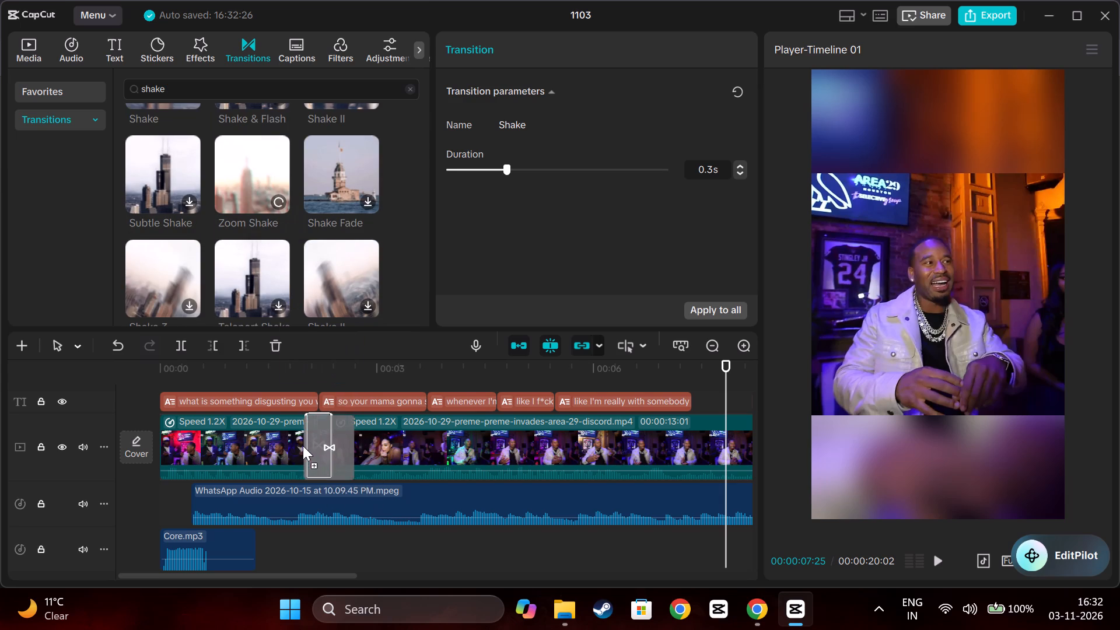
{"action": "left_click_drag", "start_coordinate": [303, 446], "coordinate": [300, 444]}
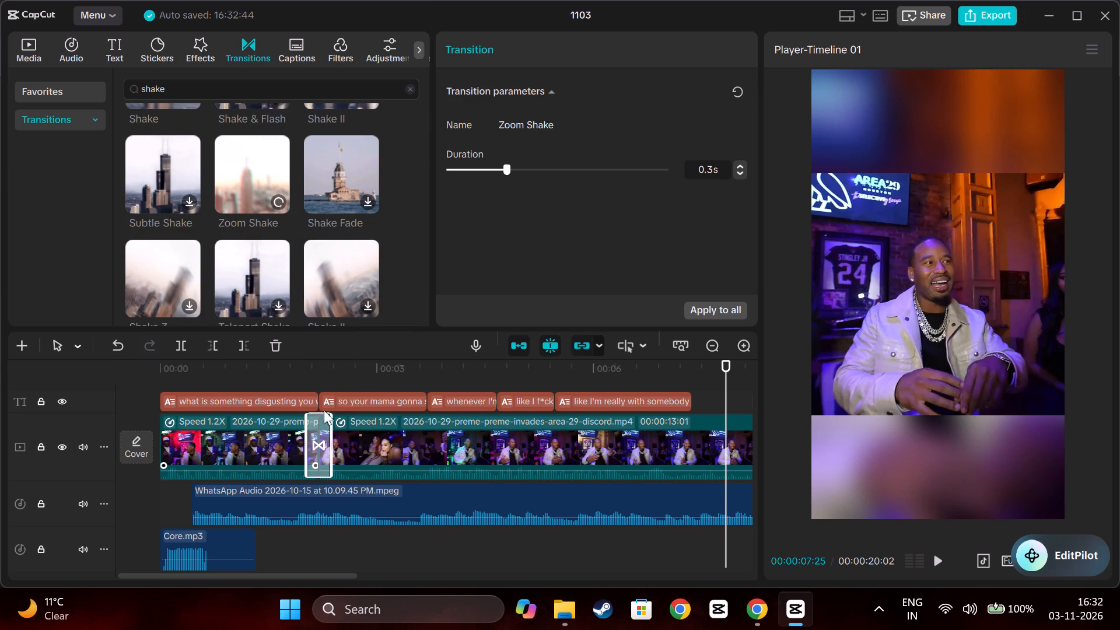
Play the edit from the start of the Zoom Shake transition to review it.
{"action": "left_click", "coordinate": [321, 364]}
{"action": "left_click_drag", "start_coordinate": [321, 364], "coordinate": [306, 370]}
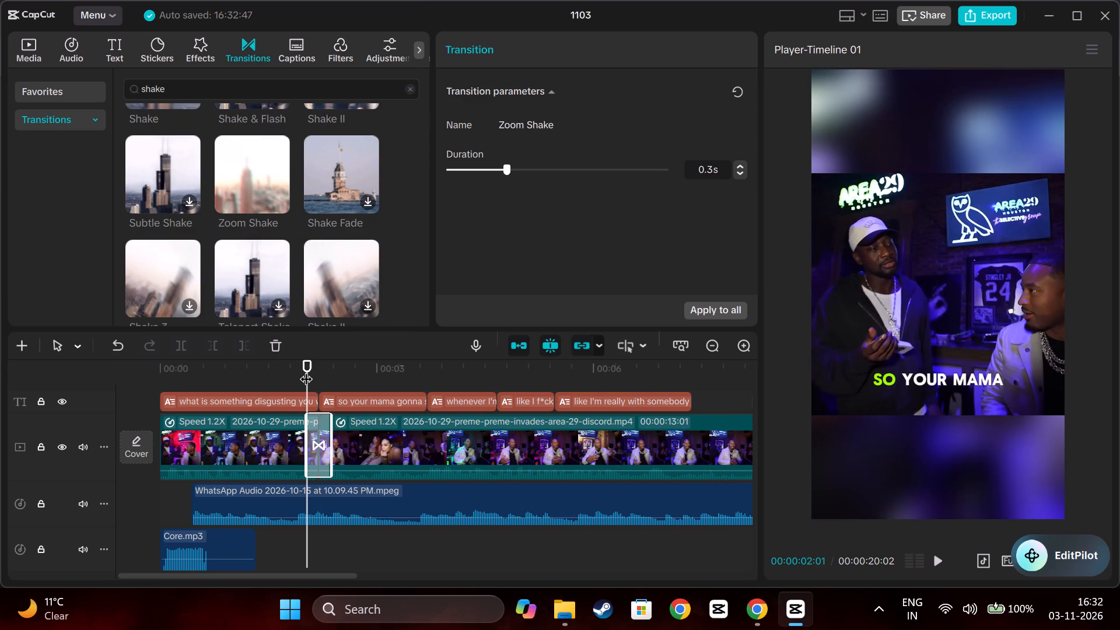
{"action": "key", "text": "space"}
{"action": "key", "text": "space"}
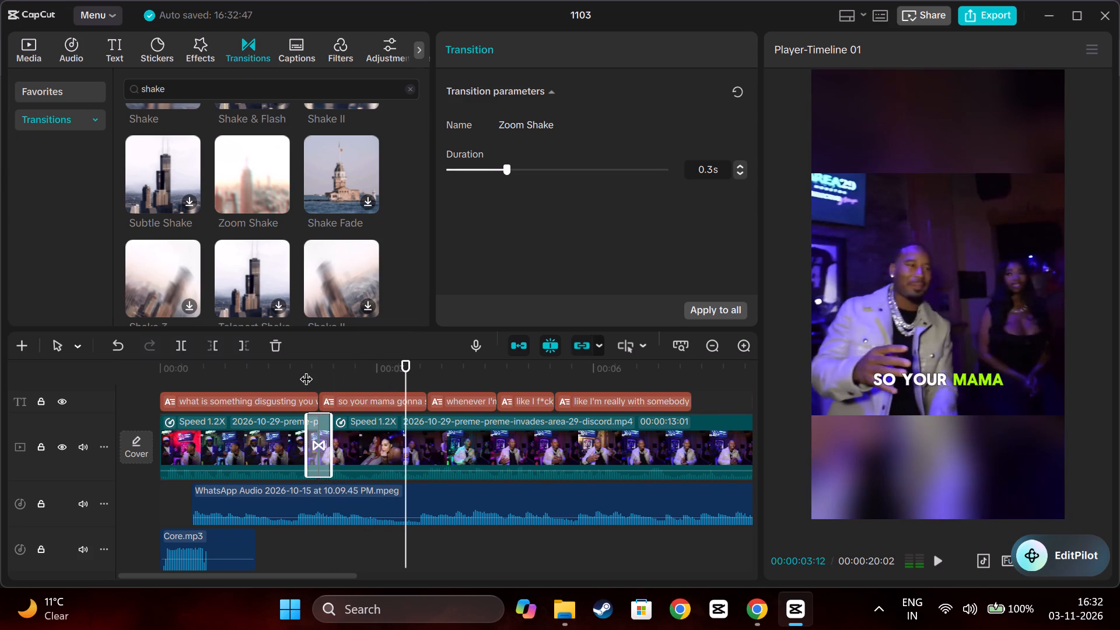
Replace the Zoom Shake transition between the first two video clips with Shake.
{"action": "scroll", "coordinate": [171, 201], "scroll_direction": "up", "scroll_amount": 4}
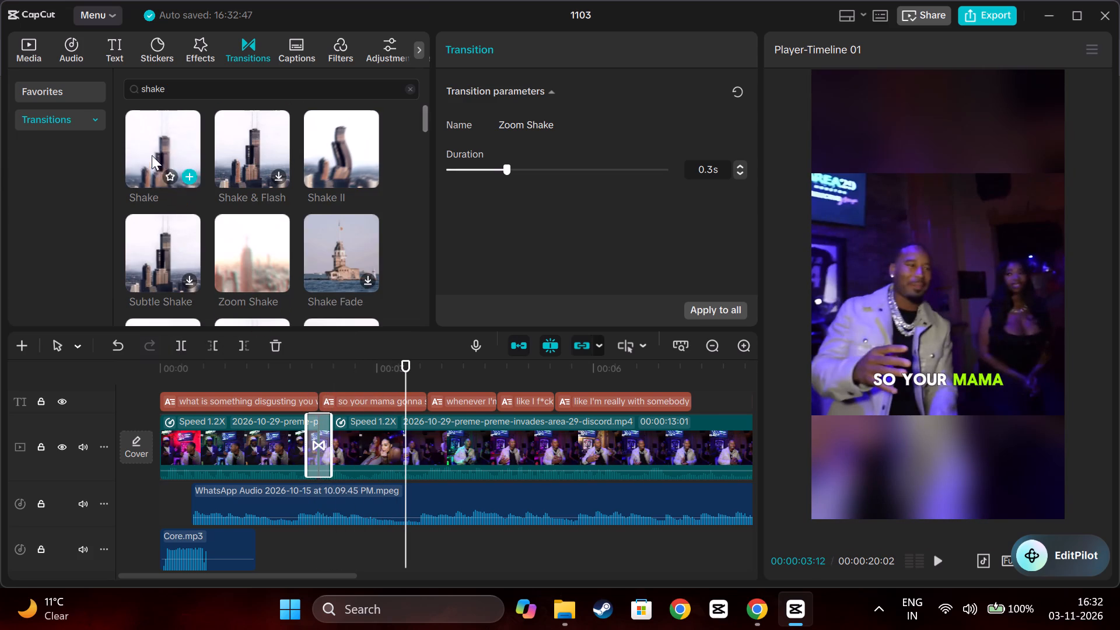
{"action": "left_click_drag", "start_coordinate": [152, 155], "coordinate": [160, 155]}
{"action": "left_click_drag", "start_coordinate": [160, 155], "coordinate": [298, 442]}
Play the edit from just before the Shake transition into the second clip to review it.
{"action": "left_click", "coordinate": [291, 369]}
{"action": "key", "text": "space"}
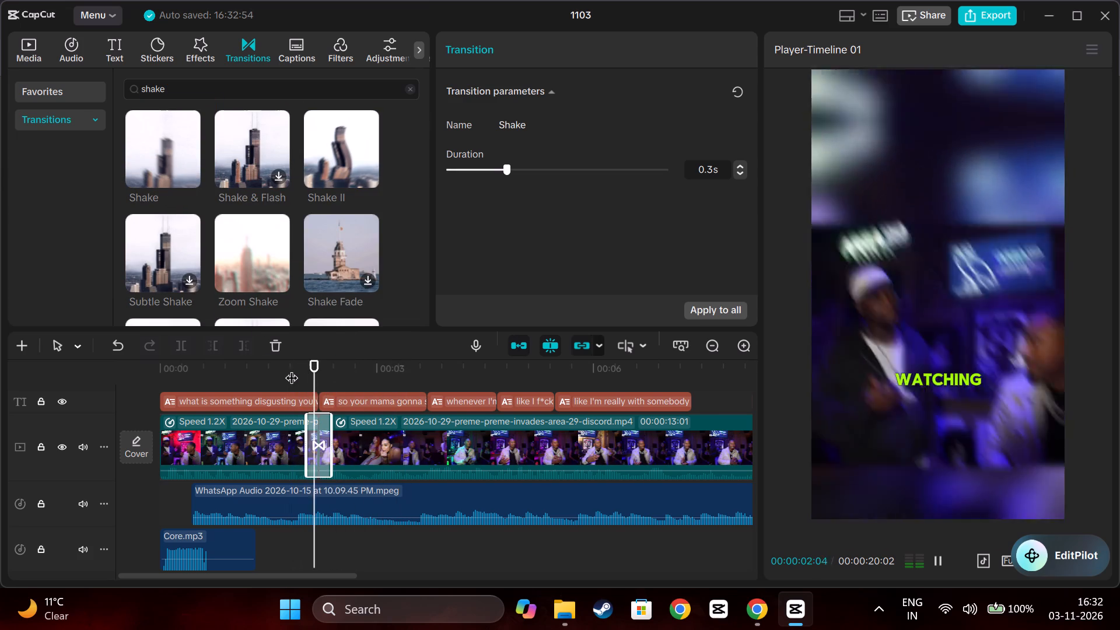
{"action": "key", "text": "space"}
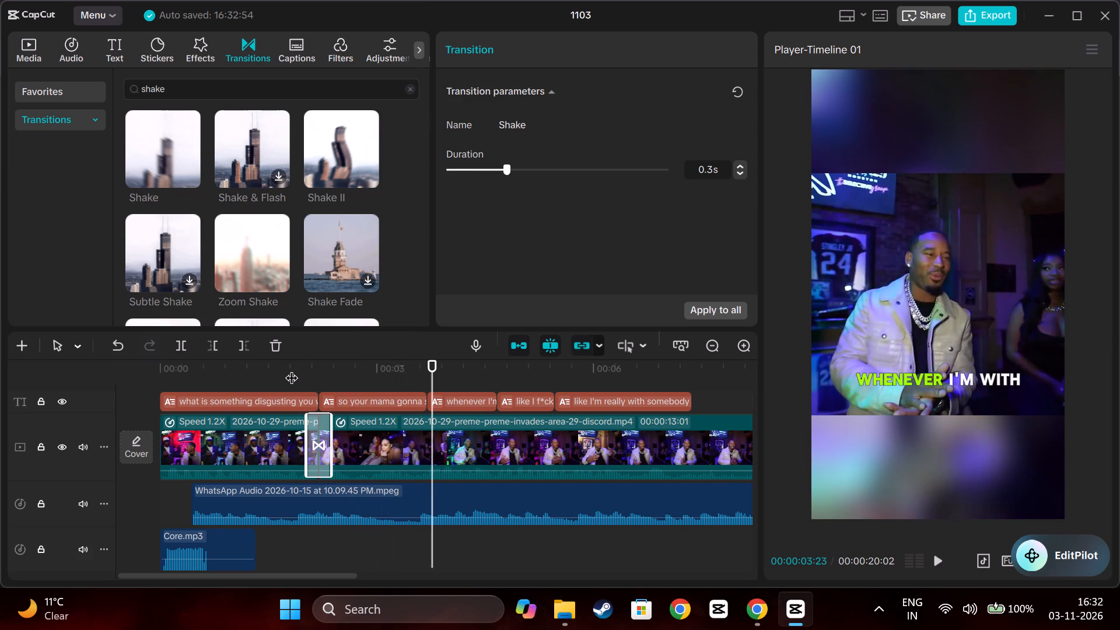
Search the audio library for "shutter click" and add the single-shot camera shutter sound at 00:00:02:04, on the Shake transition.
{"action": "left_click", "coordinate": [291, 369]}
{"action": "left_click_drag", "start_coordinate": [291, 369], "coordinate": [313, 370]}
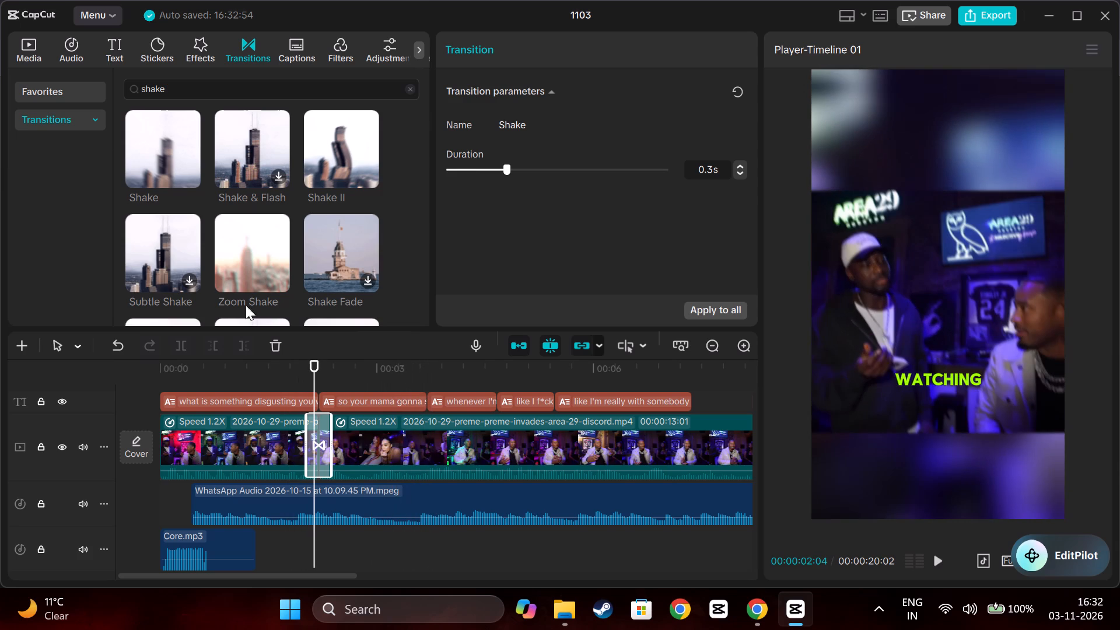
{"action": "left_click", "coordinate": [75, 50]}
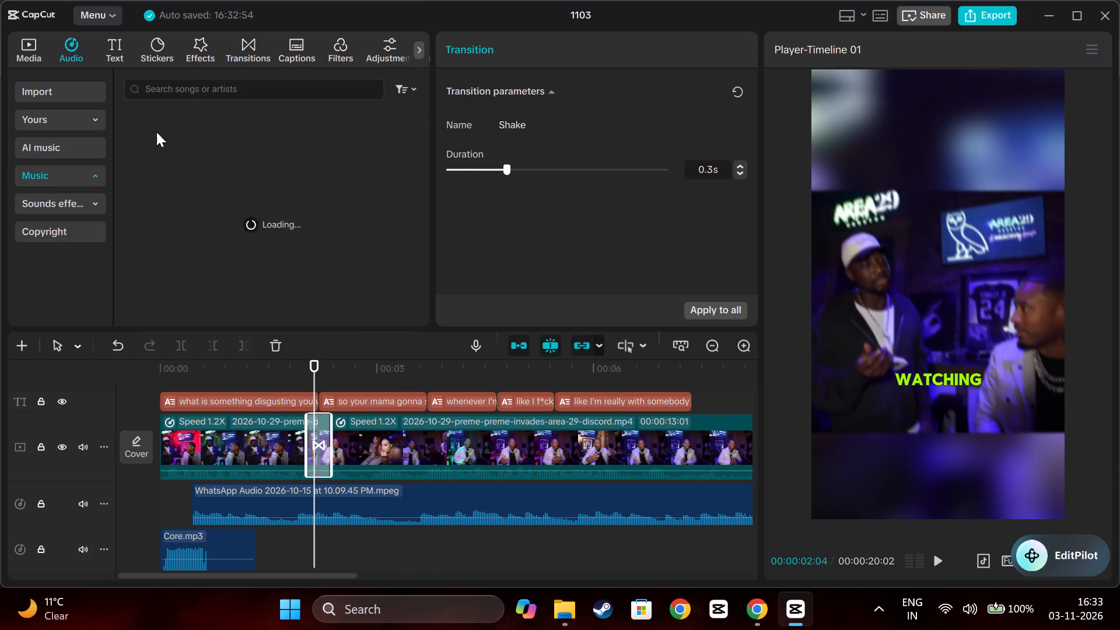
{"action": "left_click", "coordinate": [176, 90]}
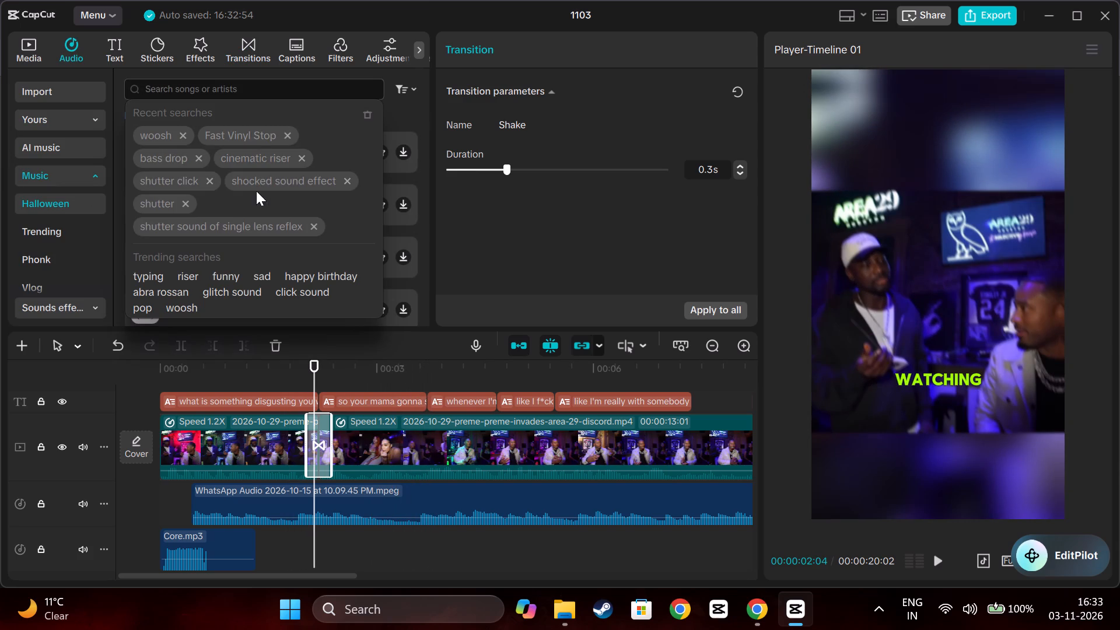
{"action": "left_click", "coordinate": [159, 185]}
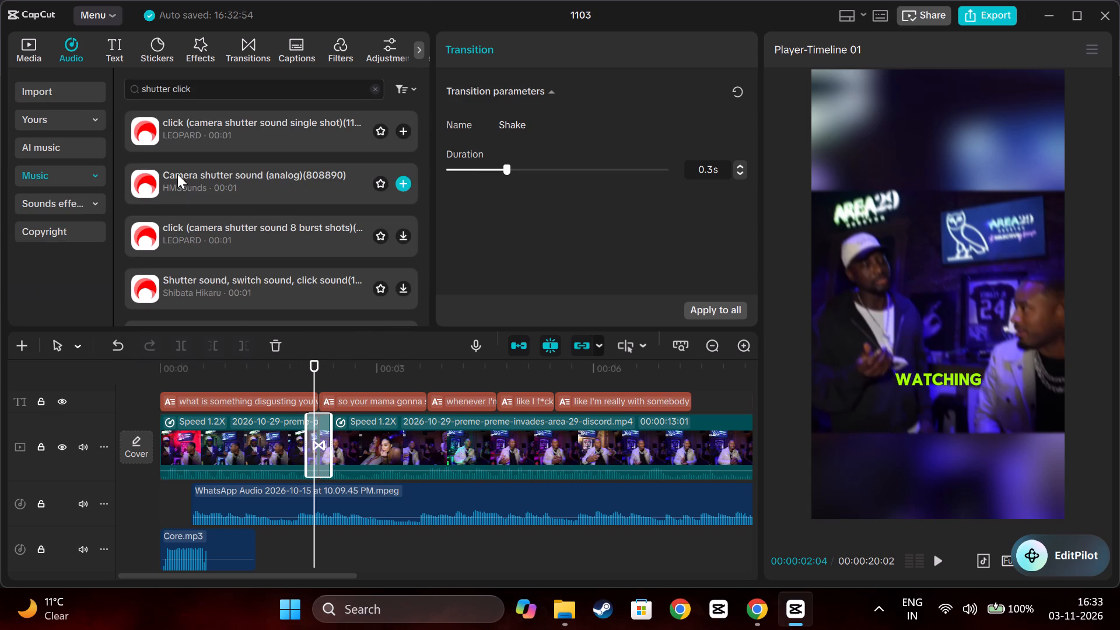
{"action": "left_click", "coordinate": [398, 129]}
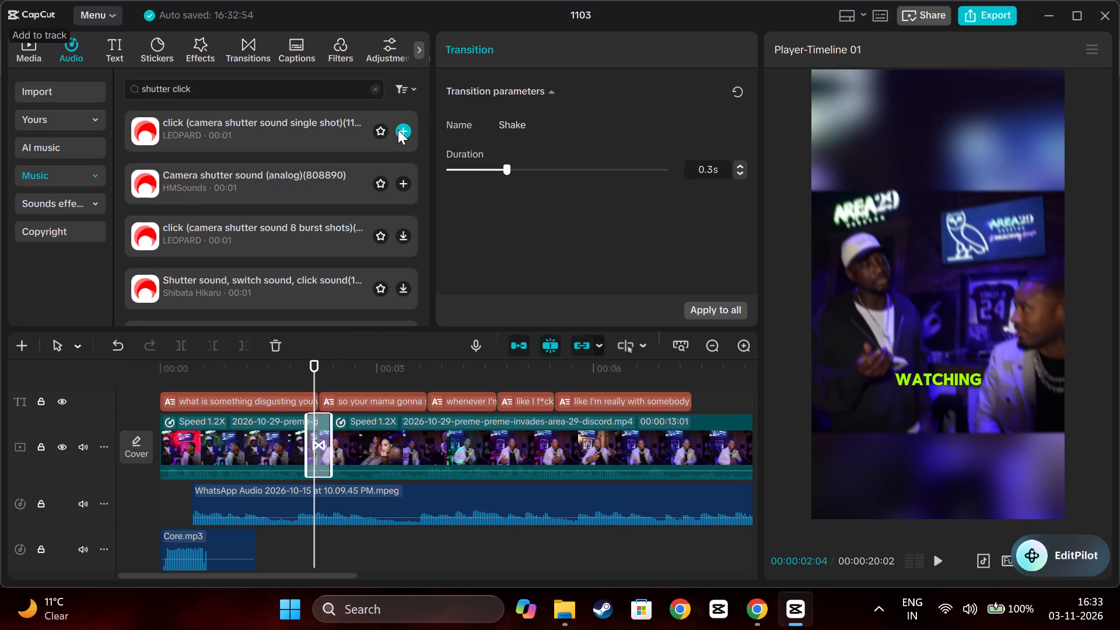
Play the edit from the shutter sound on through the second clip to review it.
{"action": "key", "text": "space"}
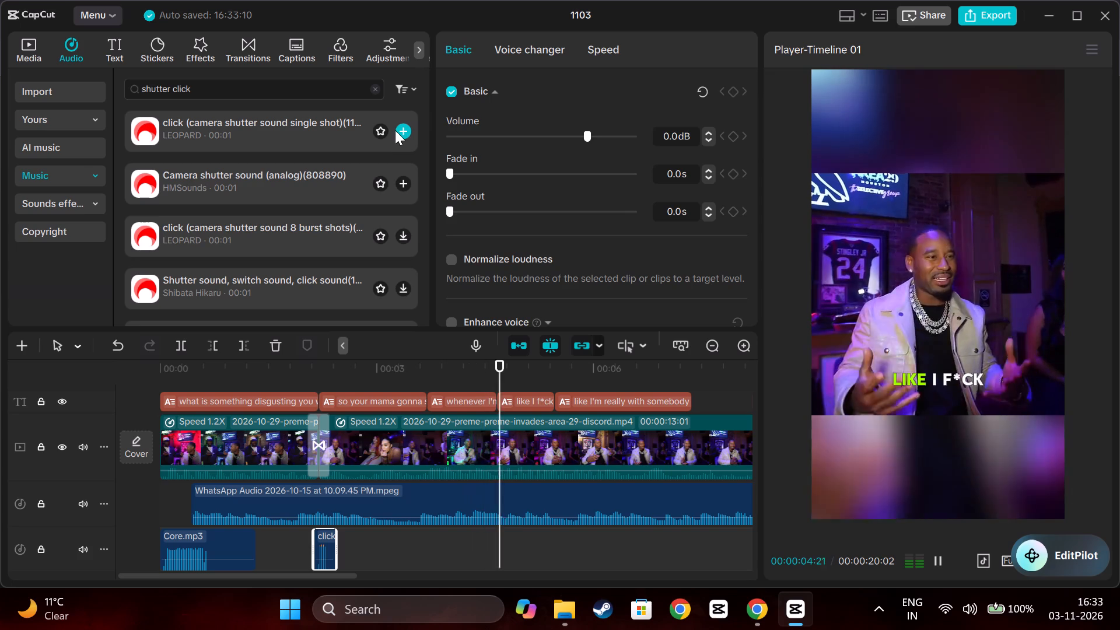
{"action": "key", "text": "space"}
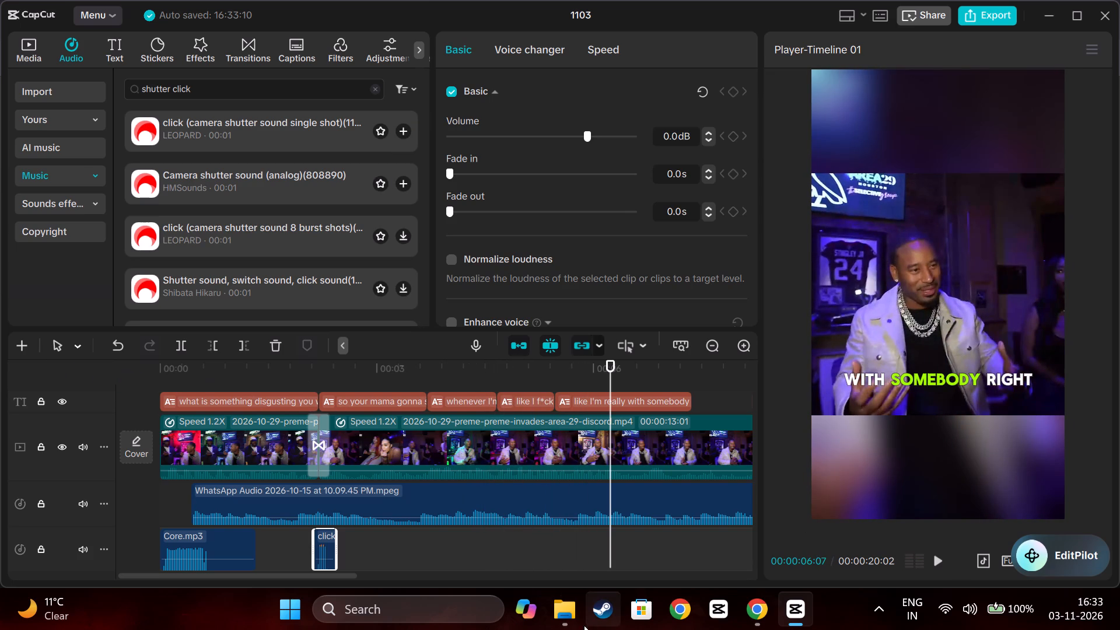
Switch to File Explorer and open the drive-download folder inside sfx memes on New Volume (D:).
{"action": "left_click", "coordinate": [567, 607]}
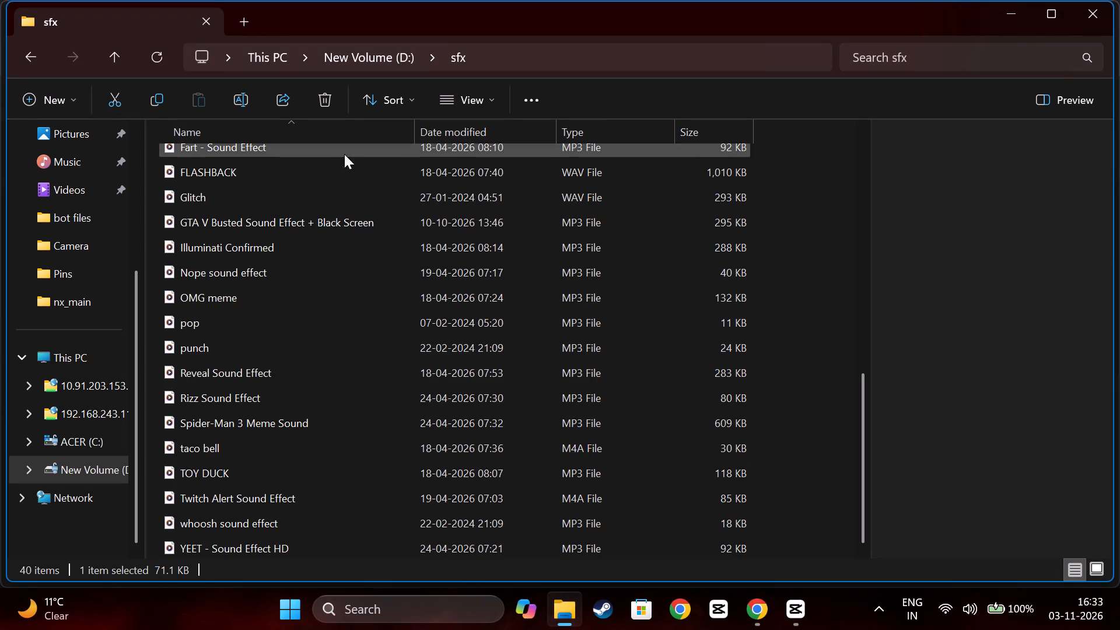
{"action": "scroll", "coordinate": [289, 229], "scroll_direction": "down", "scroll_amount": 6}
{"action": "scroll", "coordinate": [277, 334], "scroll_direction": "down", "scroll_amount": 5}
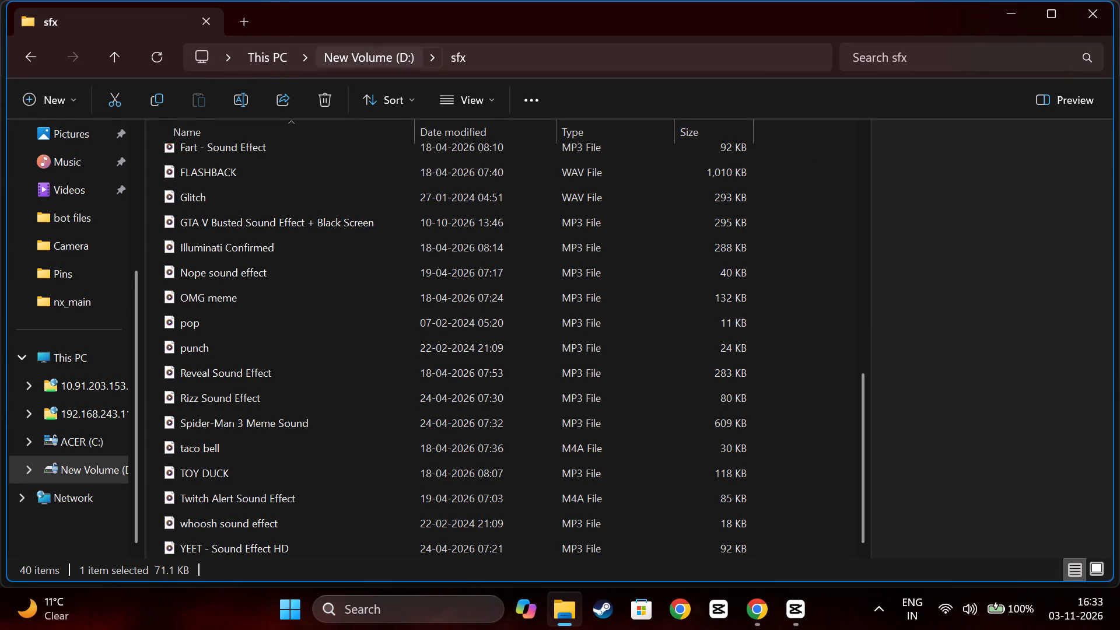
{"action": "left_click", "coordinate": [370, 45]}
{"action": "left_click", "coordinate": [371, 58]}
{"action": "left_click", "coordinate": [810, 60]}
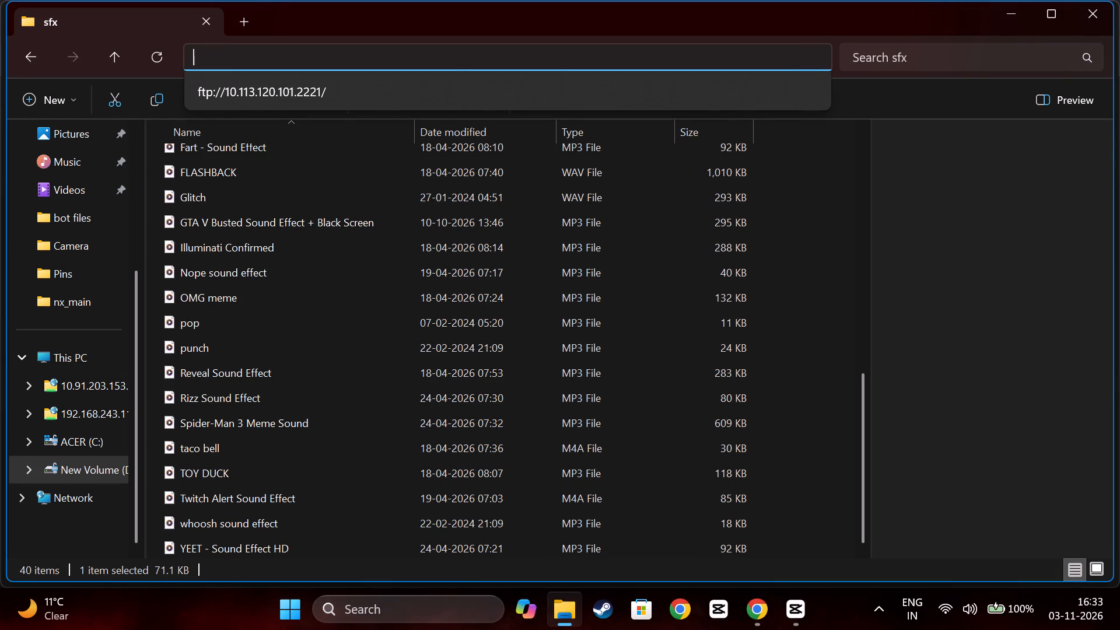
{"action": "left_click", "coordinate": [444, 215]}
{"action": "left_click", "coordinate": [338, 61]}
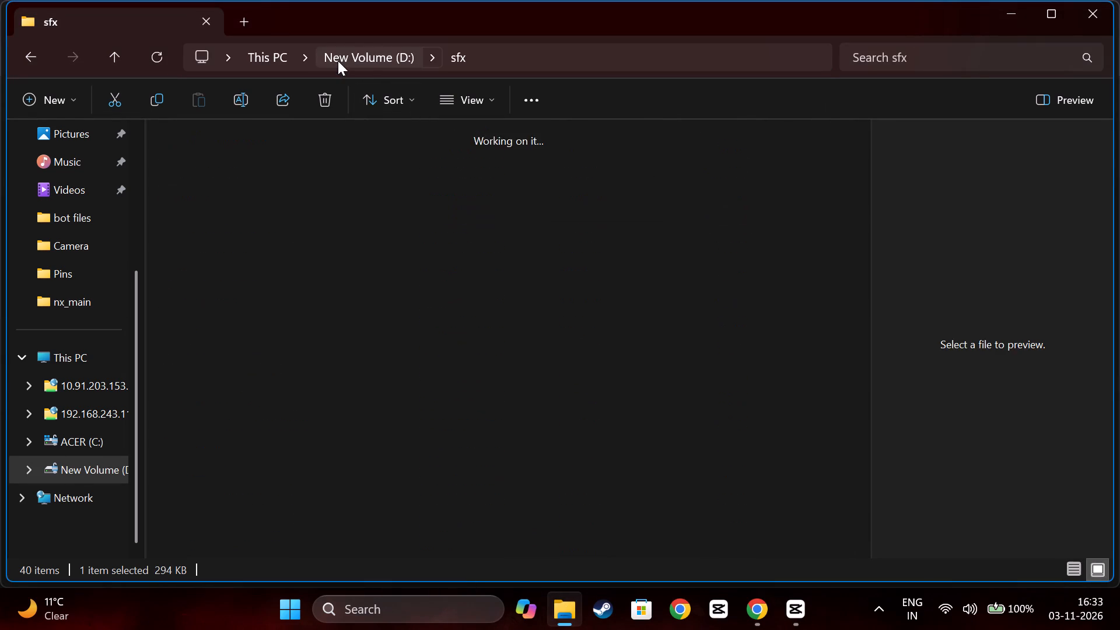
{"action": "double_click", "coordinate": [379, 482]}
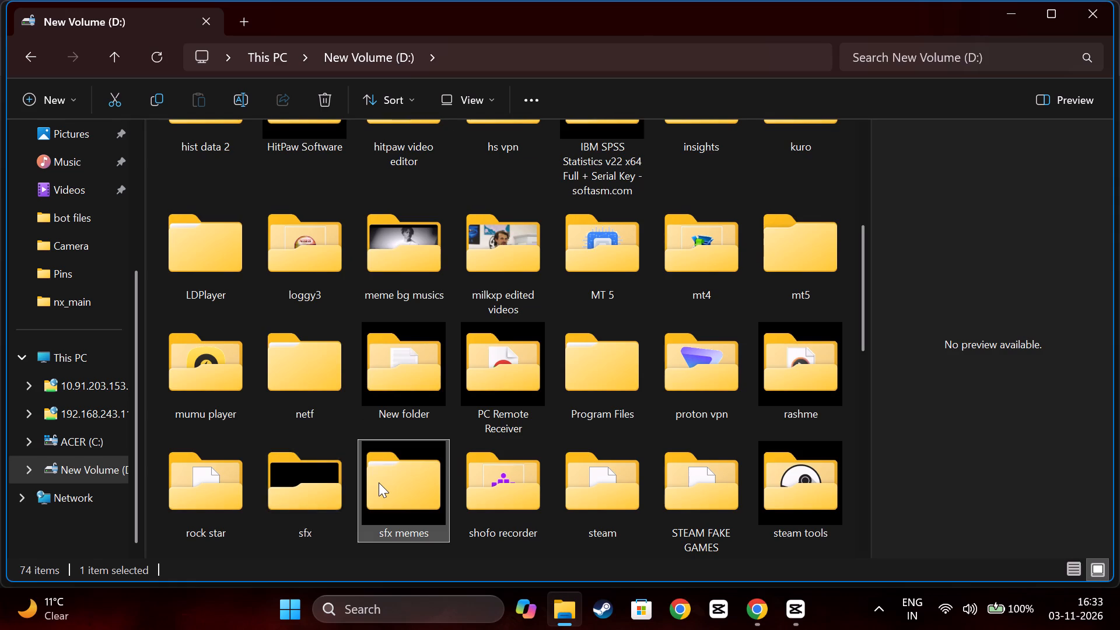
{"action": "double_click", "coordinate": [292, 166]}
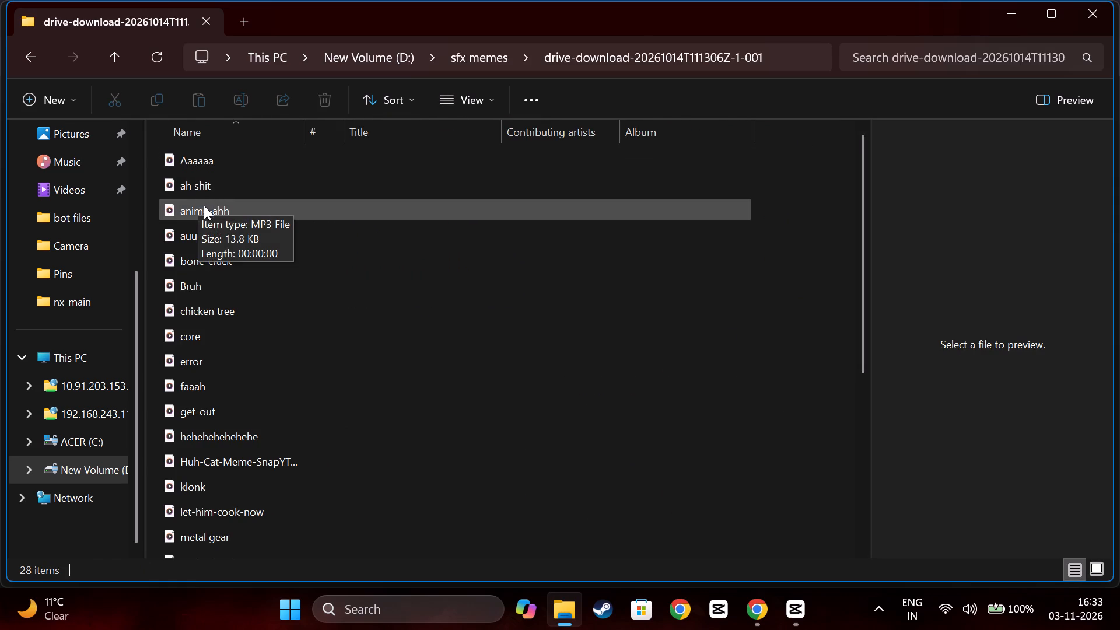
{"action": "left_click_drag", "start_coordinate": [218, 208], "coordinate": [753, 577]}
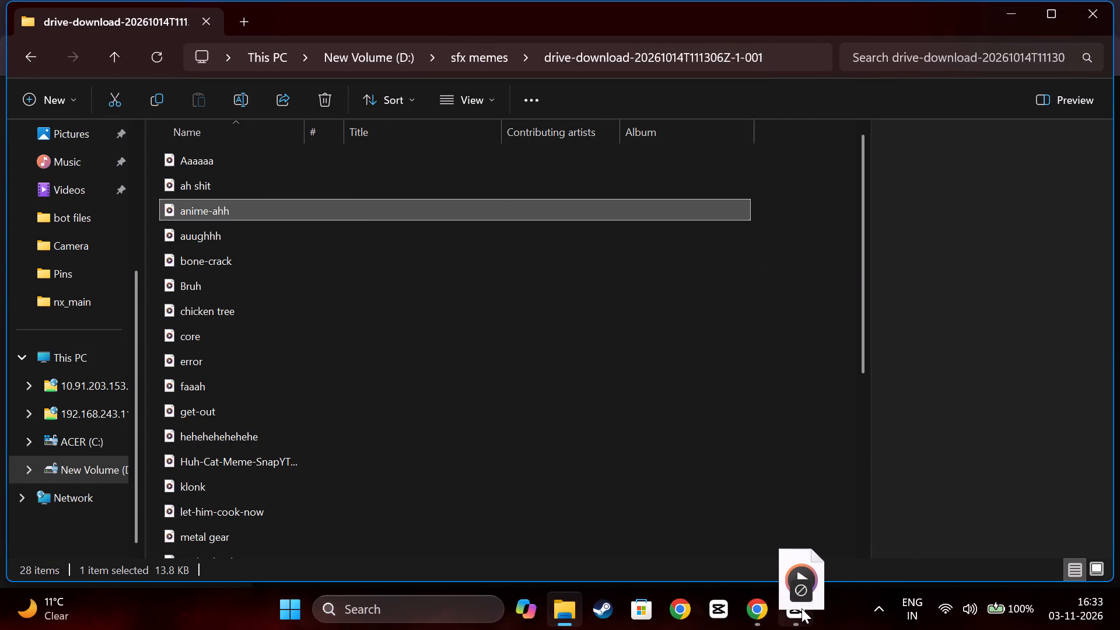
{"action": "left_click_drag", "start_coordinate": [801, 608], "coordinate": [262, 266]}
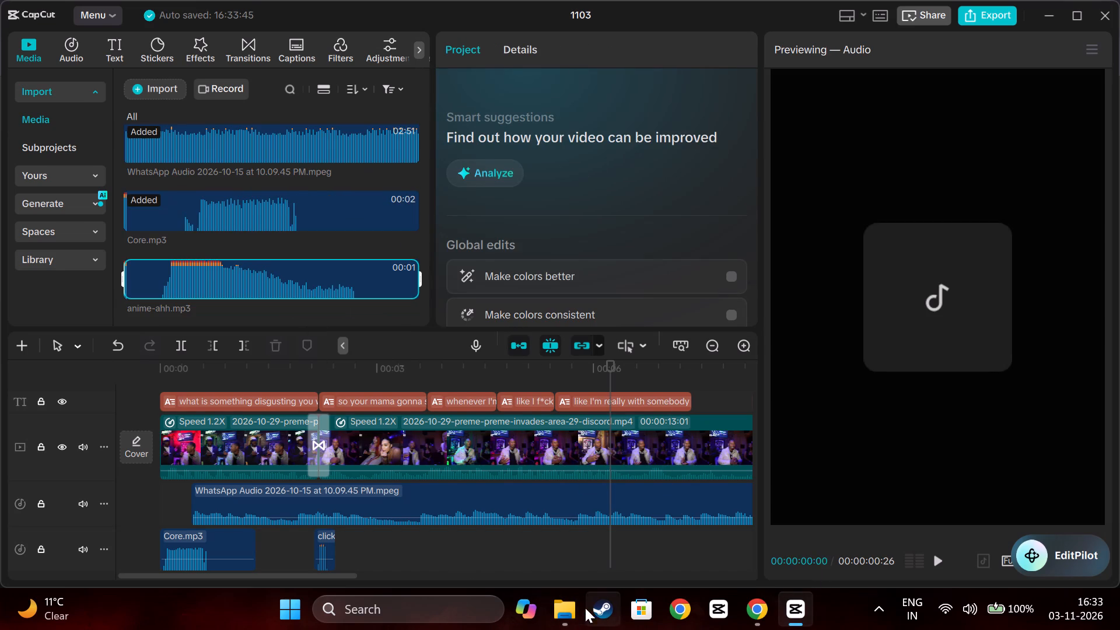
Import the bone-crack sound from the same File Explorer folder into the CapCut project media.
{"action": "left_click", "coordinate": [563, 606]}
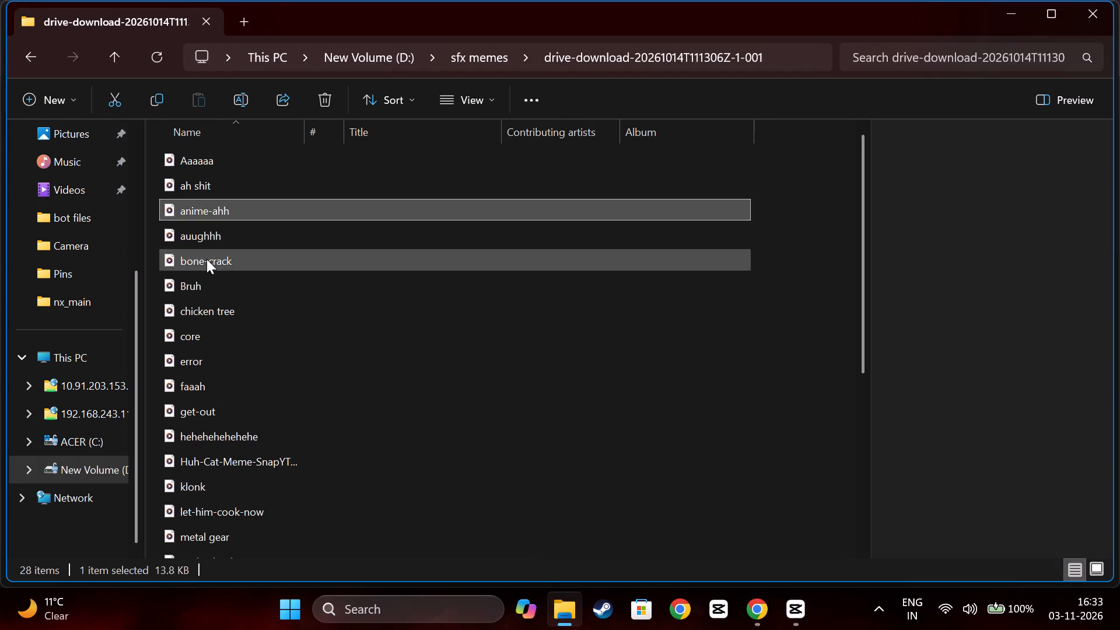
{"action": "left_click_drag", "start_coordinate": [206, 258], "coordinate": [244, 223]}
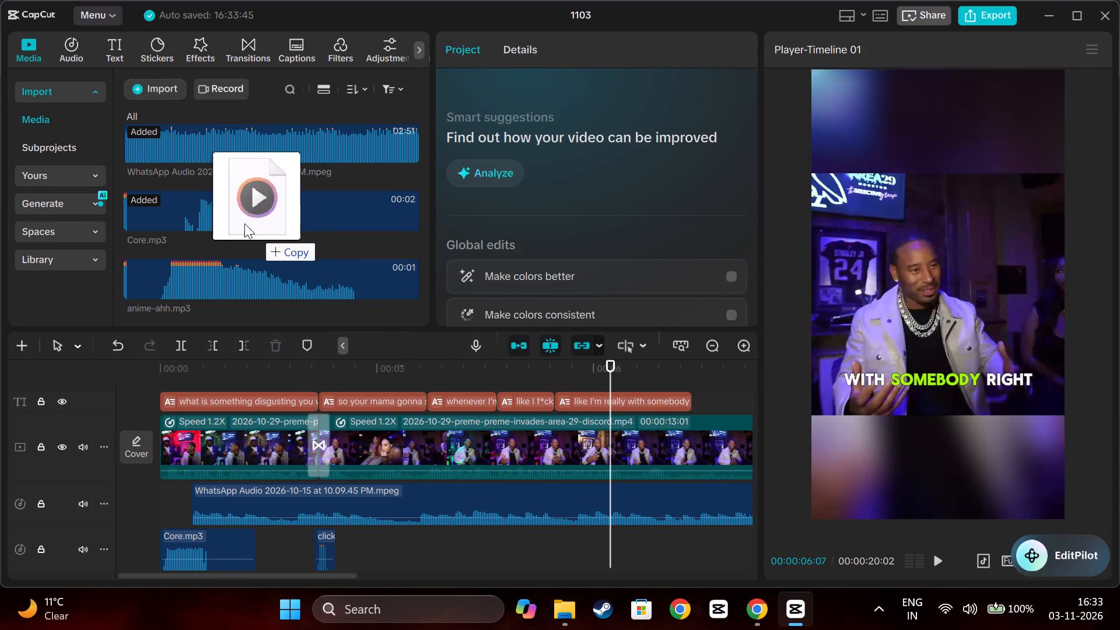
{"action": "left_click_drag", "start_coordinate": [244, 223], "coordinate": [240, 221]}
Return to the sound folder in File Explorer, look through the effects and audition the core and error sounds.
{"action": "left_click", "coordinate": [579, 619]}
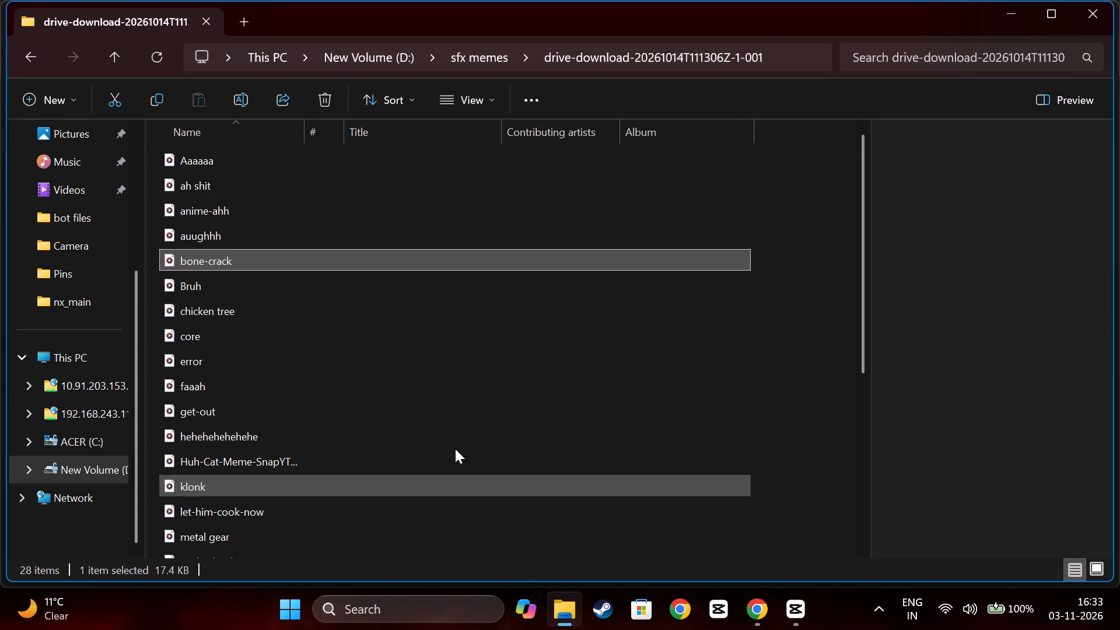
{"action": "left_click", "coordinate": [207, 288]}
{"action": "left_click", "coordinate": [211, 311]}
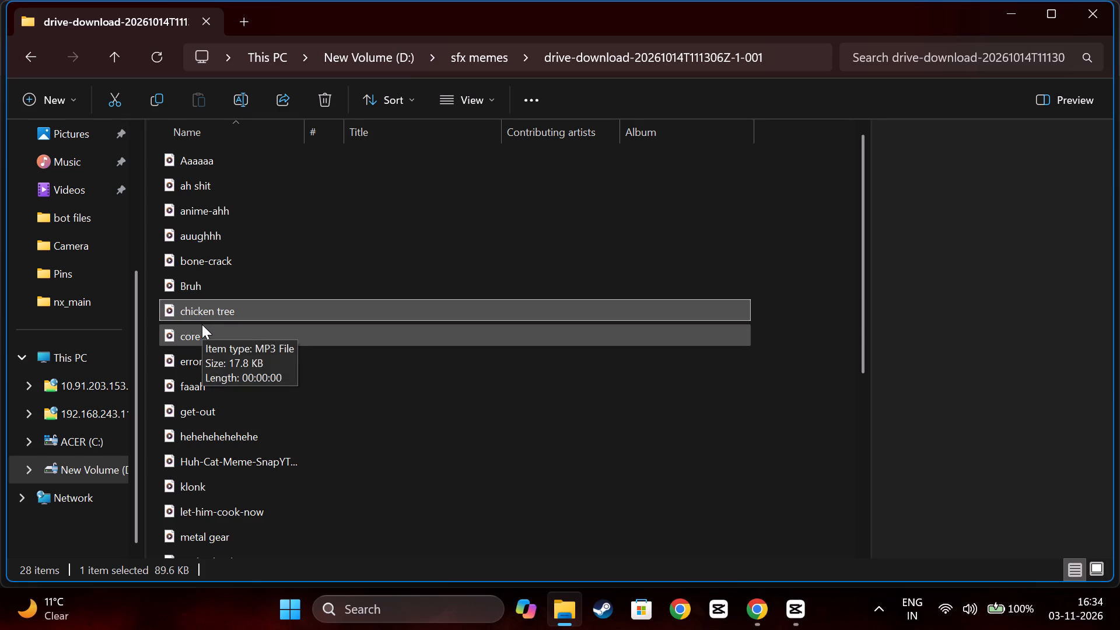
{"action": "scroll", "coordinate": [224, 328], "scroll_direction": "down", "scroll_amount": 1}
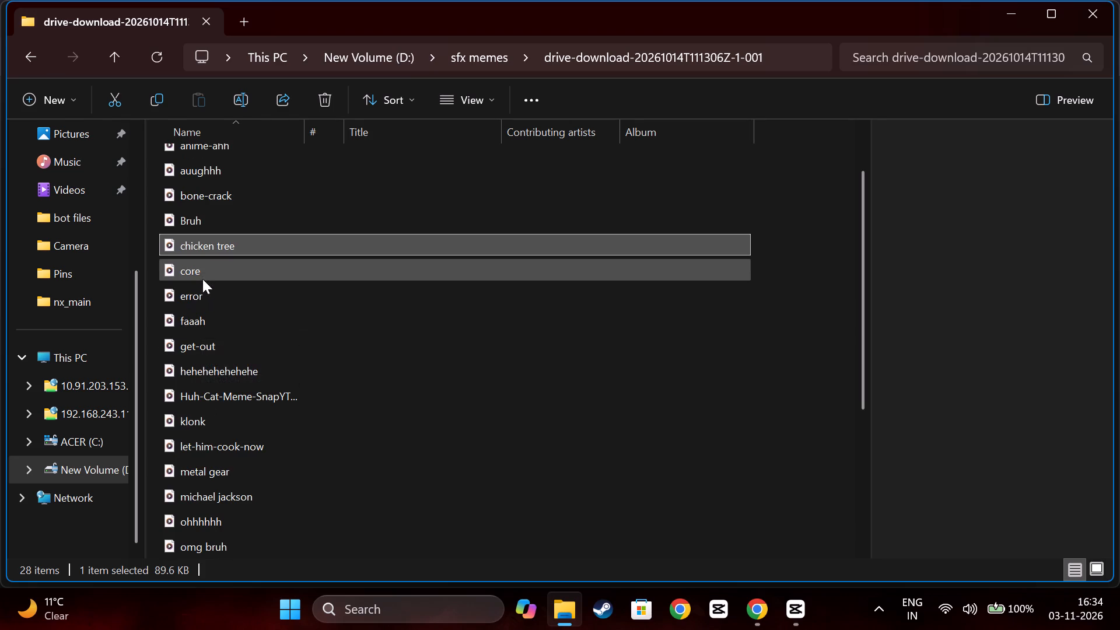
{"action": "left_click", "coordinate": [185, 268]}
{"action": "double_click", "coordinate": [183, 268]}
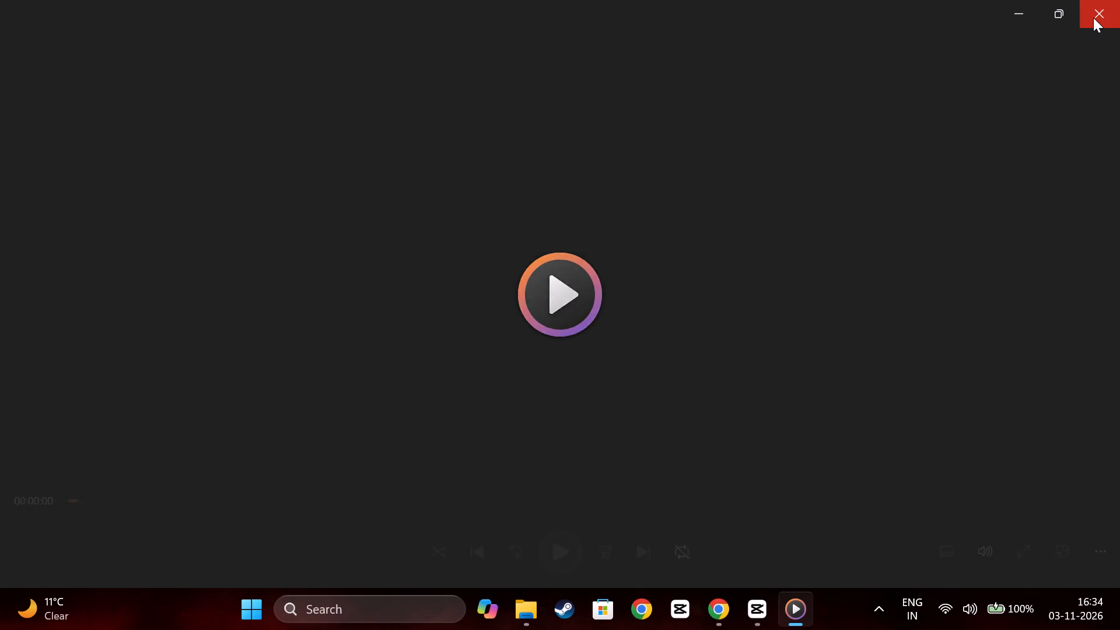
{"action": "left_click", "coordinate": [1093, 17]}
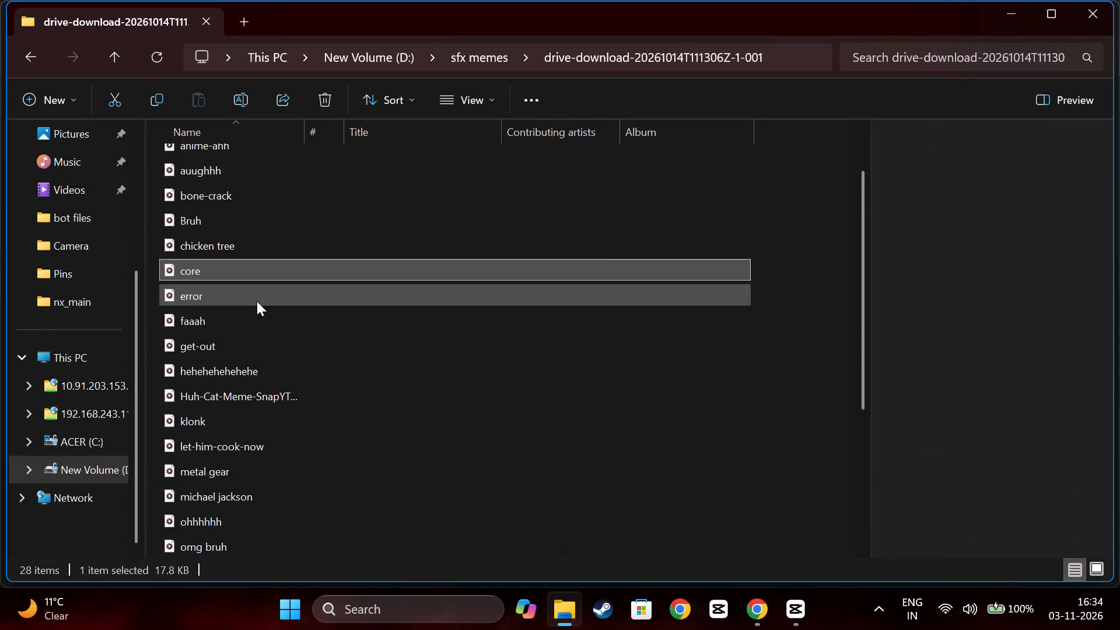
{"action": "double_click", "coordinate": [256, 298]}
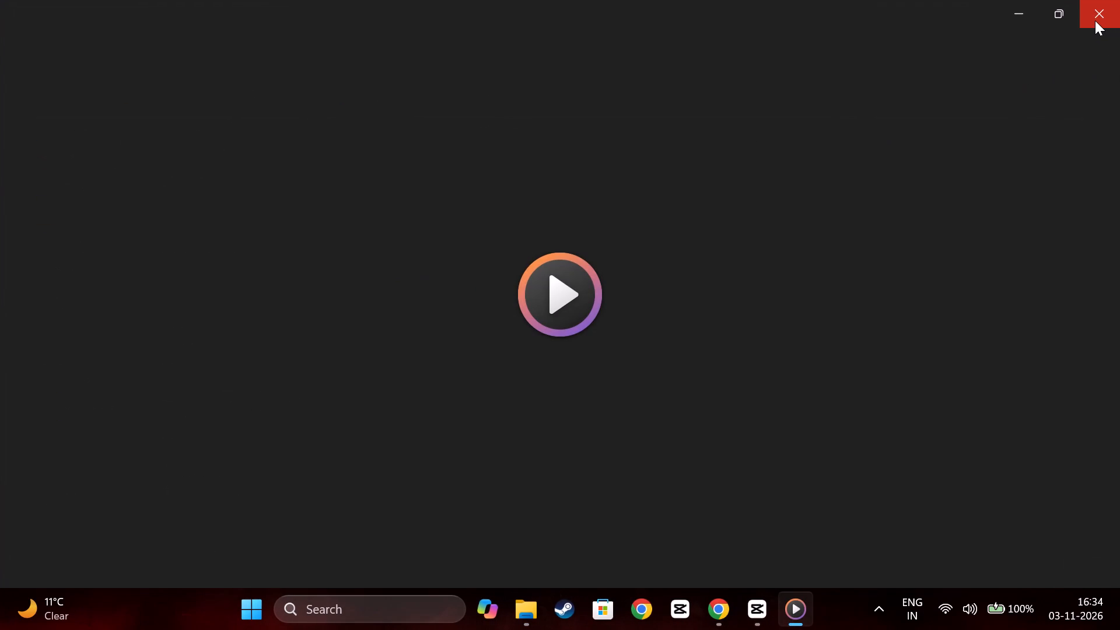
{"action": "left_click", "coordinate": [1095, 20]}
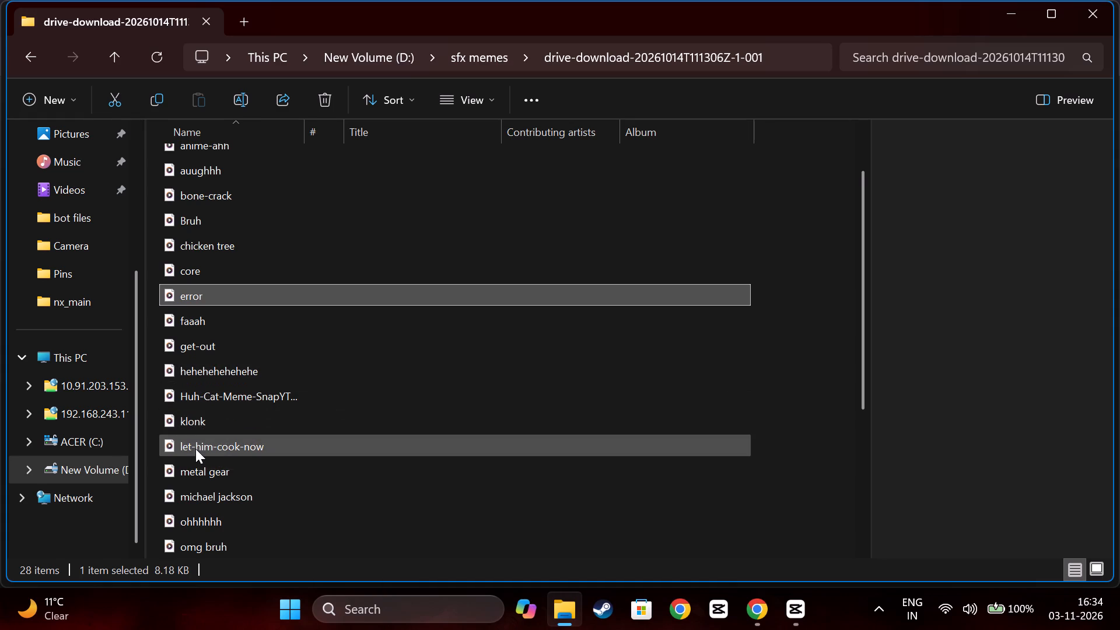
Import the metal gear sound from the folder into the CapCut project media.
{"action": "left_click_drag", "start_coordinate": [208, 467], "coordinate": [803, 608]}
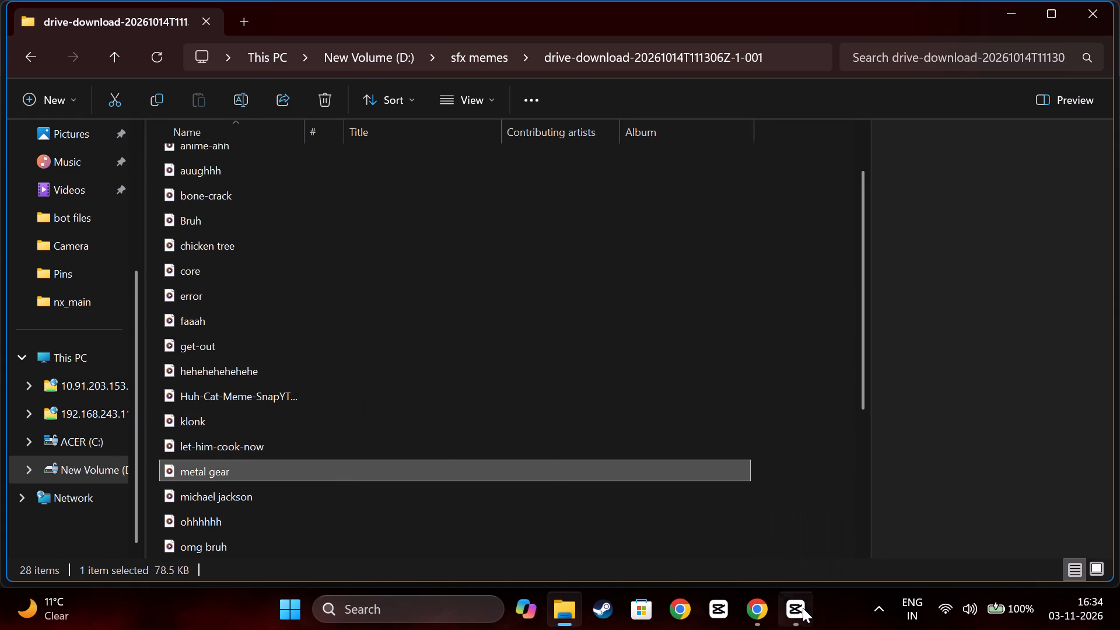
{"action": "left_click_drag", "start_coordinate": [803, 608], "coordinate": [248, 271]}
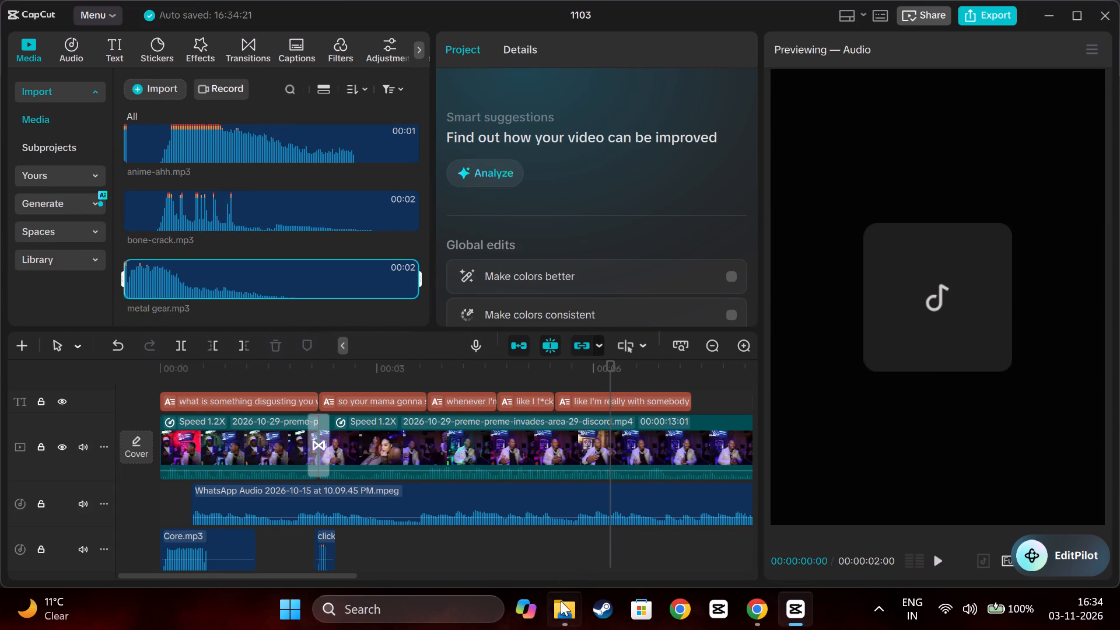
Audition the shocked sound in the File Explorer sound folder and import it into the CapCut project media.
{"action": "left_click", "coordinate": [557, 615]}
{"action": "scroll", "coordinate": [392, 394], "scroll_direction": "down", "scroll_amount": 1}
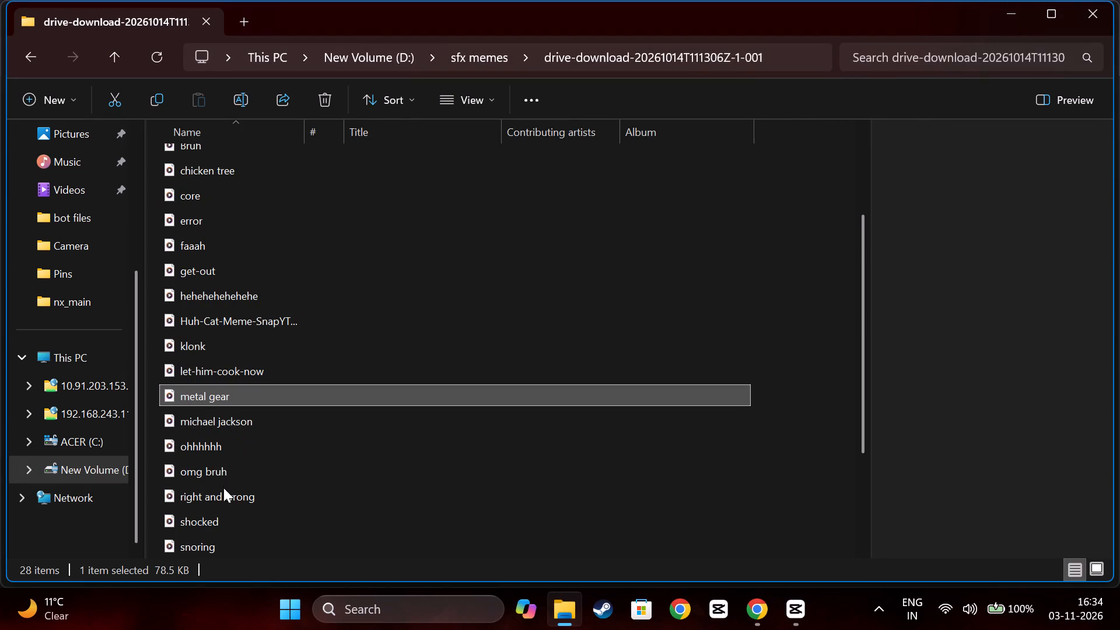
{"action": "scroll", "coordinate": [220, 496], "scroll_direction": "down", "scroll_amount": 1}
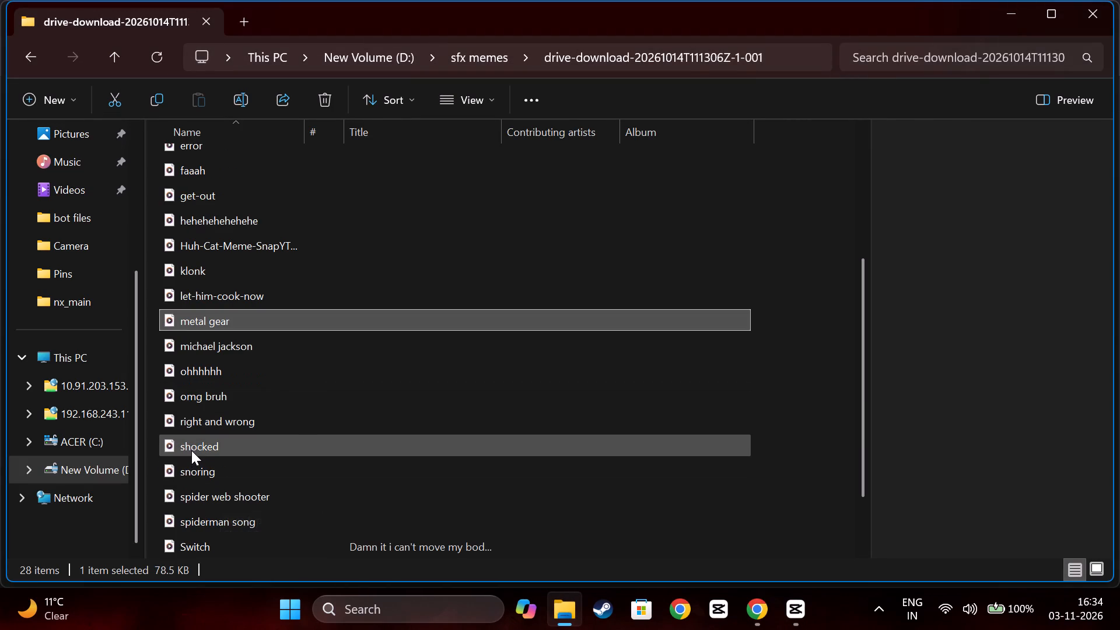
{"action": "left_click", "coordinate": [190, 446]}
{"action": "left_click_drag", "start_coordinate": [190, 446], "coordinate": [763, 530]}
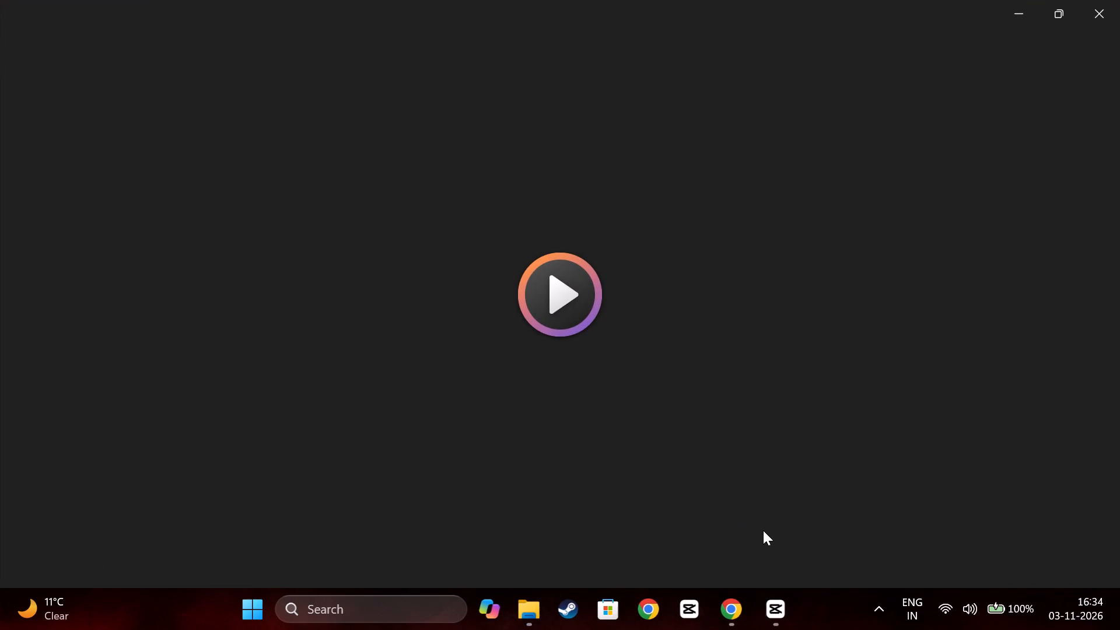
{"action": "left_click_drag", "start_coordinate": [763, 530], "coordinate": [767, 534]}
{"action": "left_click", "coordinate": [1094, 8]}
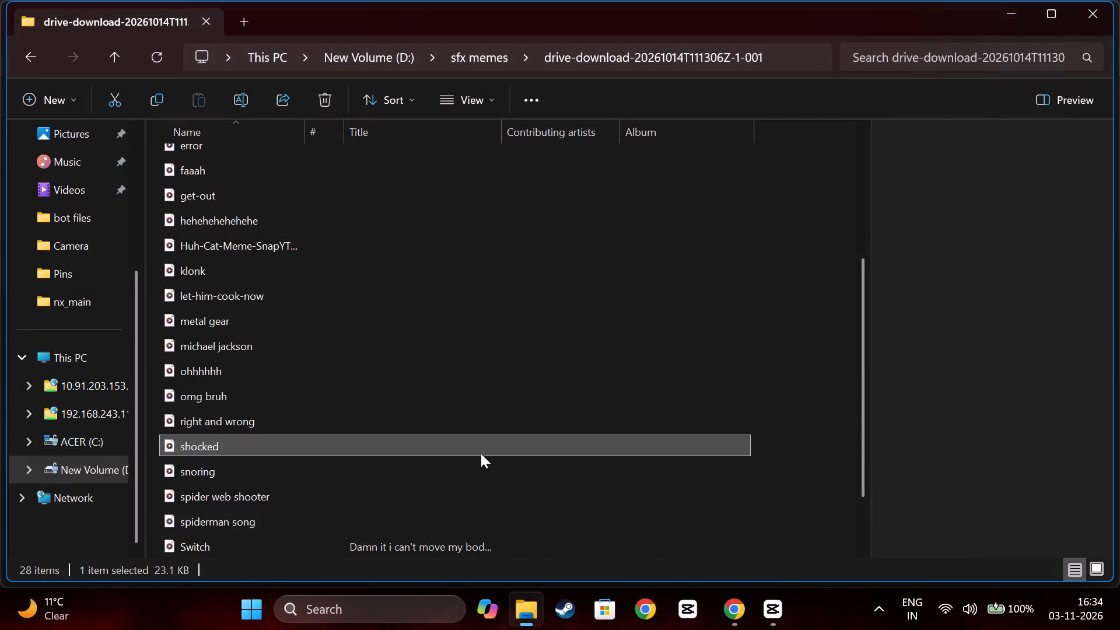
{"action": "left_click_drag", "start_coordinate": [190, 444], "coordinate": [612, 486]}
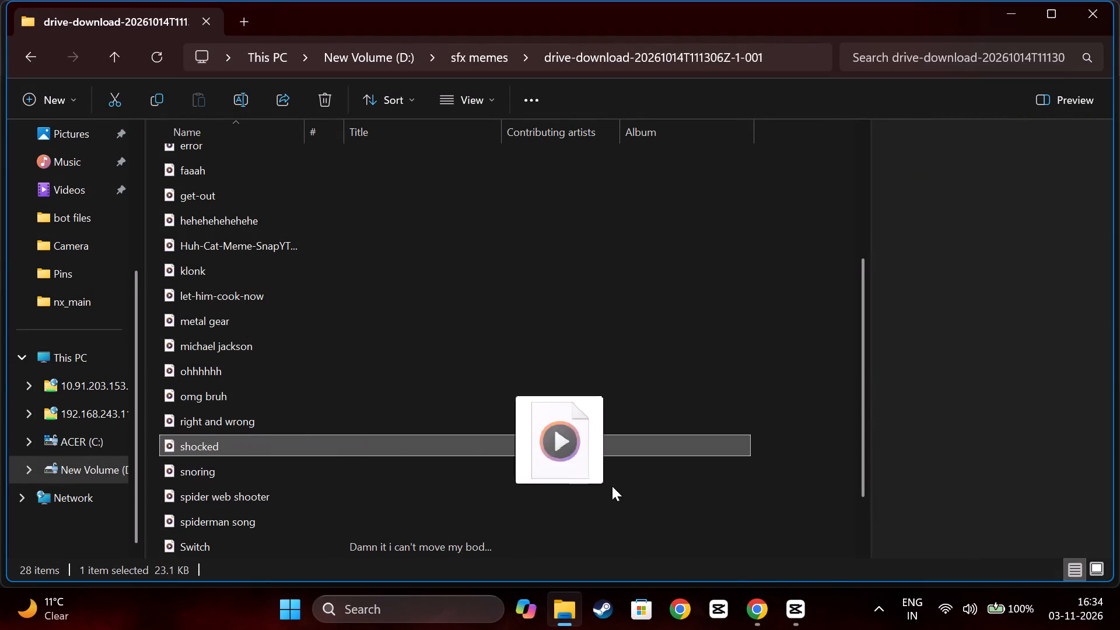
{"action": "left_click_drag", "start_coordinate": [612, 486], "coordinate": [789, 608]}
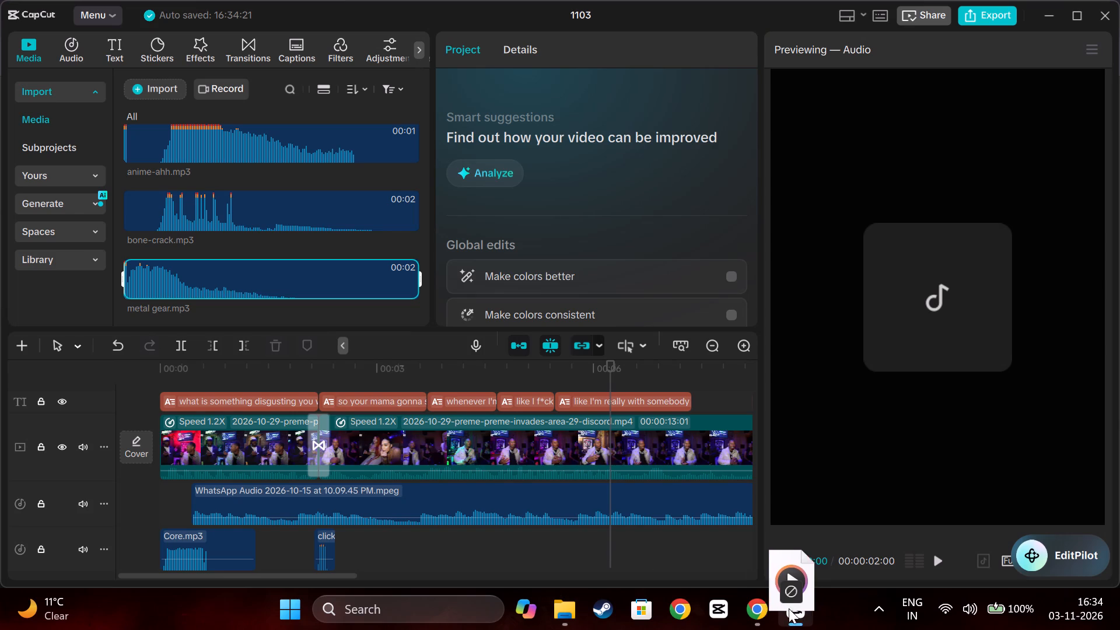
{"action": "left_click_drag", "start_coordinate": [789, 608], "coordinate": [228, 318]}
Look through the remaining sound effects in the File Explorer folder and the sounds already imported in CapCut.
{"action": "left_click", "coordinate": [563, 608]}
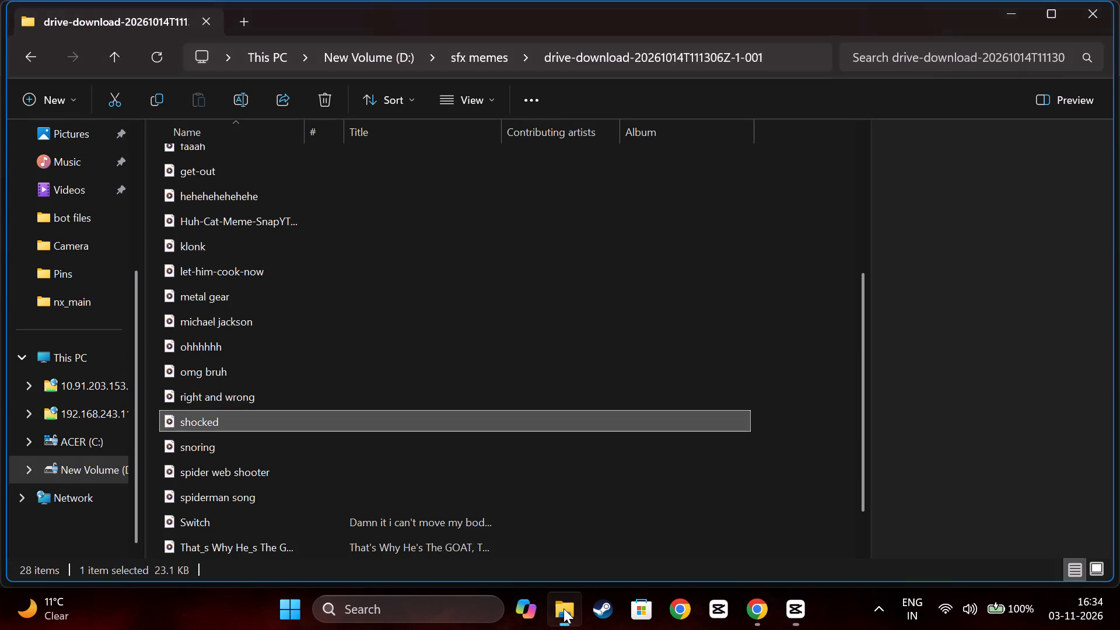
{"action": "scroll", "coordinate": [244, 449], "scroll_direction": "down", "scroll_amount": 1}
{"action": "scroll", "coordinate": [228, 392], "scroll_direction": "down", "scroll_amount": 1}
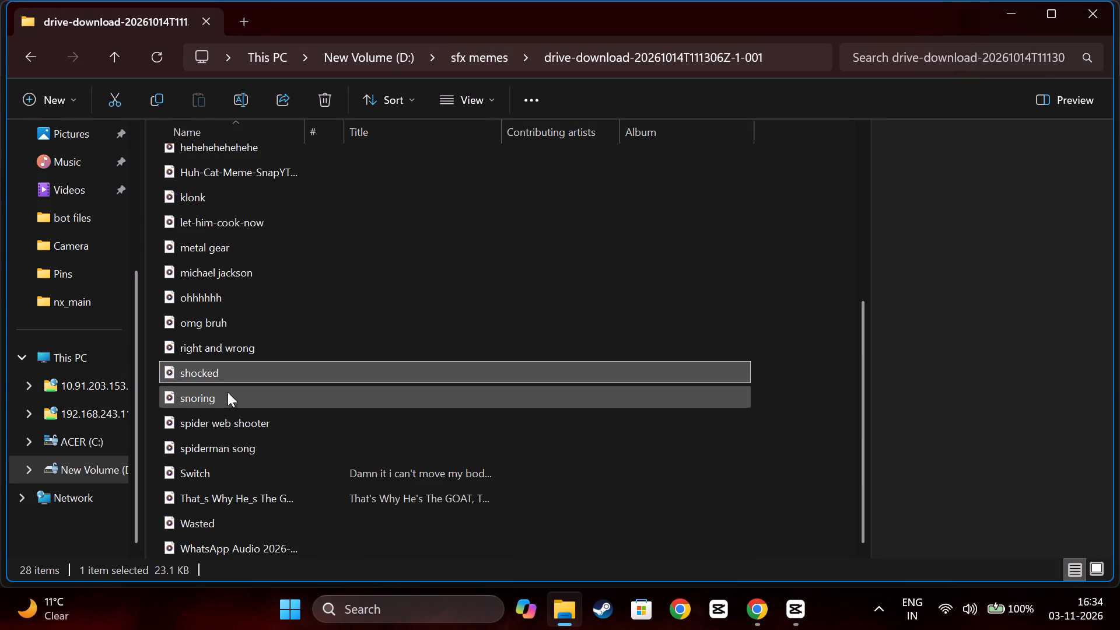
{"action": "scroll", "coordinate": [228, 392], "scroll_direction": "down", "scroll_amount": 3}
{"action": "scroll", "coordinate": [277, 485], "scroll_direction": "up", "scroll_amount": 4}
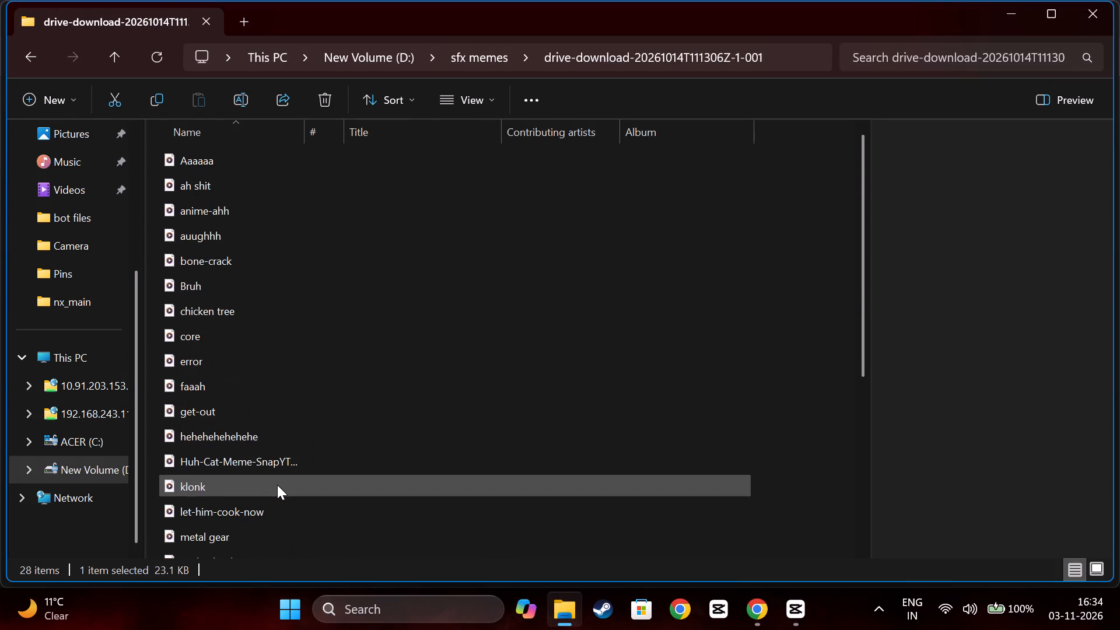
{"action": "scroll", "coordinate": [277, 486], "scroll_direction": "down", "scroll_amount": 3}
{"action": "scroll", "coordinate": [277, 486], "scroll_direction": "up", "scroll_amount": 6}
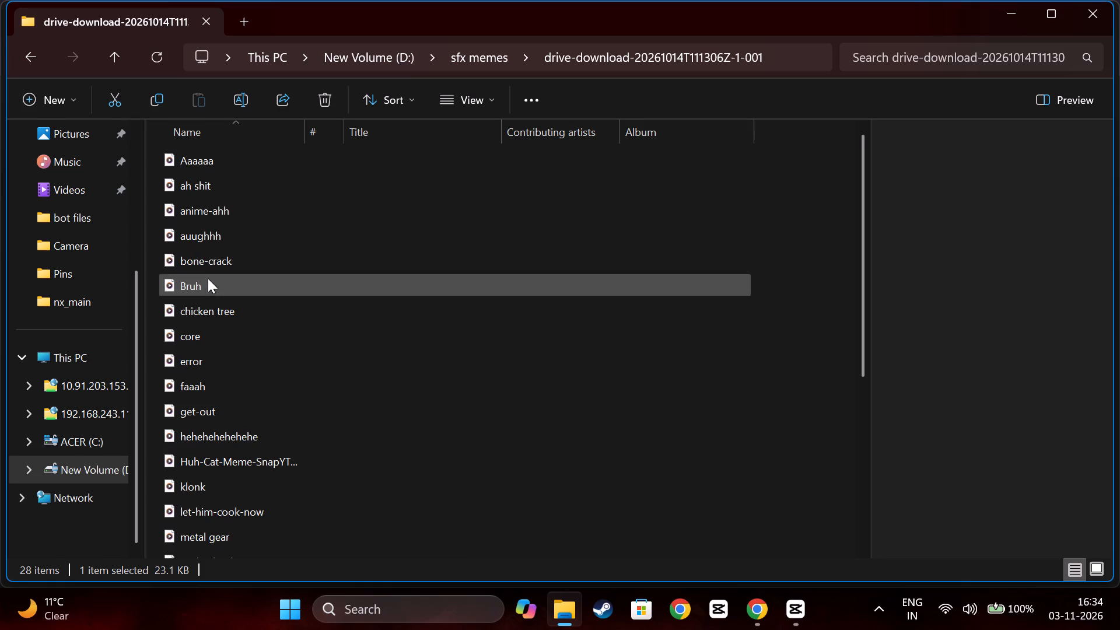
{"action": "left_click", "coordinate": [208, 265]}
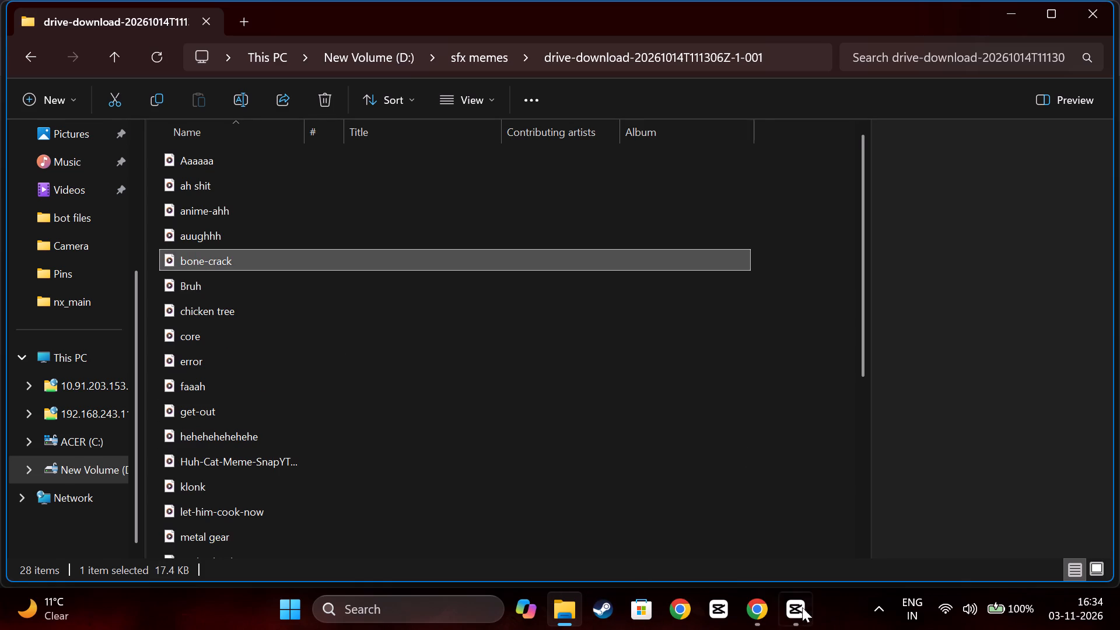
{"action": "left_click", "coordinate": [792, 605]}
{"action": "scroll", "coordinate": [257, 220], "scroll_direction": "up", "scroll_amount": 1}
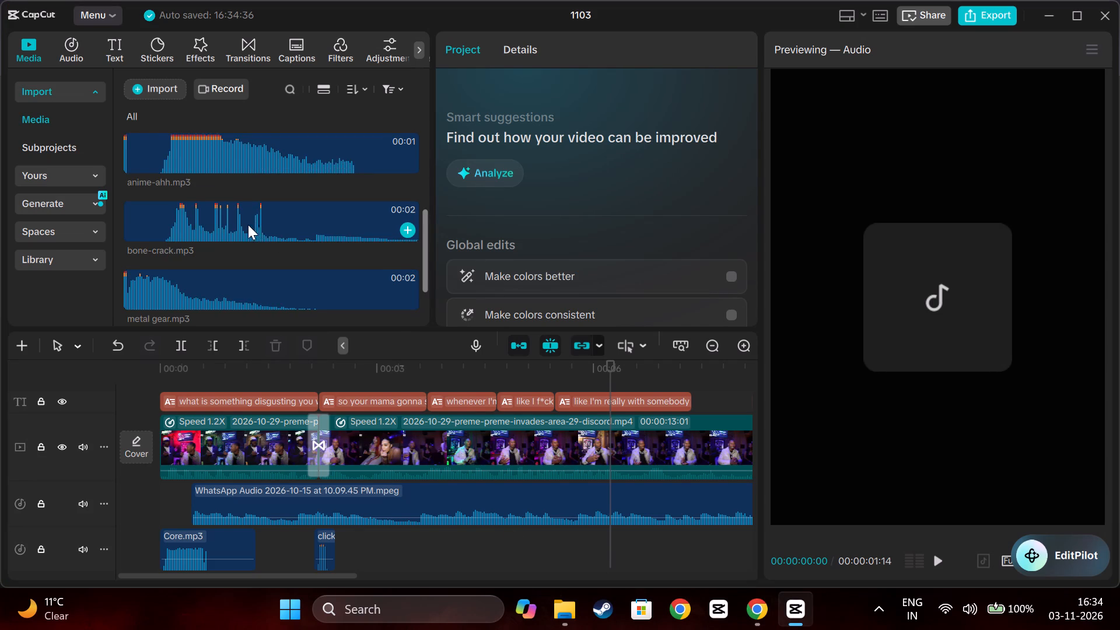
{"action": "scroll", "coordinate": [247, 226], "scroll_direction": "up", "scroll_amount": 1}
Return the playhead to the timeline start and review the Timeline, Player, Basic and Other shortcut lists.
{"action": "left_click", "coordinate": [394, 579]}
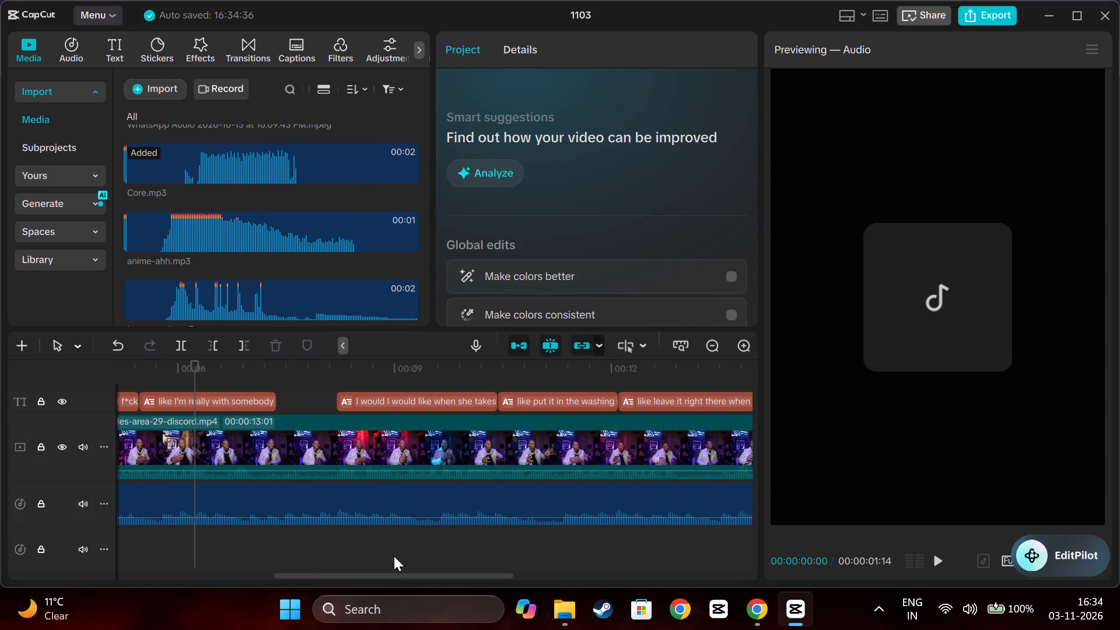
{"action": "left_click", "coordinate": [388, 549]}
{"action": "left_click_drag", "start_coordinate": [388, 549], "coordinate": [17, 558]}
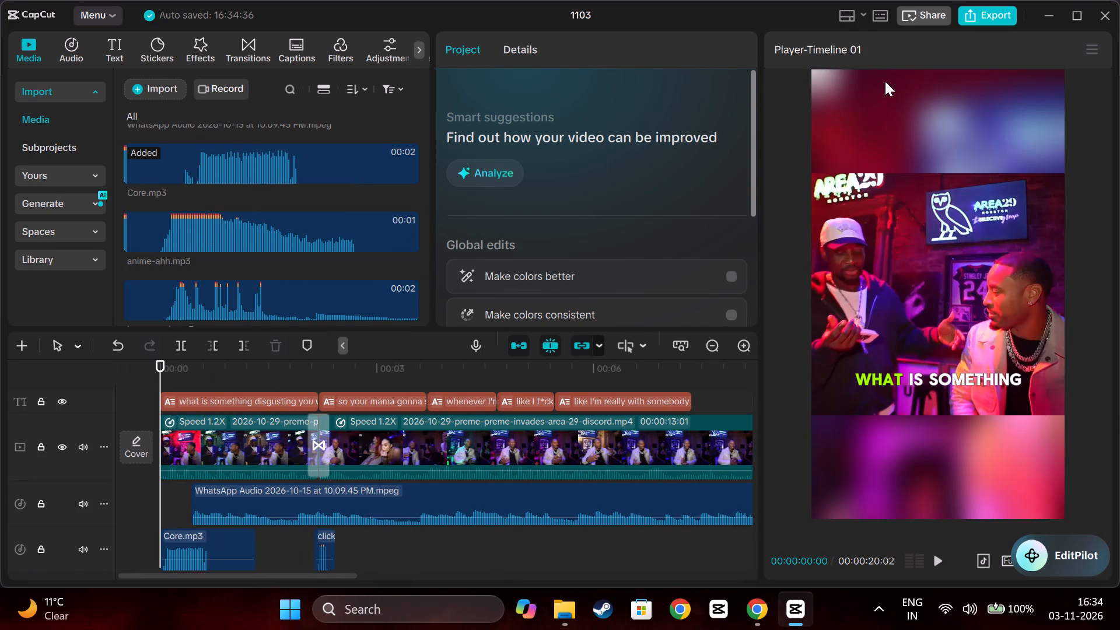
{"action": "left_click", "coordinate": [859, 15]}
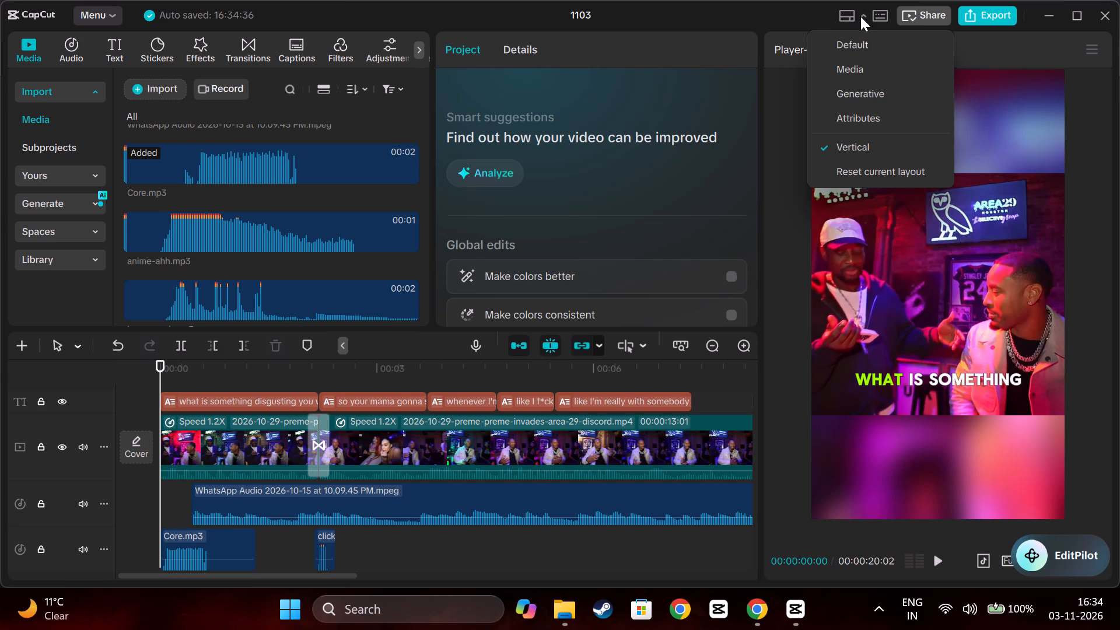
{"action": "left_click", "coordinate": [874, 16]}
{"action": "left_click", "coordinate": [874, 16]}
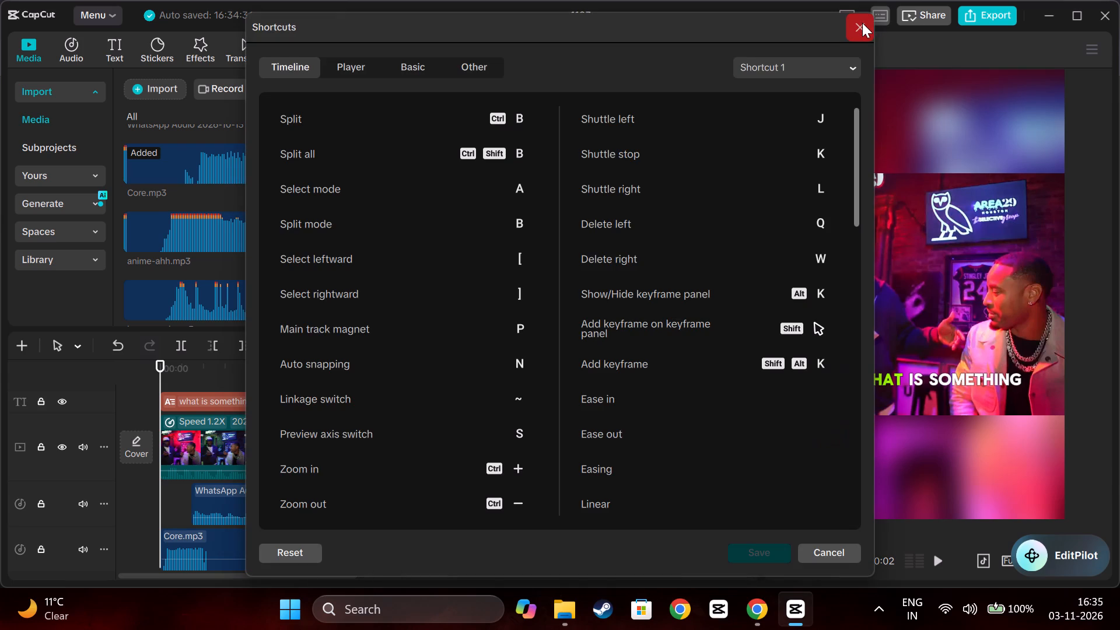
{"action": "left_click", "coordinate": [352, 65]}
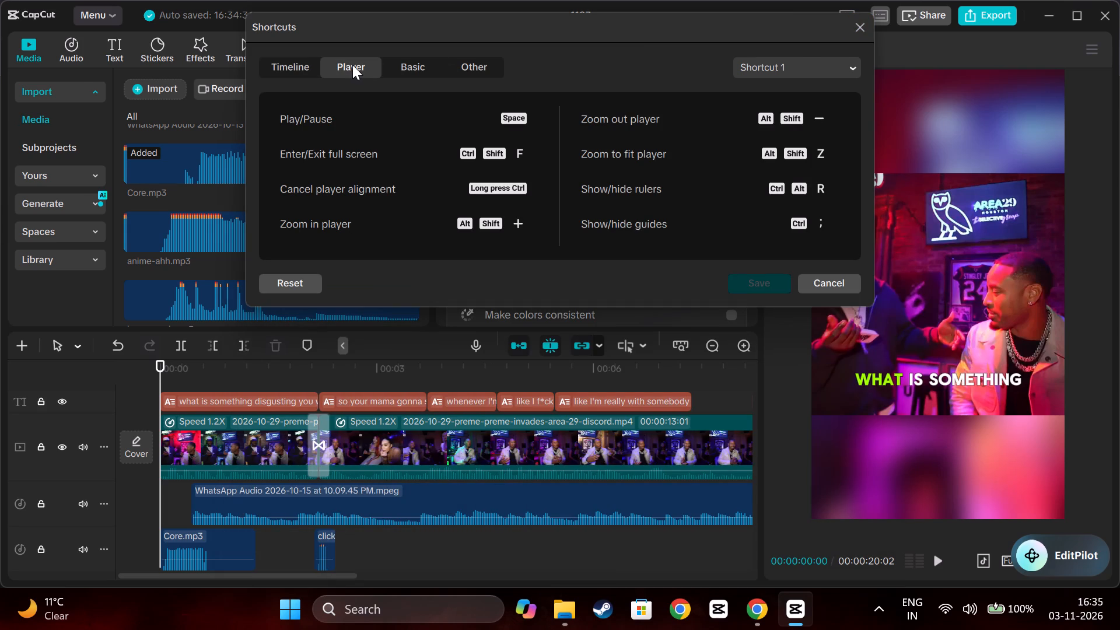
{"action": "left_click", "coordinate": [426, 58]}
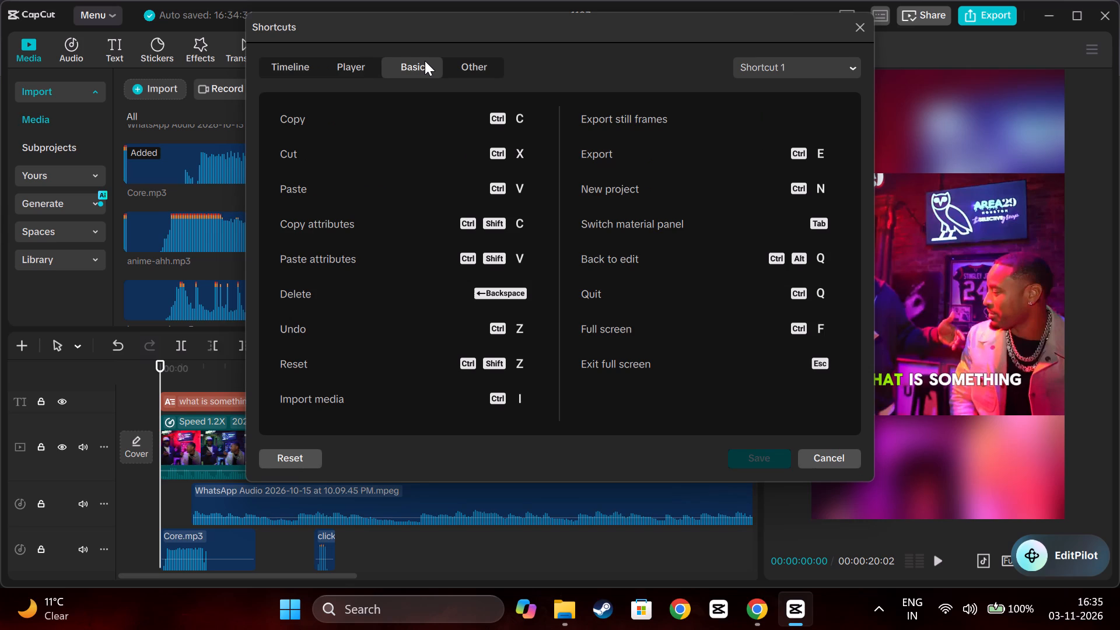
{"action": "left_click", "coordinate": [465, 62]}
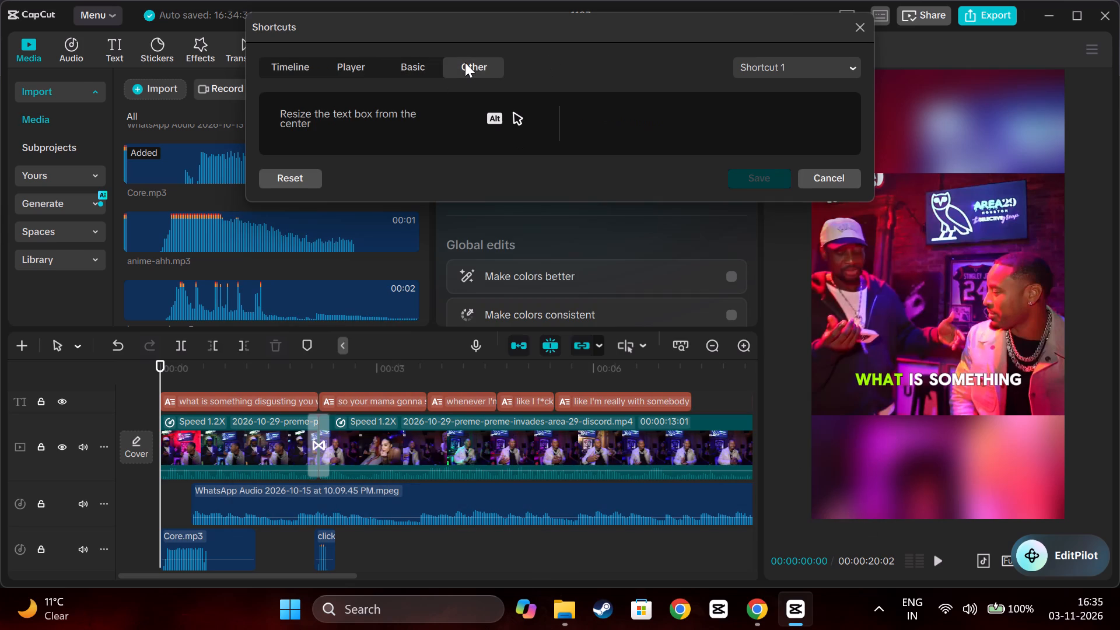
{"action": "left_click", "coordinate": [310, 66]}
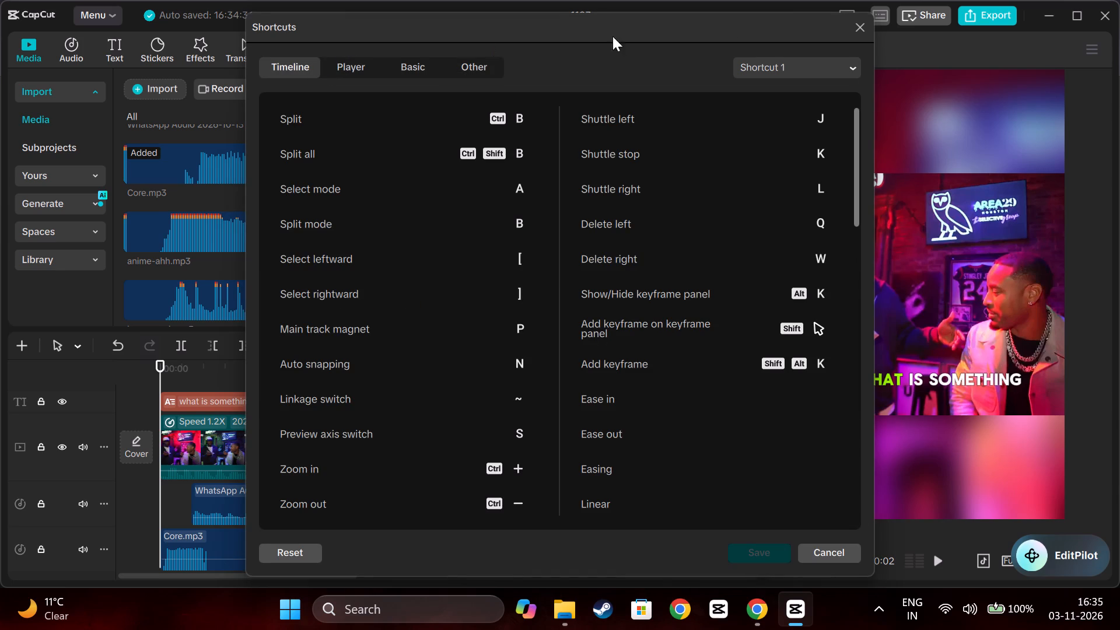
{"action": "left_click", "coordinate": [856, 22]}
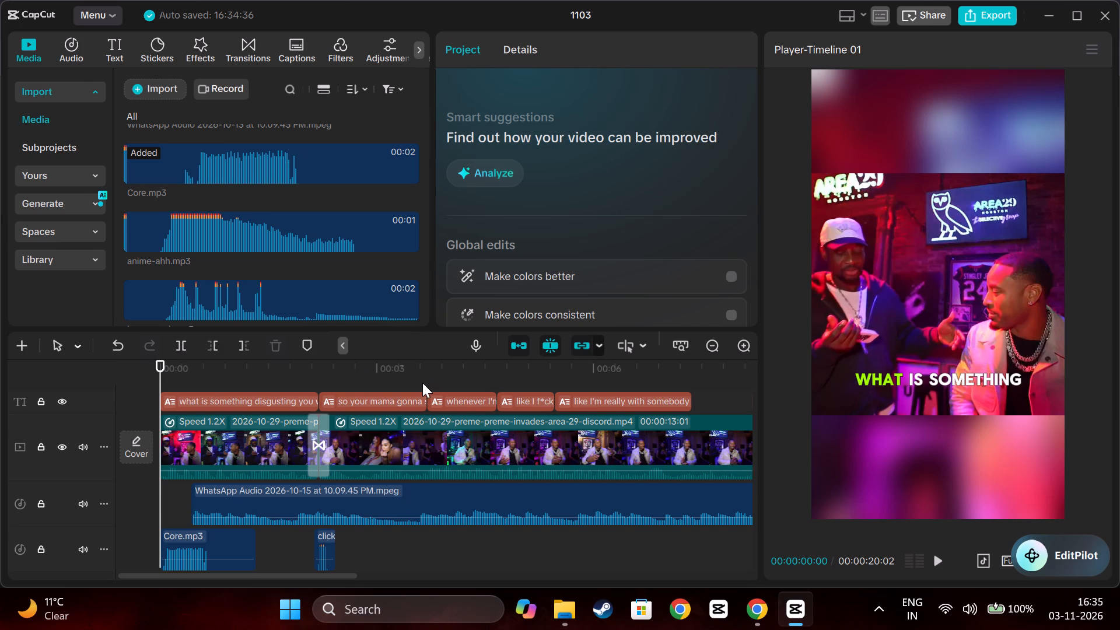
Play the timeline from the start and bring the playhead back to the transition between the first two clips.
{"action": "key", "text": "space"}
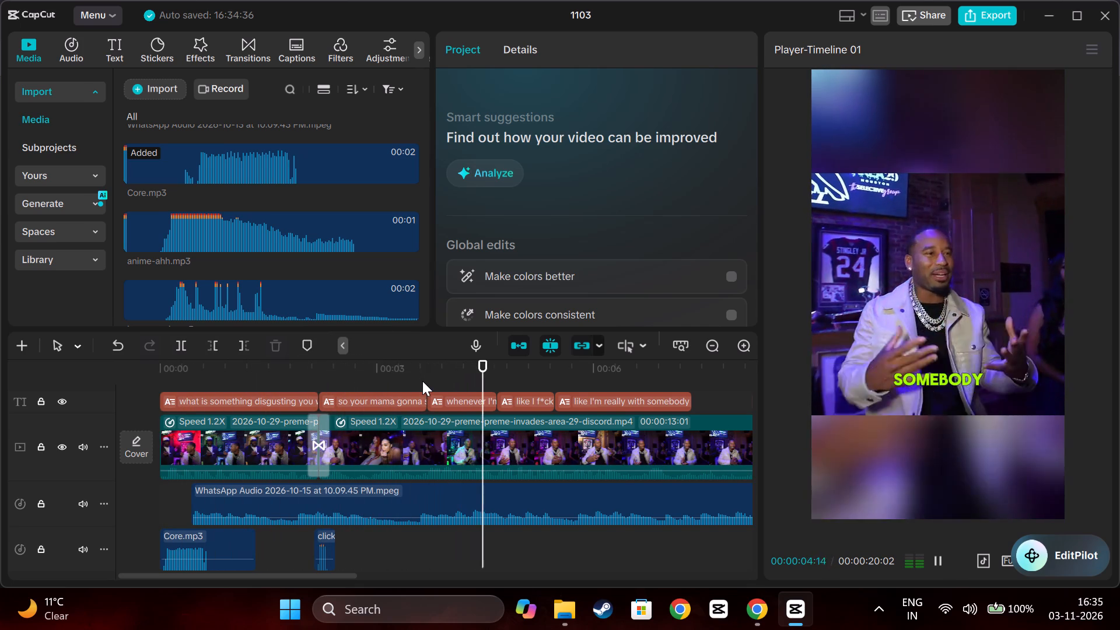
{"action": "left_click", "coordinate": [422, 381]}
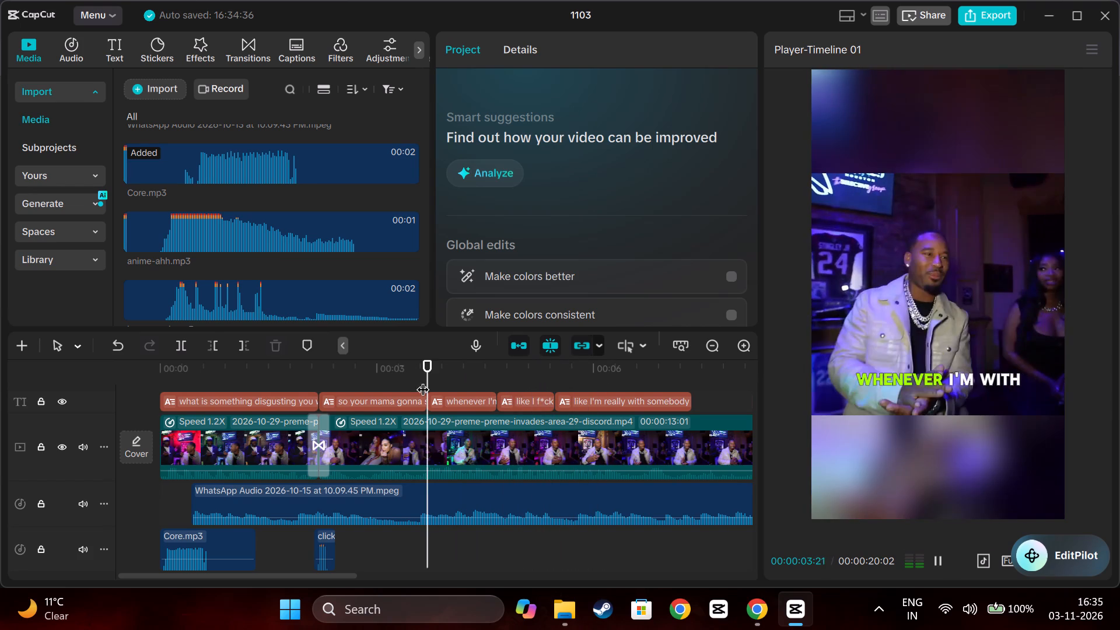
{"action": "left_click_drag", "start_coordinate": [422, 380], "coordinate": [321, 375]}
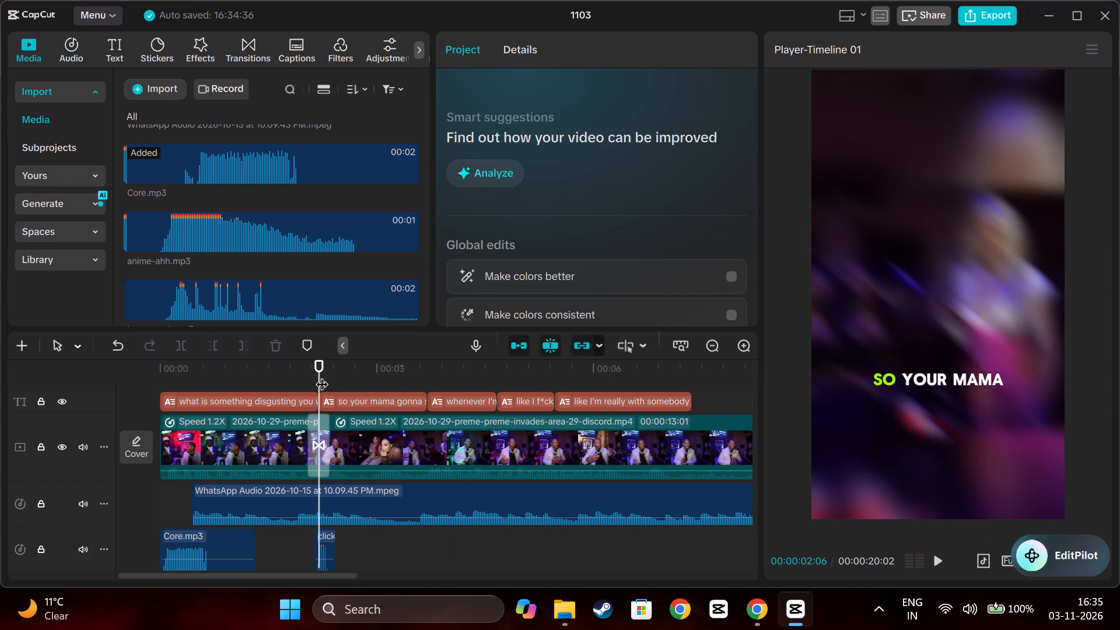
Open the Huh-Cat-Meme video from the File Explorer sound folder to check it and import it into the CapCut project media.
{"action": "scroll", "coordinate": [254, 160], "scroll_direction": "down", "scroll_amount": 7}
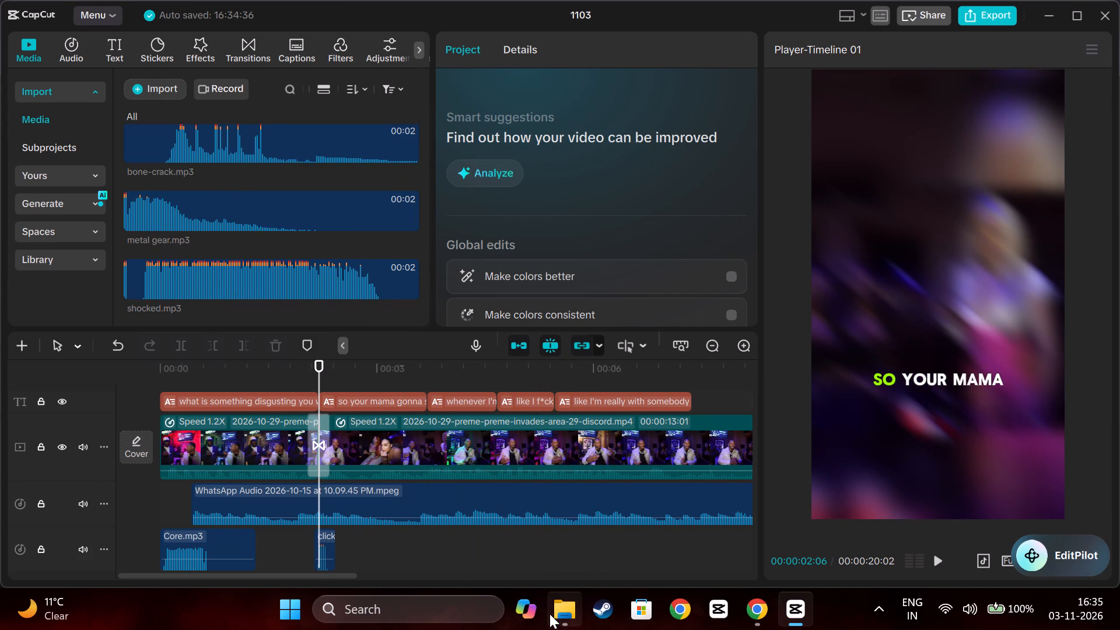
{"action": "left_click", "coordinate": [555, 612]}
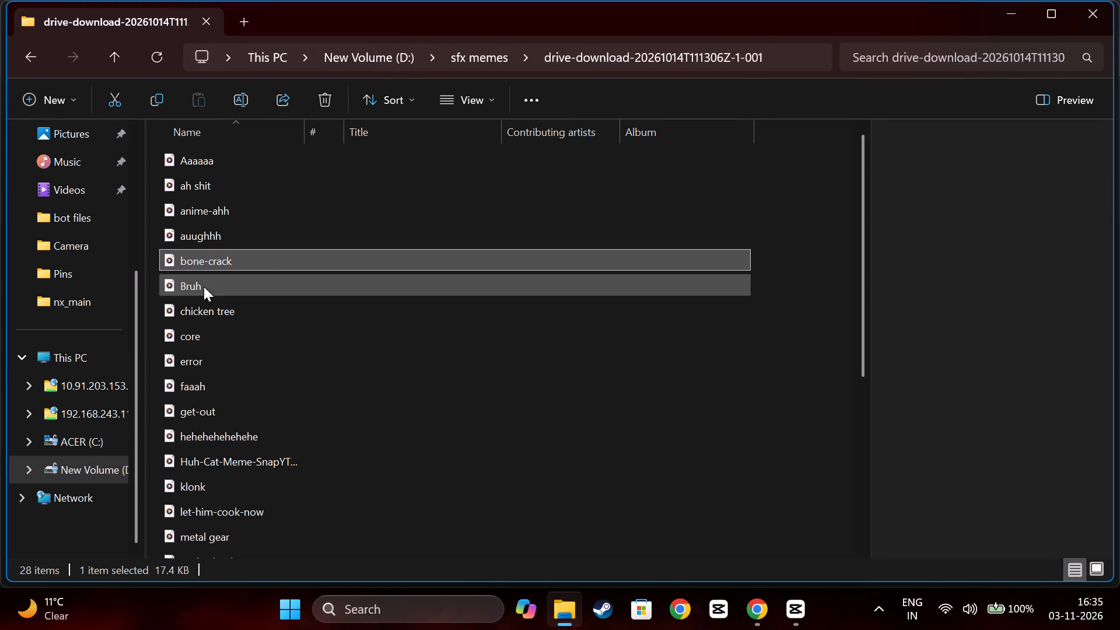
{"action": "scroll", "coordinate": [186, 416], "scroll_direction": "down", "scroll_amount": 1}
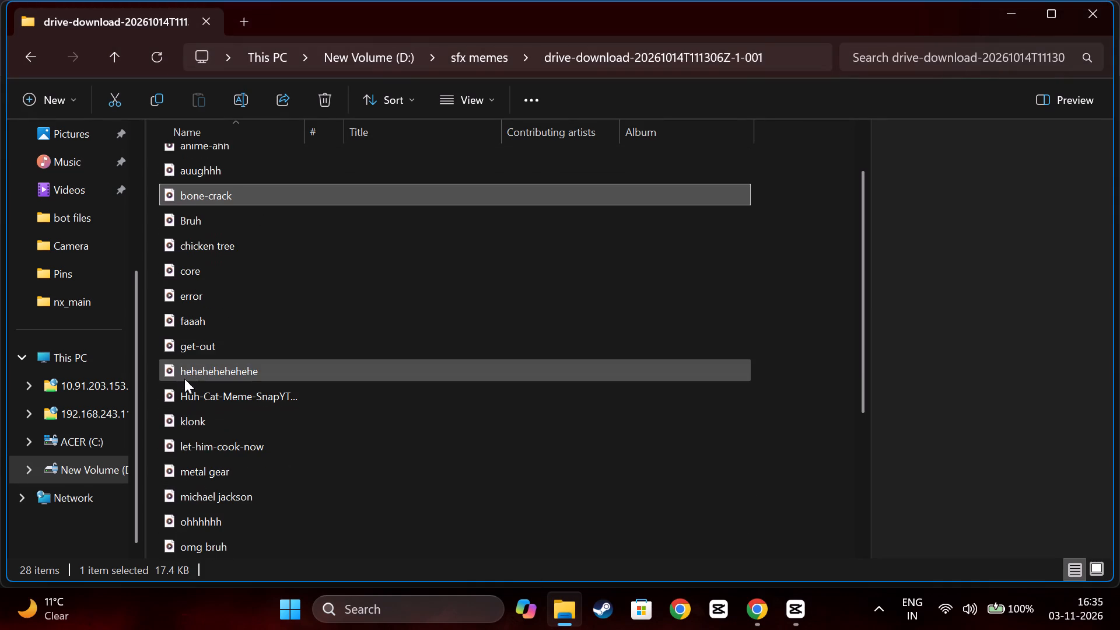
{"action": "left_click", "coordinate": [182, 390]}
{"action": "left_click_drag", "start_coordinate": [182, 390], "coordinate": [805, 435]}
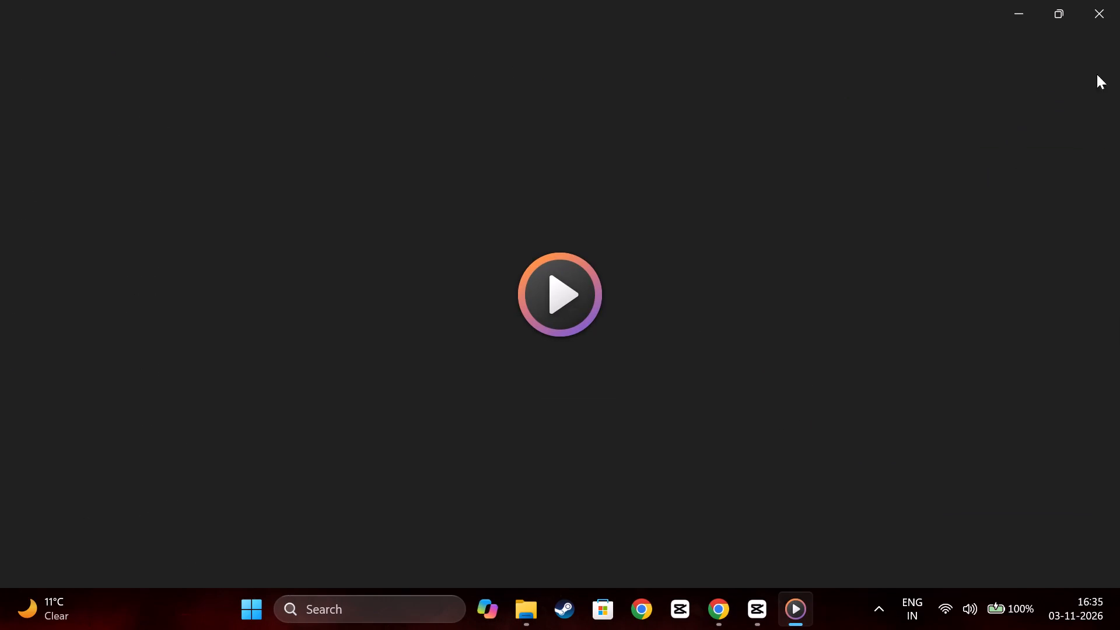
{"action": "left_click", "coordinate": [1080, 6]}
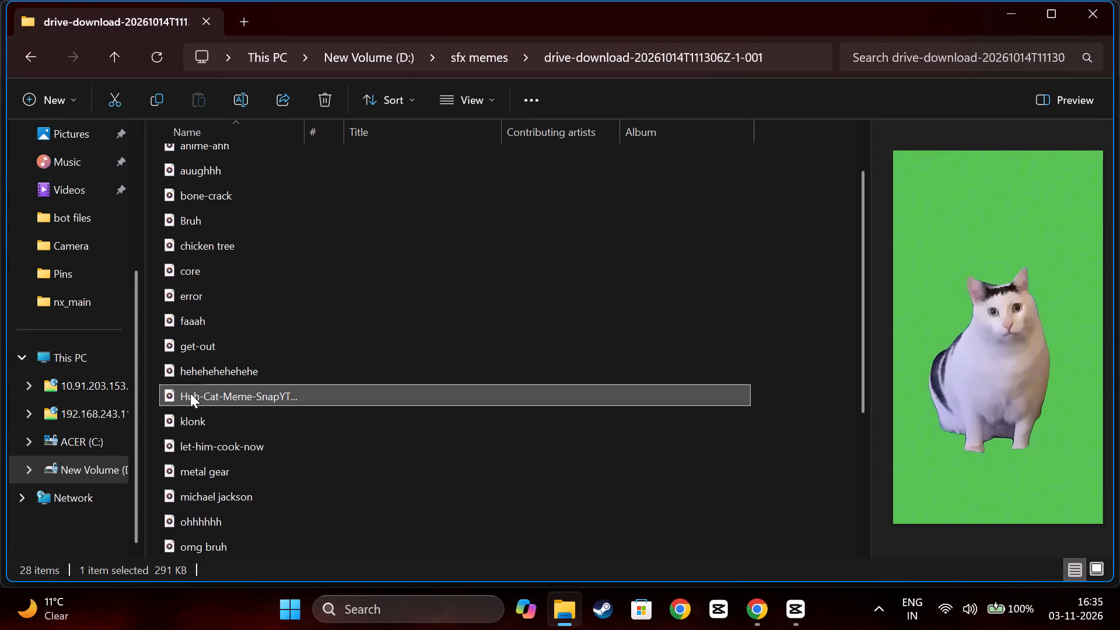
{"action": "left_click_drag", "start_coordinate": [190, 393], "coordinate": [320, 395]}
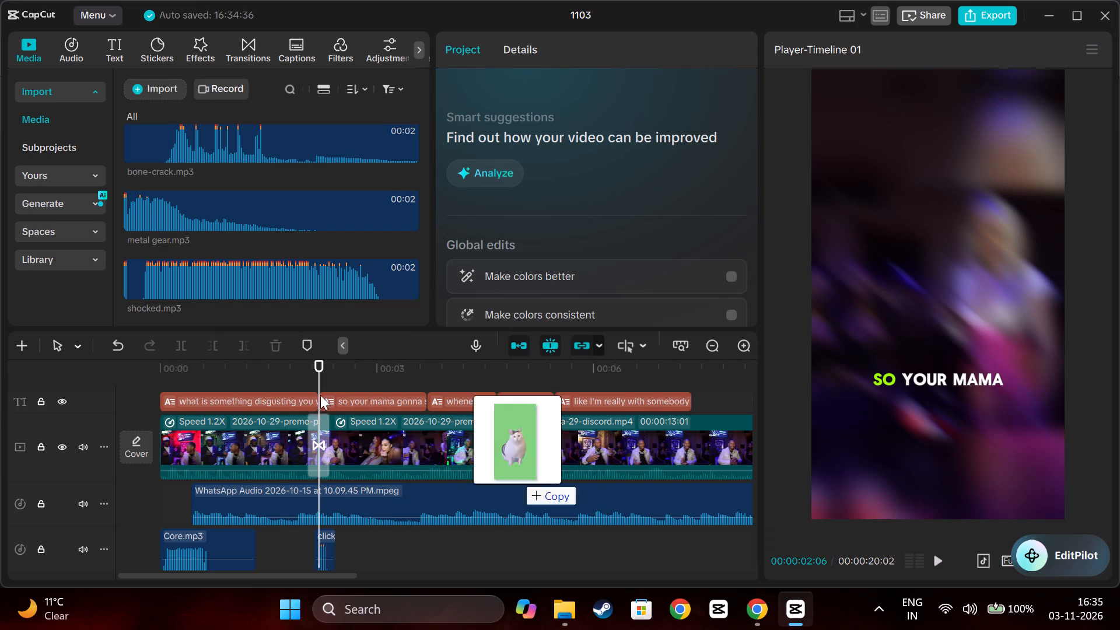
{"action": "left_click_drag", "start_coordinate": [320, 395], "coordinate": [223, 268]}
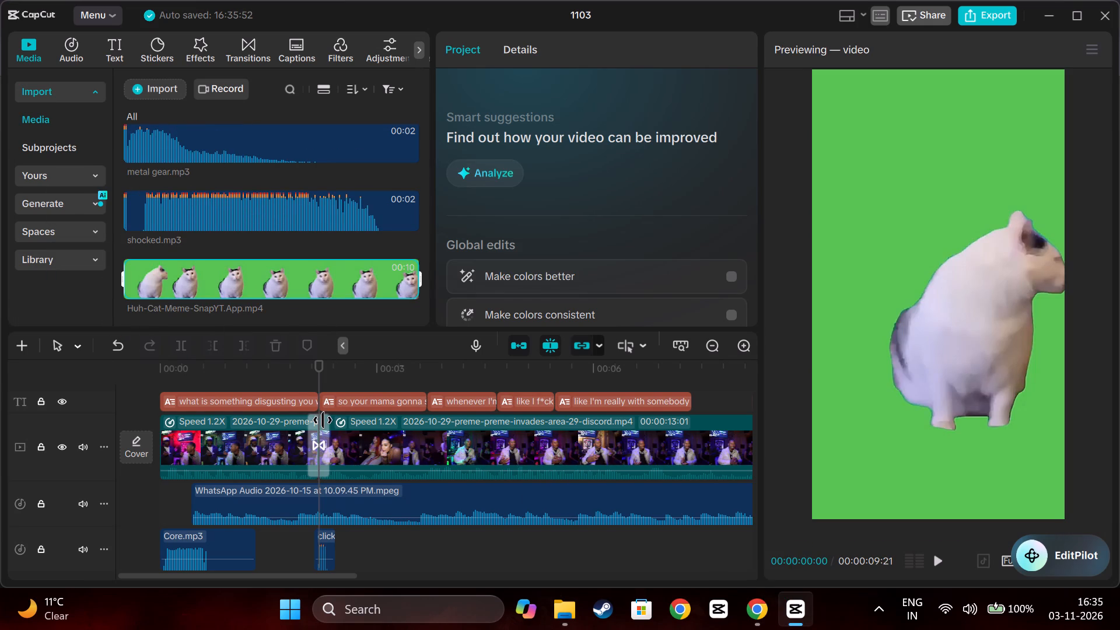
Preview the imported Huh-Cat-Meme clip and replay the timeline from the transition at the "so your mama" caption.
{"action": "key", "text": "space"}
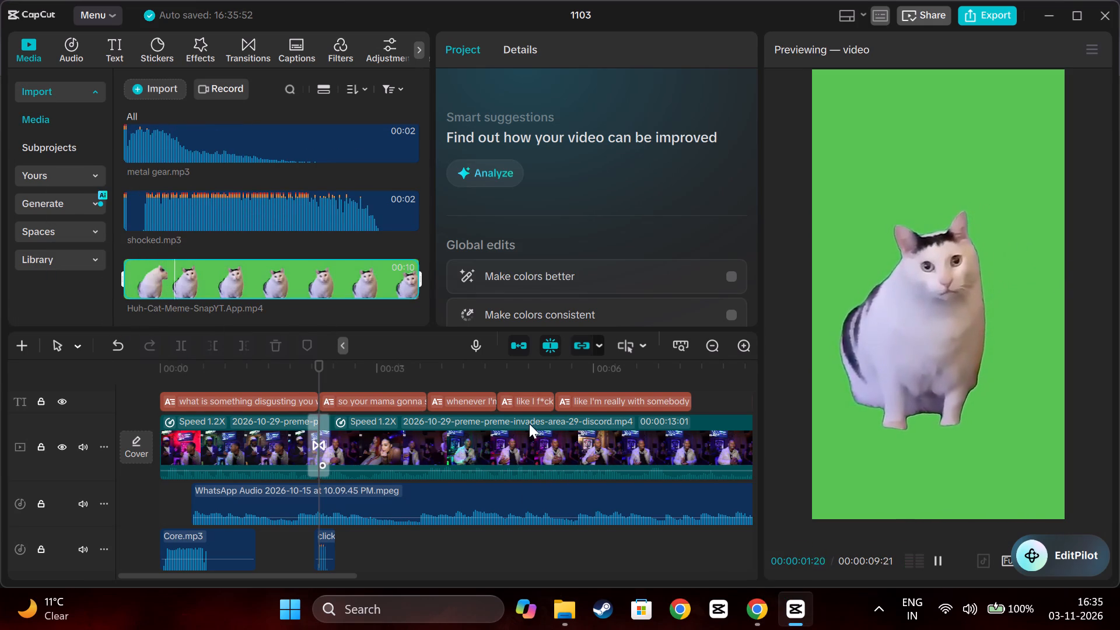
{"action": "left_click", "coordinate": [315, 378]}
{"action": "double_click", "coordinate": [321, 371]}
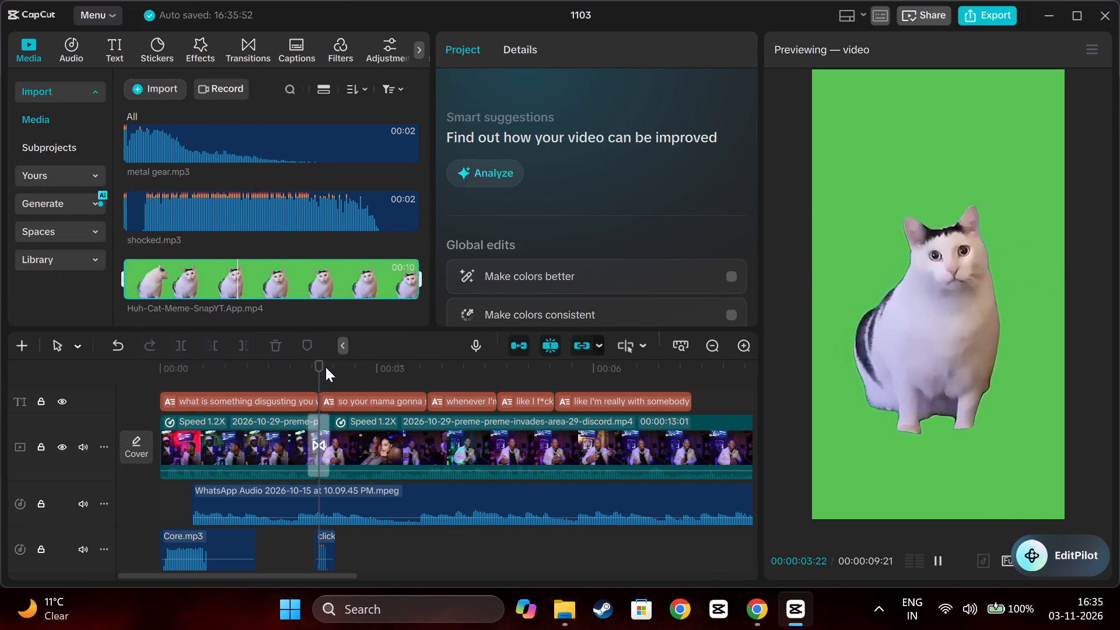
{"action": "left_click_drag", "start_coordinate": [324, 367], "coordinate": [330, 365]}
{"action": "triple_click", "coordinate": [331, 365]}
{"action": "left_click", "coordinate": [521, 554]}
{"action": "left_click_drag", "start_coordinate": [519, 553], "coordinate": [442, 551]}
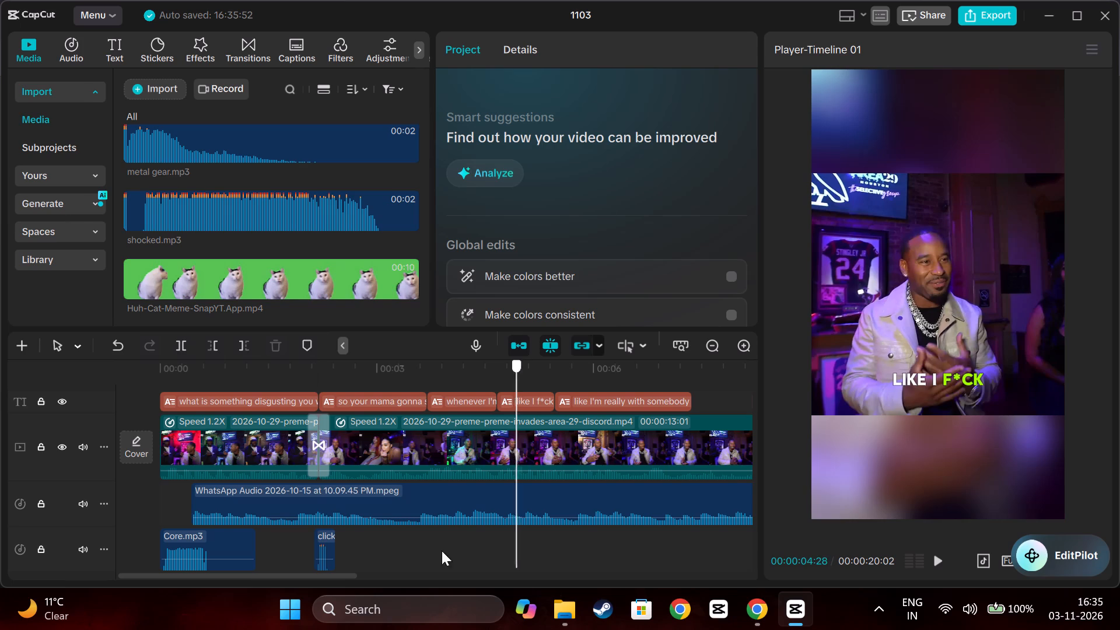
{"action": "left_click_drag", "start_coordinate": [442, 551], "coordinate": [321, 543]}
{"action": "key", "text": "space"}
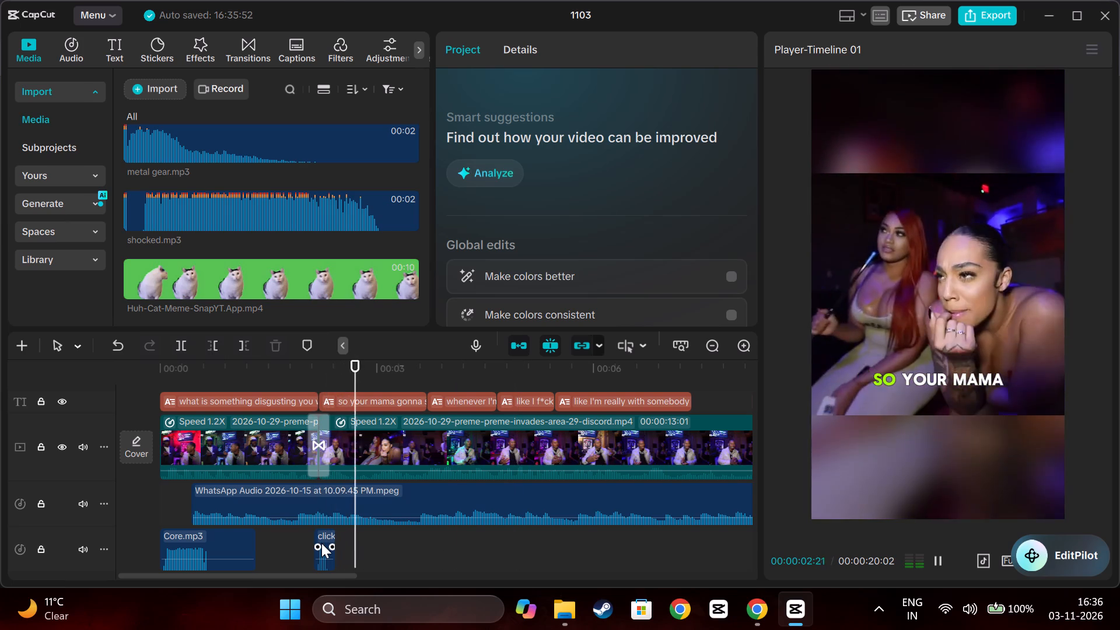
Place the Huh-Cat-Meme clip on a new track above the captions at 00:00:04:23, at the "like I f*ck" caption.
{"action": "key", "text": "space"}
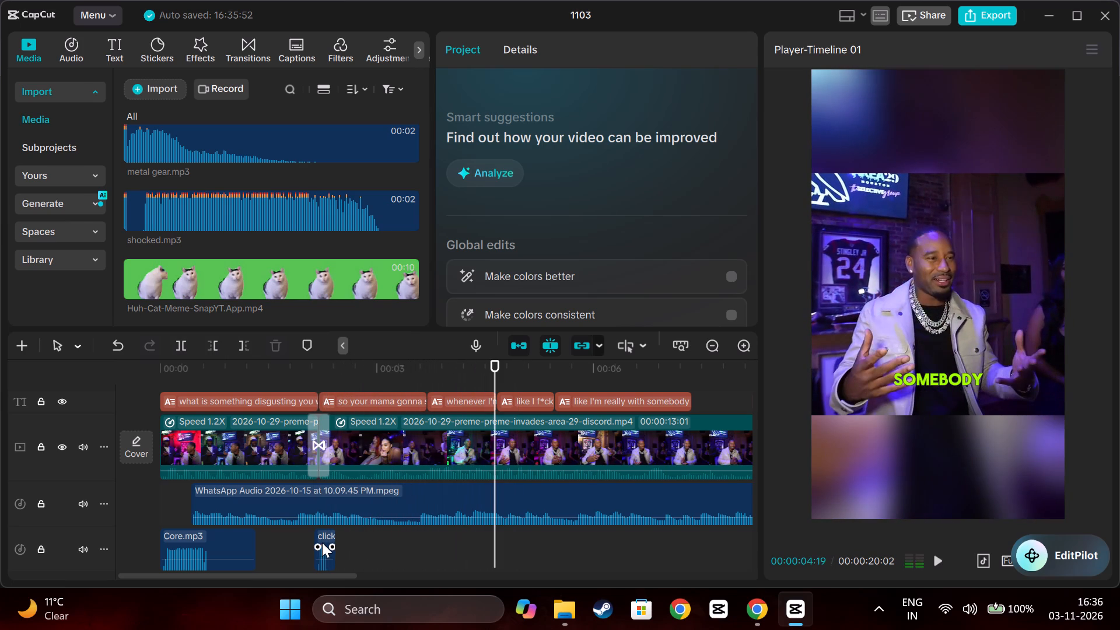
{"action": "key", "text": "space"}
{"action": "key", "text": "space"}
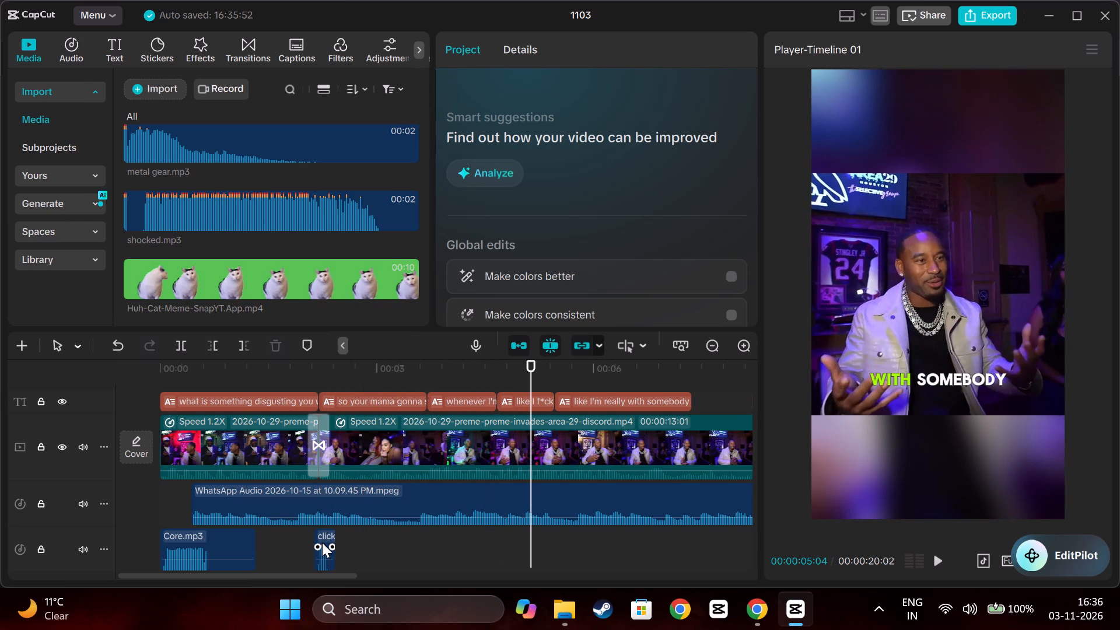
{"action": "key", "text": "Left"}
{"action": "key", "text": "Left"}
{"action": "key", "text": "Left"}
{"action": "key", "text": "Left"}
{"action": "key", "text": "Left"}
{"action": "key", "text": "Left"}
{"action": "key", "text": "Left"}
{"action": "key", "text": "Left"}
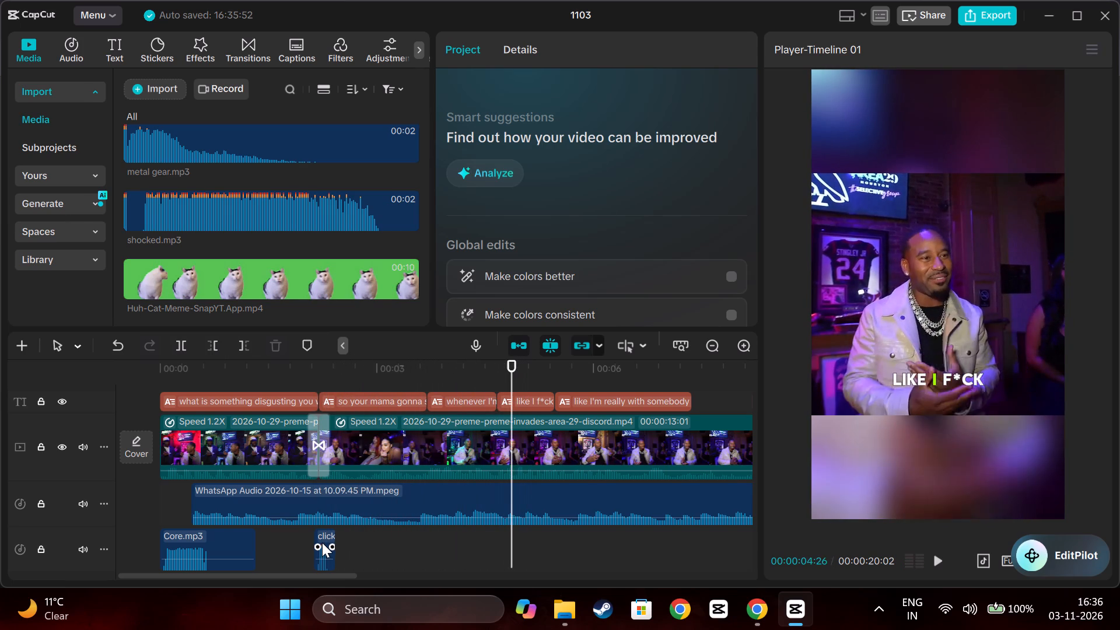
{"action": "key", "text": "Left"}
{"action": "key", "text": "Left"}
{"action": "key", "text": "Left"}
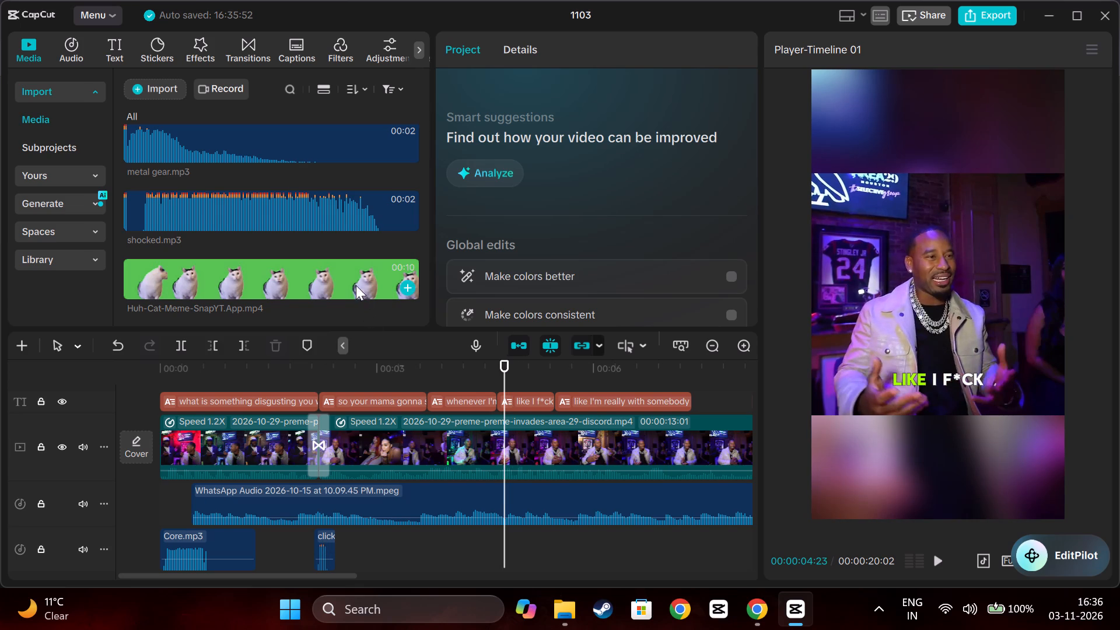
{"action": "scroll", "coordinate": [349, 284], "scroll_direction": "left", "scroll_amount": 1}
{"action": "left_click_drag", "start_coordinate": [317, 280], "coordinate": [320, 280]}
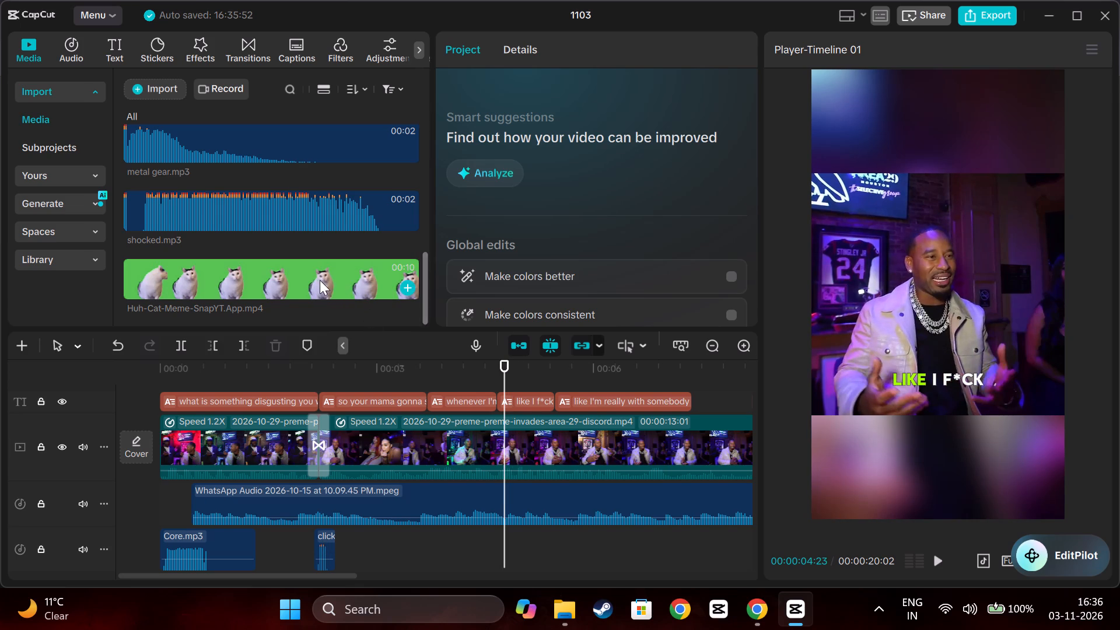
{"action": "left_click_drag", "start_coordinate": [320, 280], "coordinate": [501, 372]}
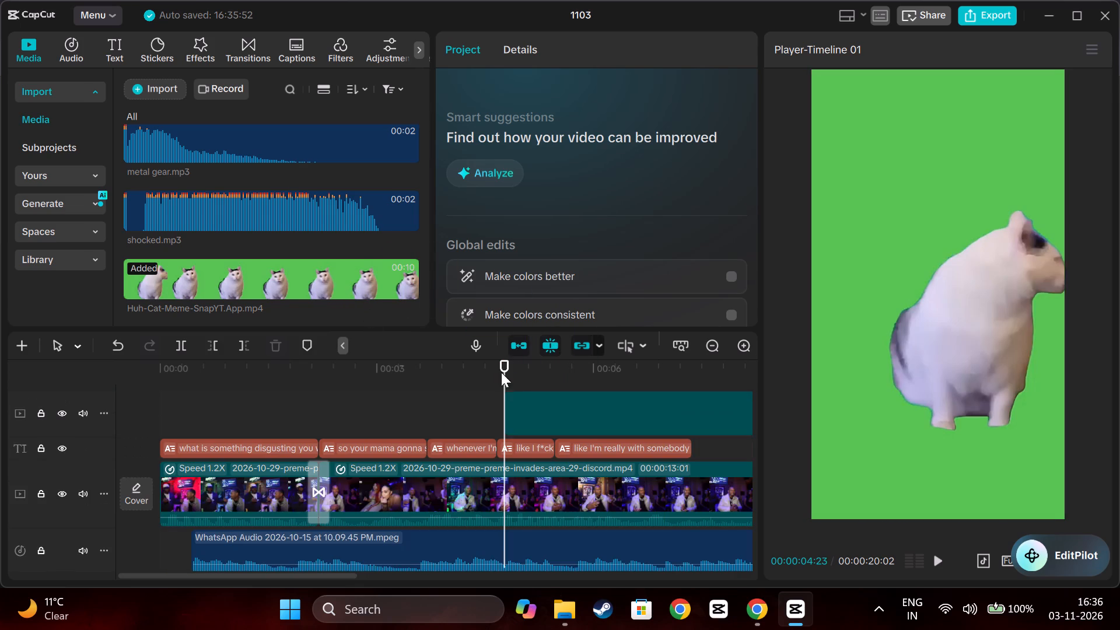
Add a marker to the main video clip at 00:00:04:23, where the cat clip begins.
{"action": "scroll", "coordinate": [508, 409], "scroll_direction": "left", "scroll_amount": 1}
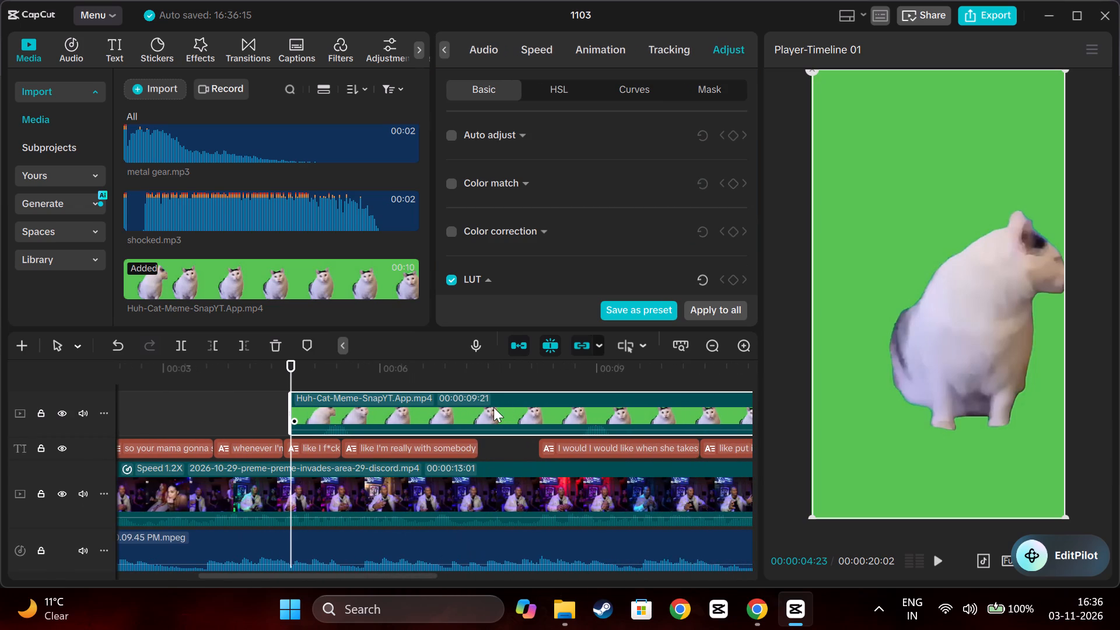
{"action": "left_click", "coordinate": [293, 481]}
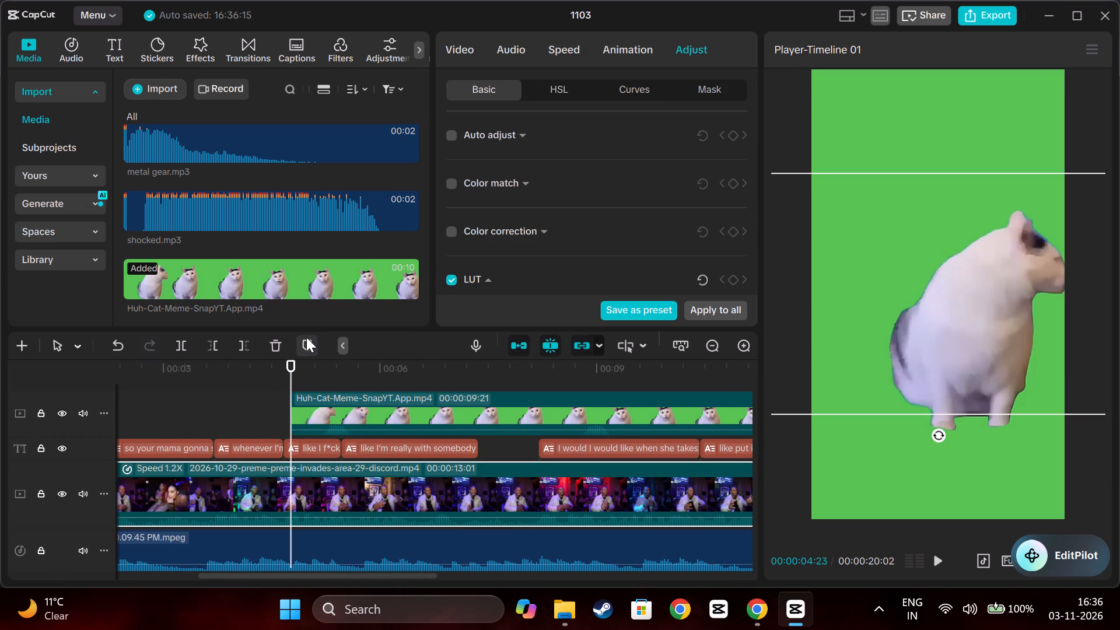
{"action": "left_click", "coordinate": [306, 337]}
Trim the Huh-Cat-Meme clip on both ends, keeping only the part between 00:00:05:07 and 00:00:05:18.
{"action": "left_click_drag", "start_coordinate": [289, 360], "coordinate": [325, 360]}
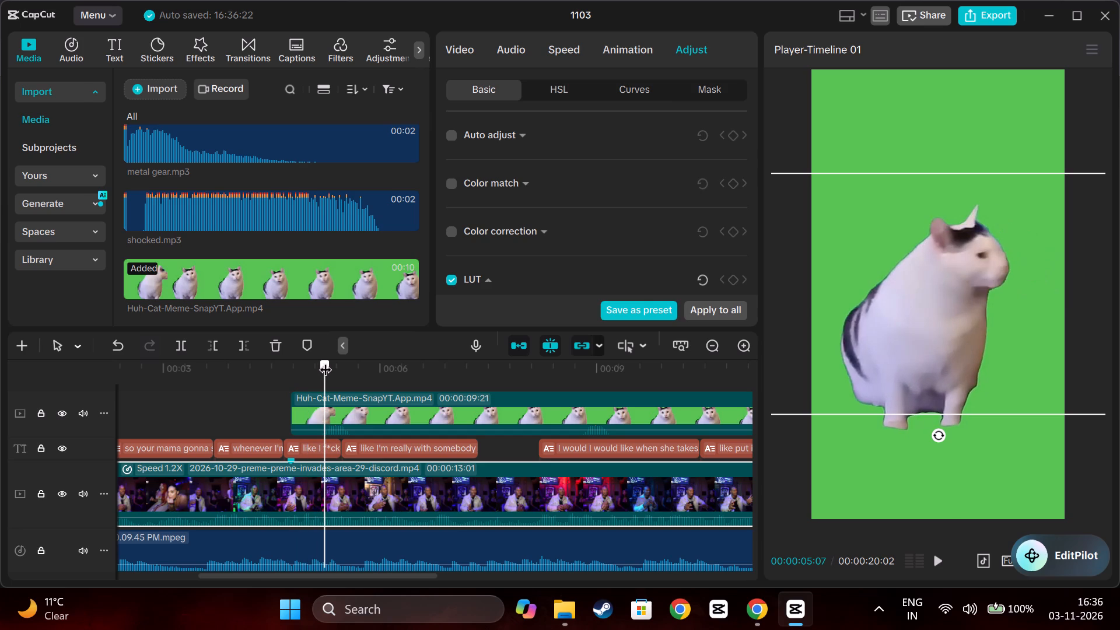
{"action": "left_click_drag", "start_coordinate": [325, 360], "coordinate": [324, 361]}
{"action": "left_click", "coordinate": [314, 395]}
{"action": "left_click", "coordinate": [209, 342]}
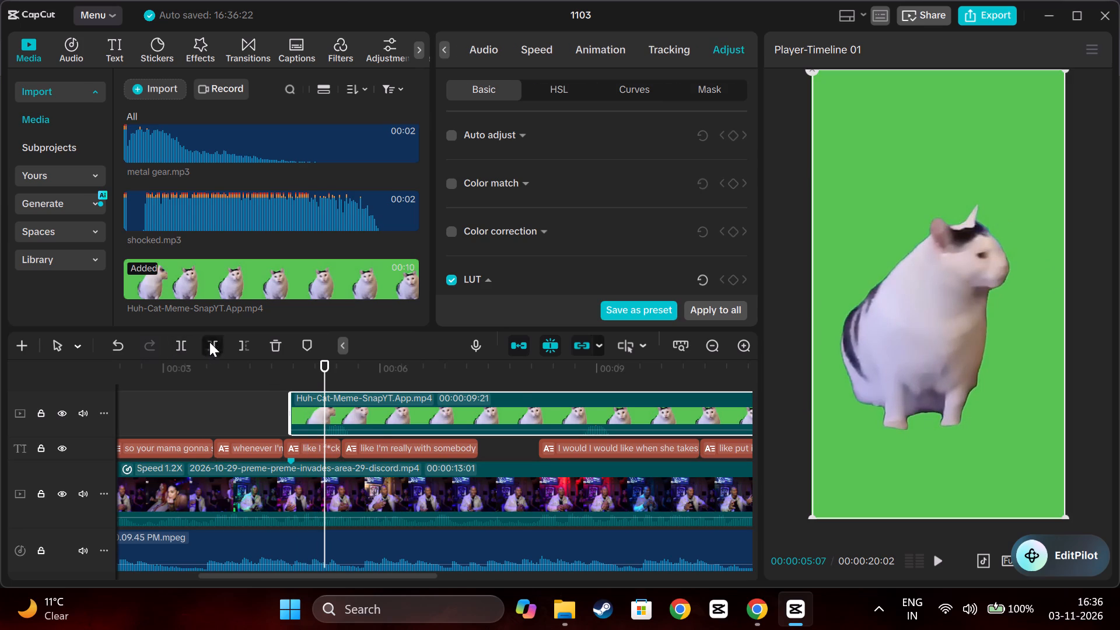
{"action": "left_click_drag", "start_coordinate": [327, 366], "coordinate": [342, 366]}
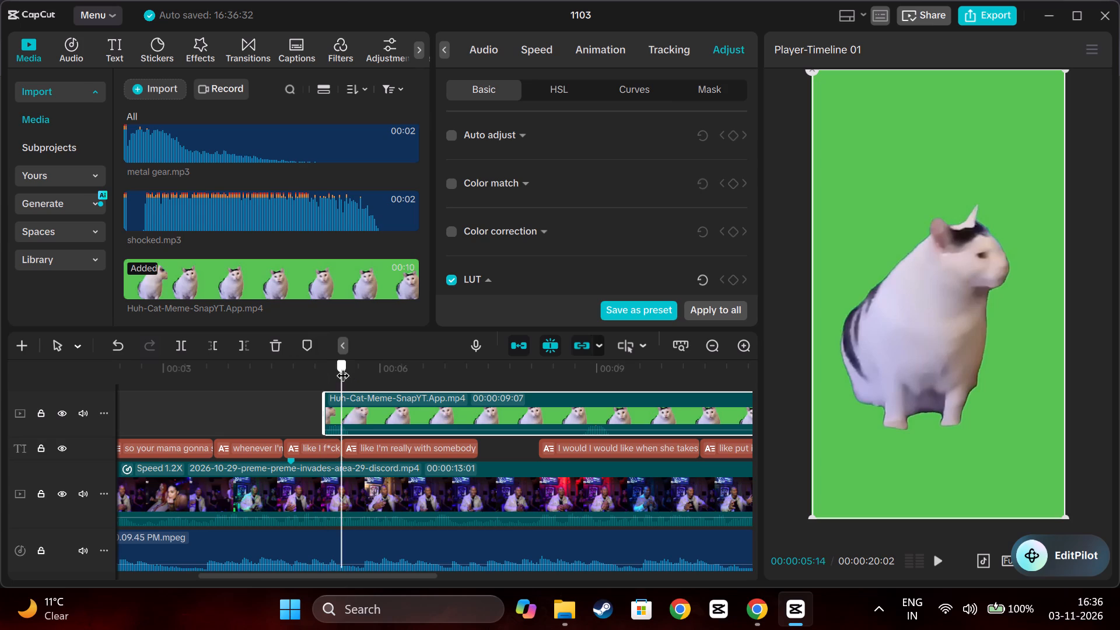
{"action": "left_click_drag", "start_coordinate": [342, 366], "coordinate": [352, 366]}
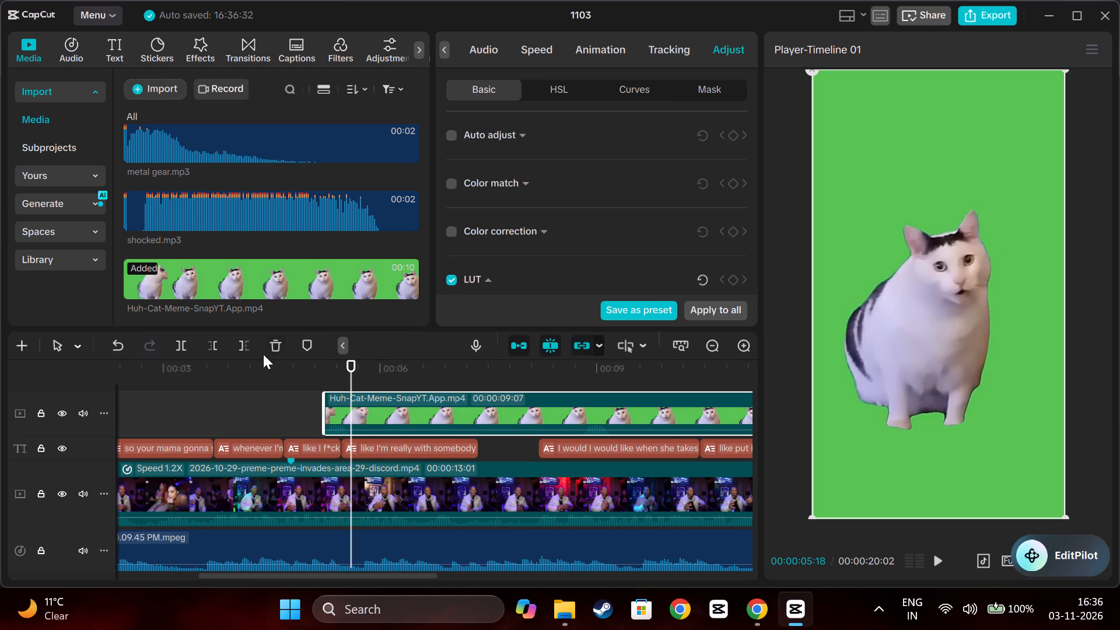
{"action": "left_click", "coordinate": [246, 345]}
Extract the audio from the trimmed Huh-Cat-Meme clip and delete its green-screen video.
{"action": "right_click", "coordinate": [336, 411]}
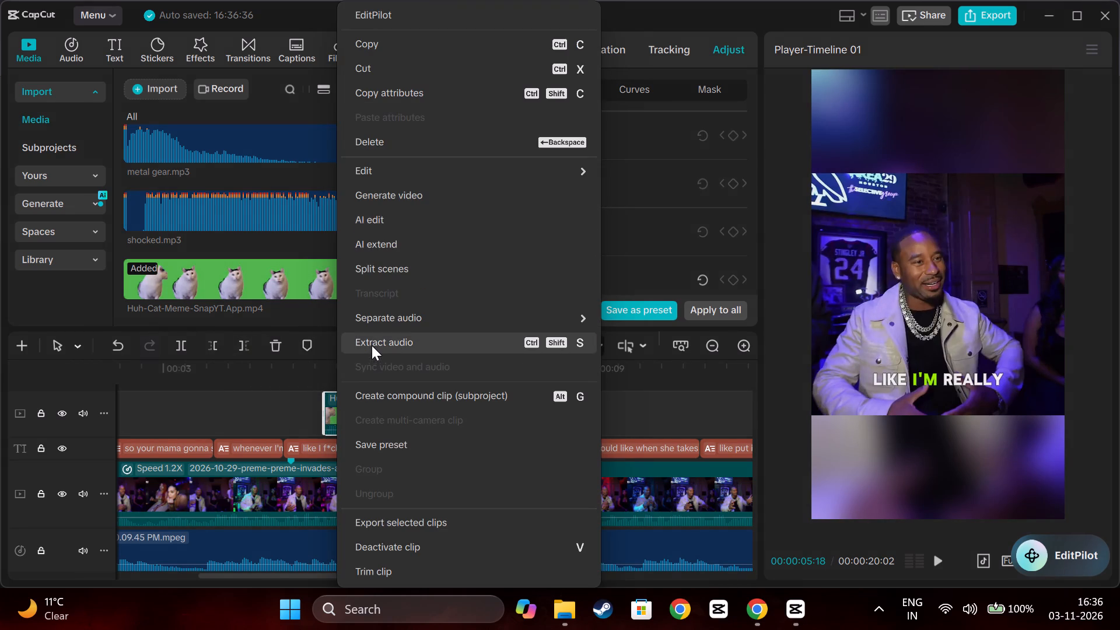
{"action": "left_click", "coordinate": [372, 345]}
{"action": "left_click", "coordinate": [274, 342]}
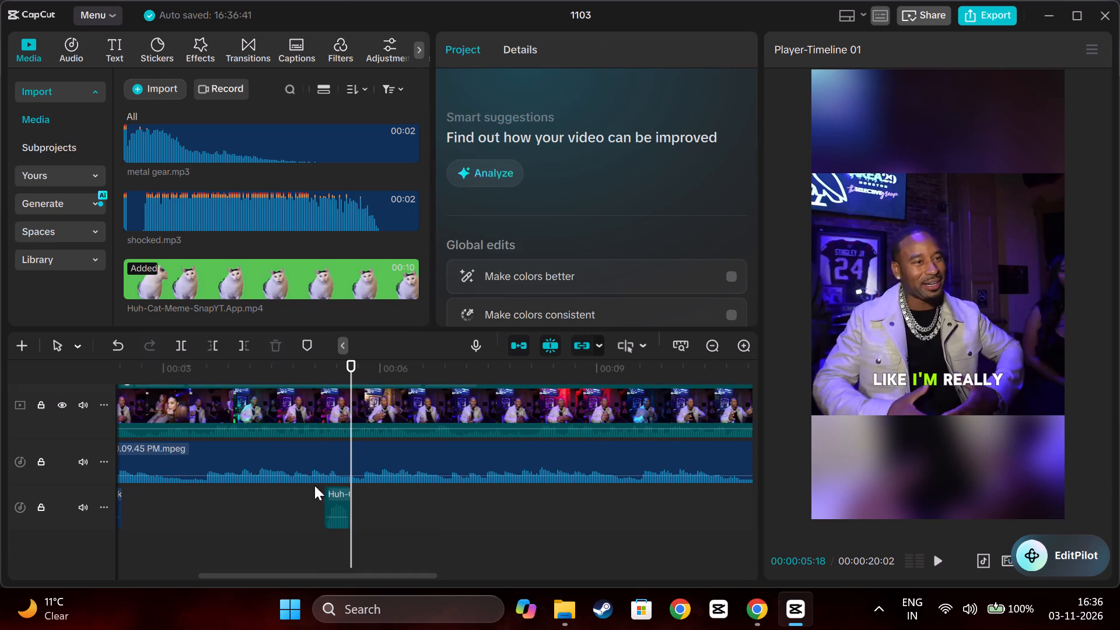
Move the extracted Huh-Cat-Meme audio on the lower audio track so it starts at the 00:00:04:23 marker.
{"action": "scroll", "coordinate": [322, 508], "scroll_direction": "up", "scroll_amount": 1}
{"action": "left_click_drag", "start_coordinate": [337, 536], "coordinate": [330, 488]}
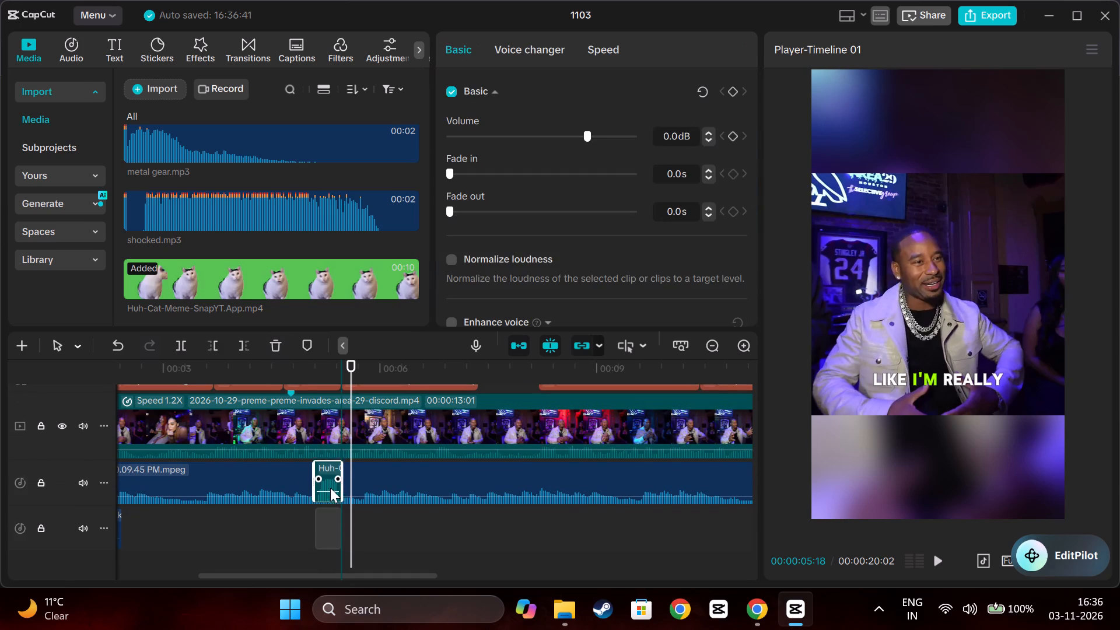
{"action": "left_click_drag", "start_coordinate": [330, 488], "coordinate": [306, 535]}
Play the timeline from just before the cat sound through to the "in the washing" caption.
{"action": "left_click", "coordinate": [258, 529]}
{"action": "left_click_drag", "start_coordinate": [258, 528], "coordinate": [217, 528]}
{"action": "key", "text": "space"}
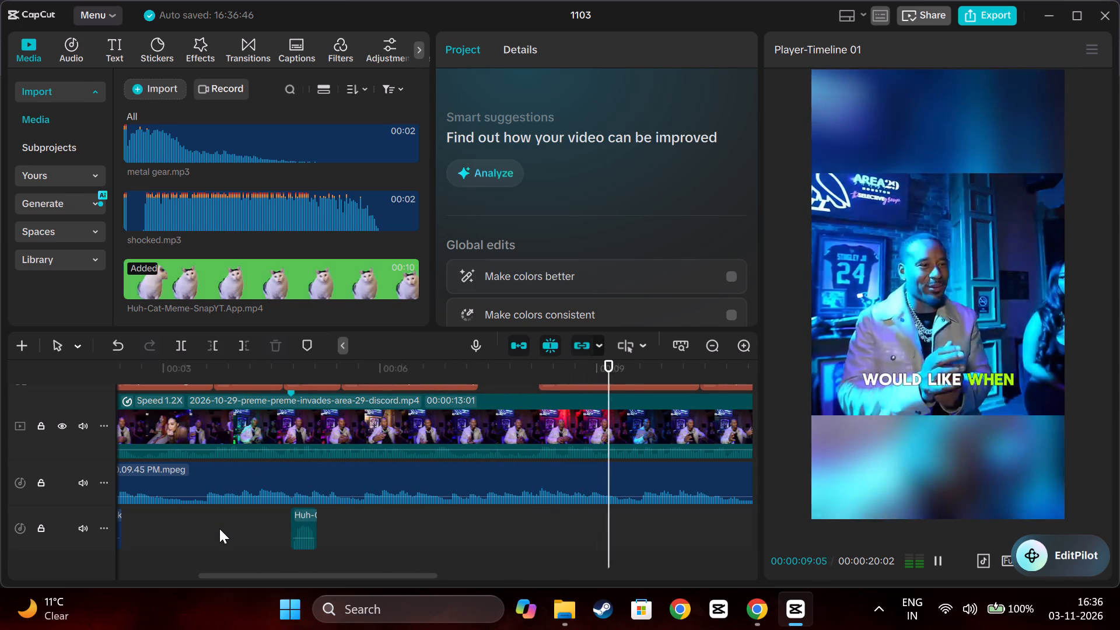
{"action": "key", "text": "space"}
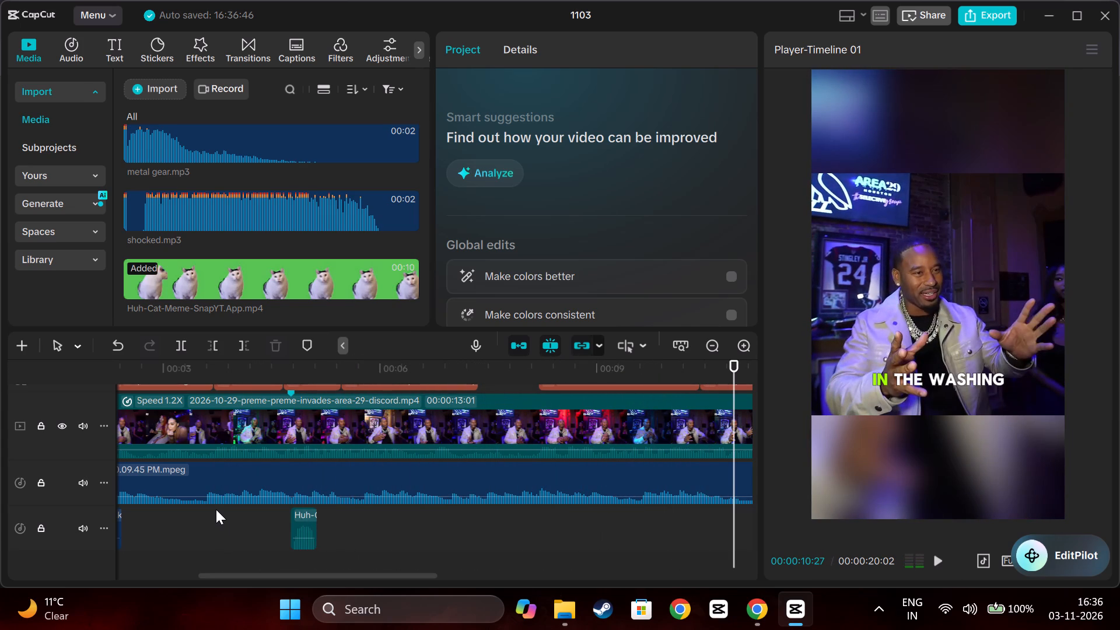
Move the playhead back to 00:00:09:28, at the word "her" in the "her pa*ties" caption.
{"action": "scroll", "coordinate": [202, 272], "scroll_direction": "up", "scroll_amount": 1}
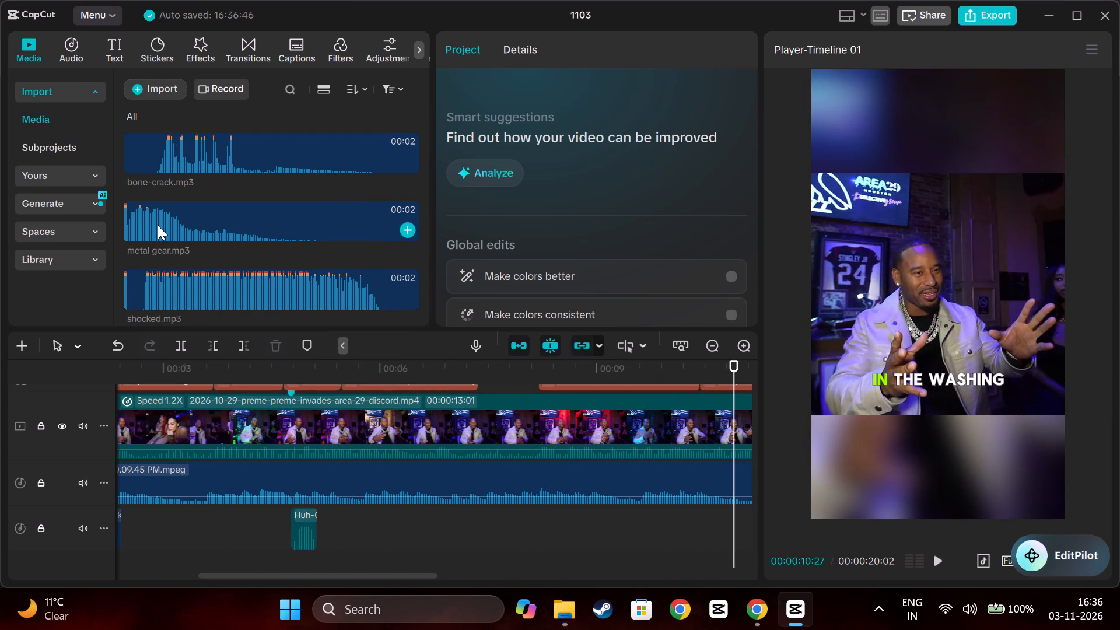
{"action": "scroll", "coordinate": [440, 535], "scroll_direction": "left", "scroll_amount": 1}
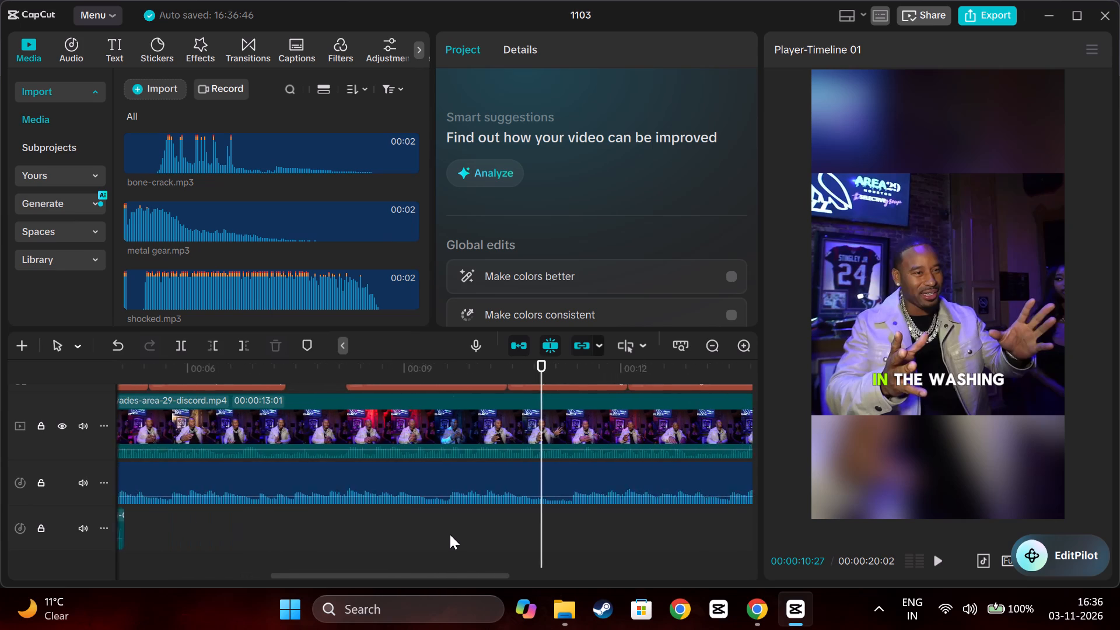
{"action": "scroll", "coordinate": [450, 534], "scroll_direction": "left", "scroll_amount": 1}
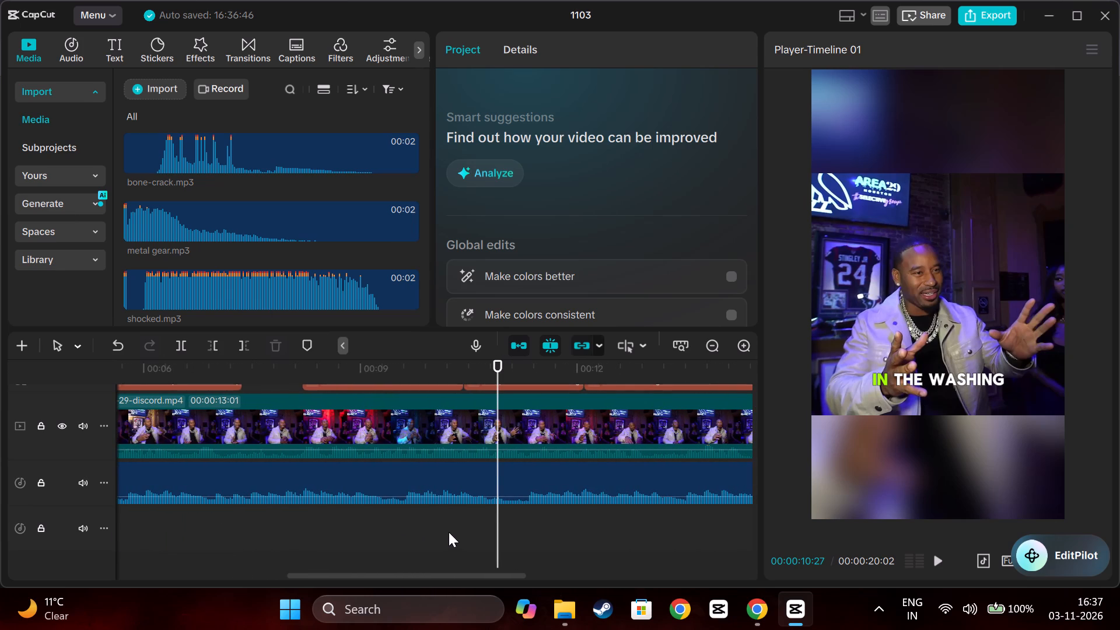
{"action": "key", "text": "Left"}
{"action": "key", "text": "Left"}
{"action": "key", "text": "Left"}
{"action": "key", "text": "Left"}
{"action": "key", "text": "Left"}
{"action": "key", "text": "Left"}
{"action": "key", "text": "Left"}
{"action": "key", "text": "Left"}
{"action": "key", "text": "Left"}
{"action": "key", "text": "Left"}
{"action": "key", "text": "Left"}
{"action": "key", "text": "Left"}
{"action": "key", "text": "Left"}
{"action": "key", "text": "Left"}
{"action": "key", "text": "Left"}
{"action": "key", "text": "Left"}
{"action": "key", "text": "Left"}
{"action": "key", "text": "Left"}
{"action": "key", "text": "Left"}
{"action": "key", "text": "Left"}
{"action": "key", "text": "Left"}
{"action": "key", "text": "Left"}
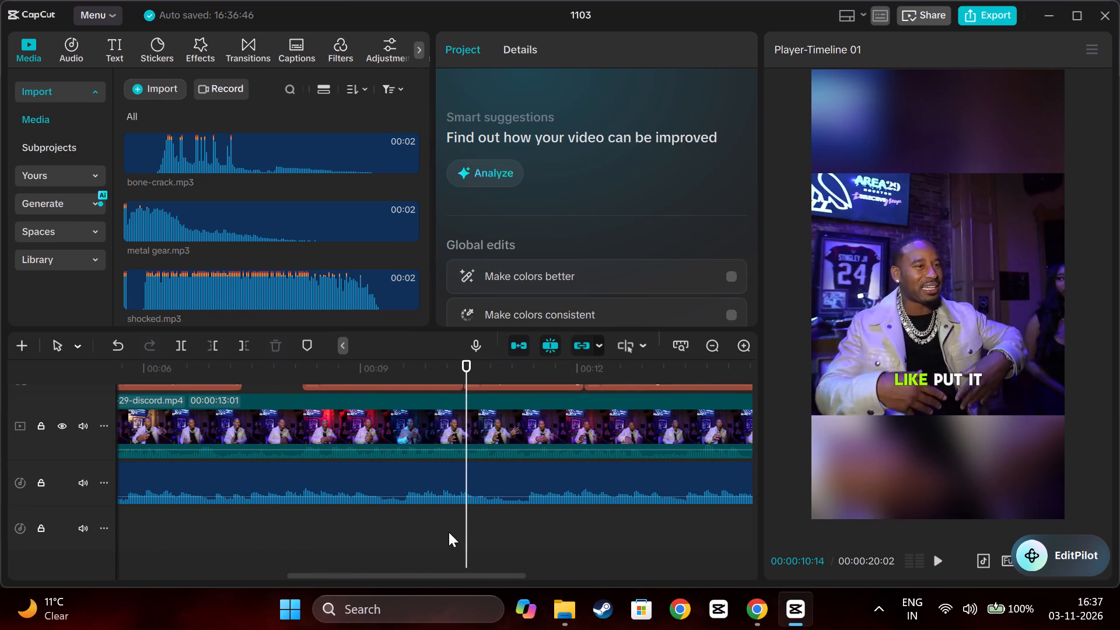
{"action": "key", "text": "Left"}
{"action": "key", "text": "Left"}
{"action": "key", "text": "Left"}
{"action": "key", "text": "Left"}
{"action": "key", "text": "Left"}
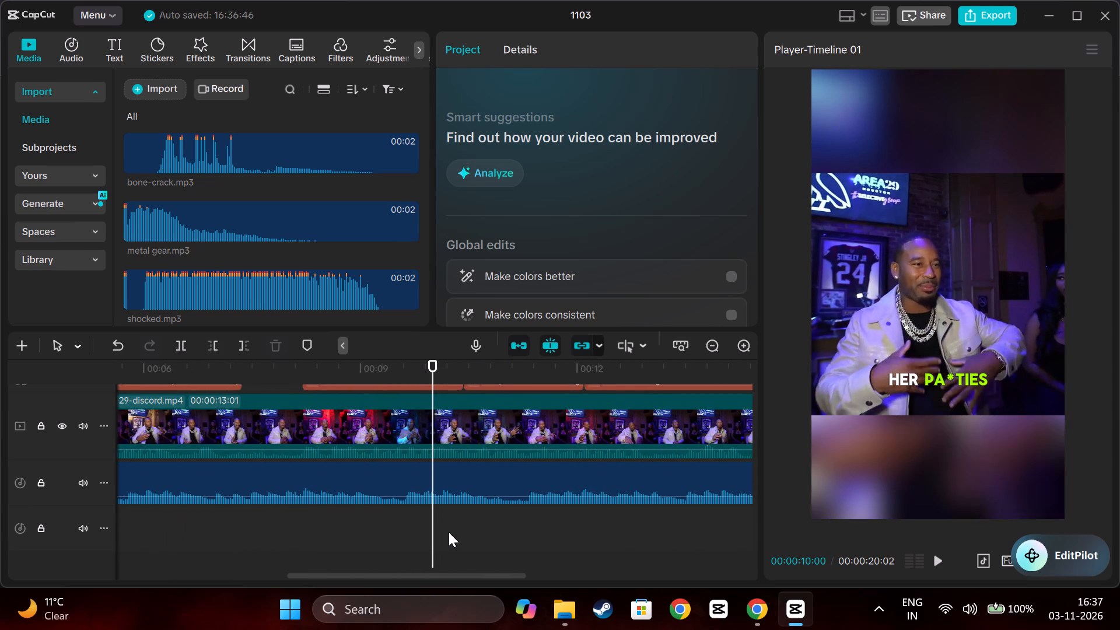
{"action": "key", "text": "Left"}
{"action": "key", "text": "Left"}
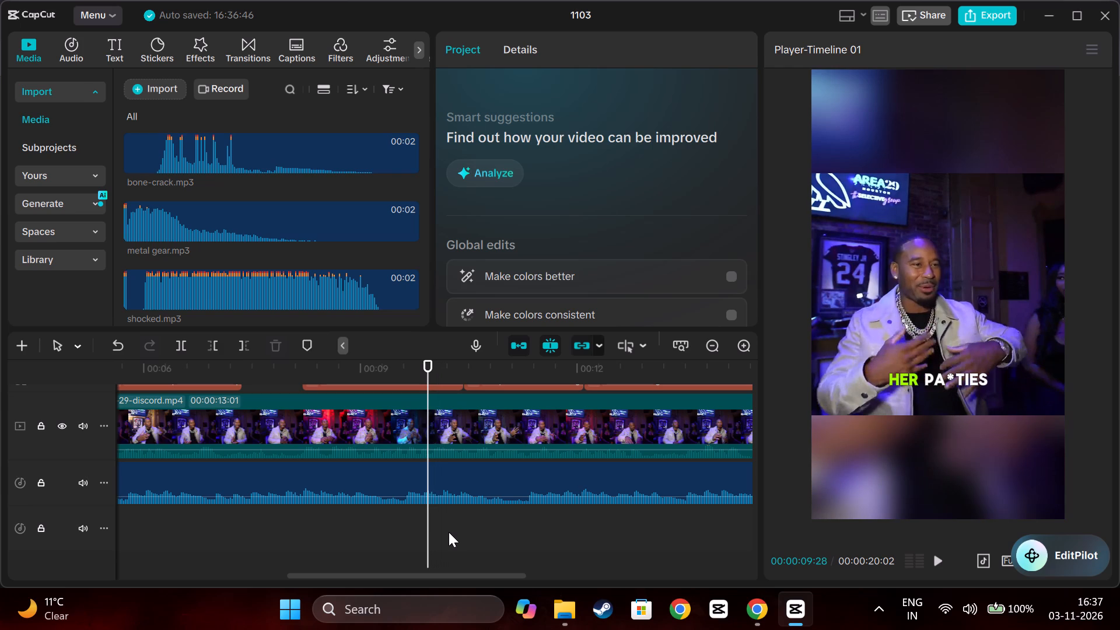
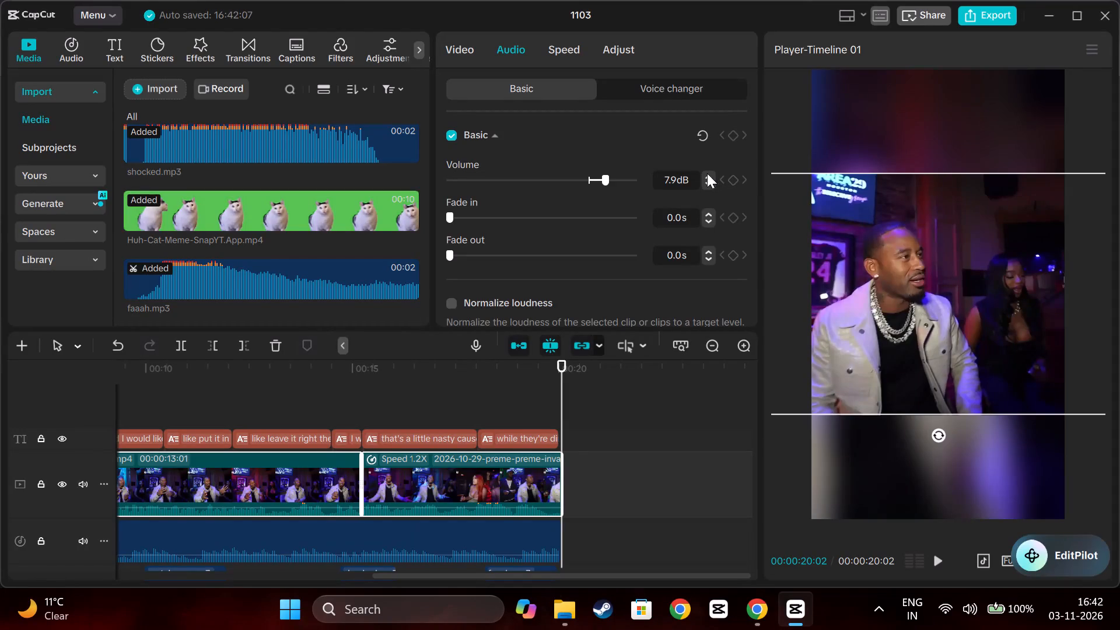
Raise the audio volume of the selected main-track video clips by one increment.
{"action": "left_click", "coordinate": [707, 173]}
Play the whole edit from 00:00:00:00 through to its end.
{"action": "left_click", "coordinate": [462, 409]}
{"action": "left_click_drag", "start_coordinate": [462, 409], "coordinate": [0, 440]}
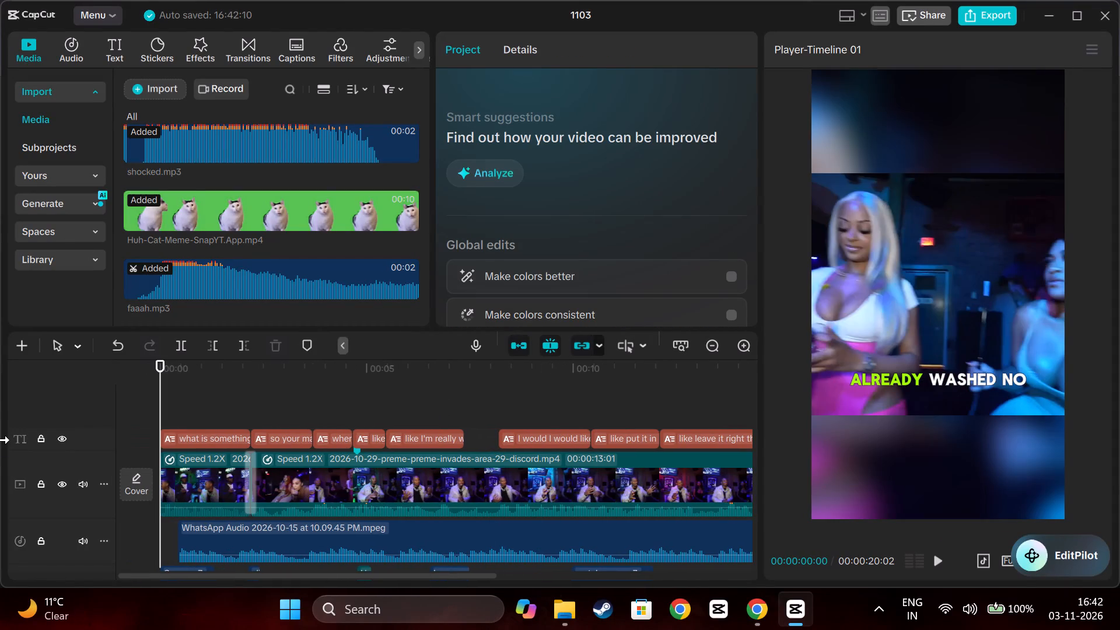
{"action": "key", "text": "space"}
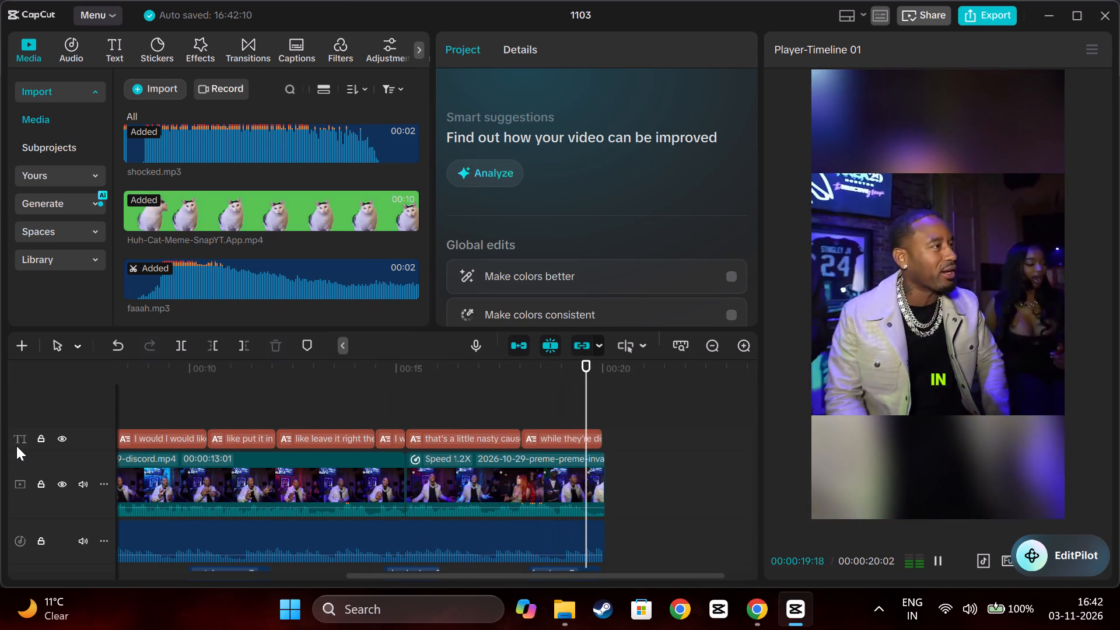
{"action": "left_click", "coordinate": [562, 606]}
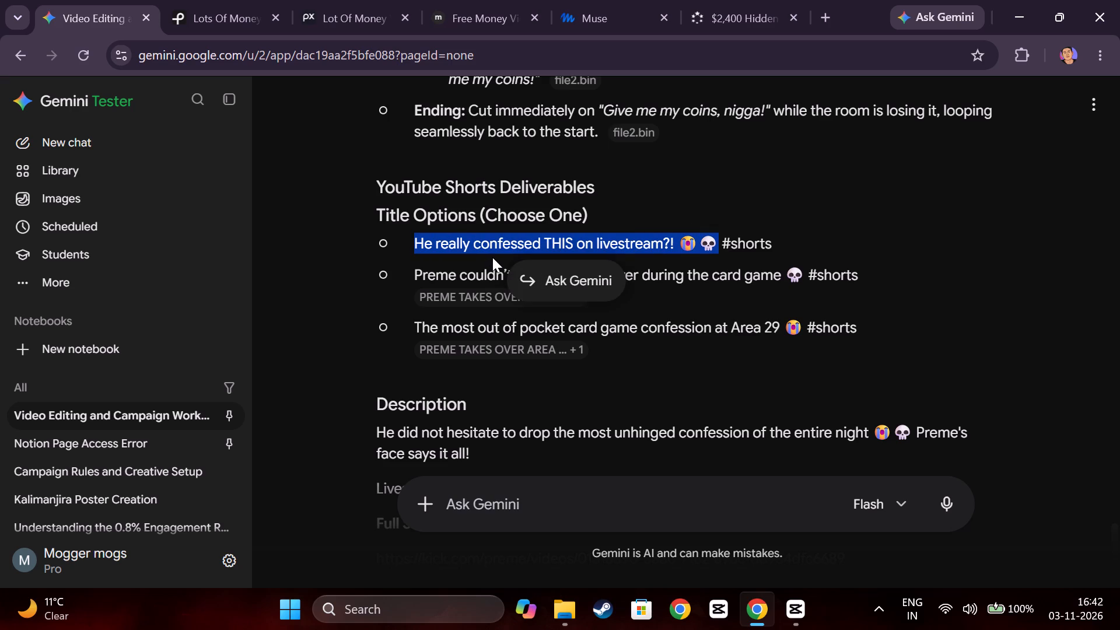
{"action": "key", "text": "ctrl+c"}
Switch back to CapCut and add a default text clip at the start of the timeline.
{"action": "left_click", "coordinate": [790, 608]}
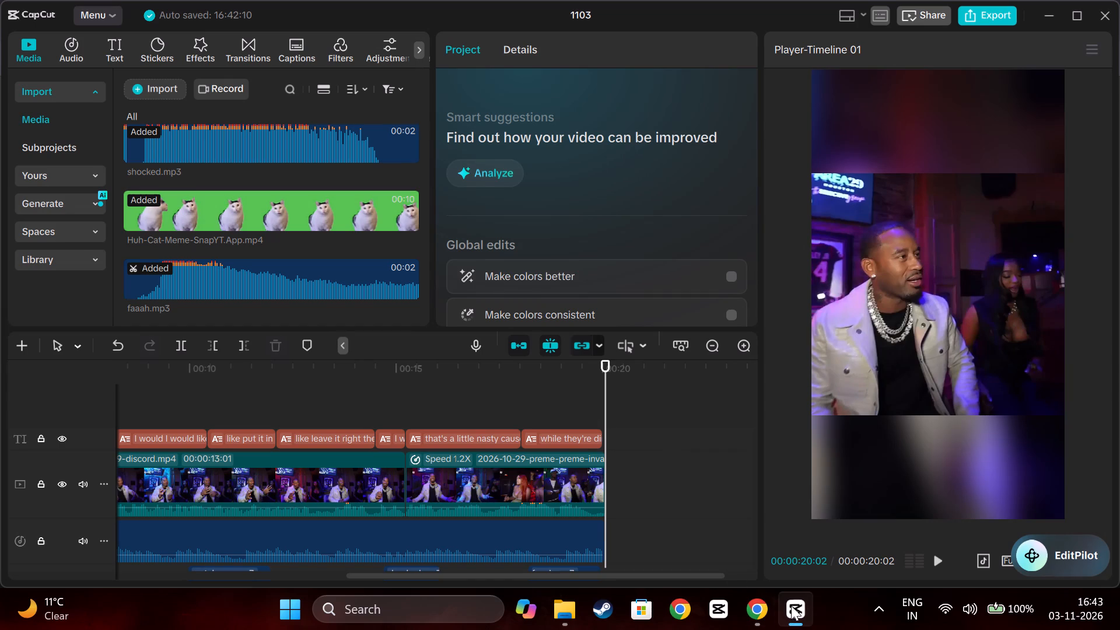
{"action": "scroll", "coordinate": [343, 395], "scroll_direction": "right", "scroll_amount": 7}
{"action": "left_click", "coordinate": [231, 394]}
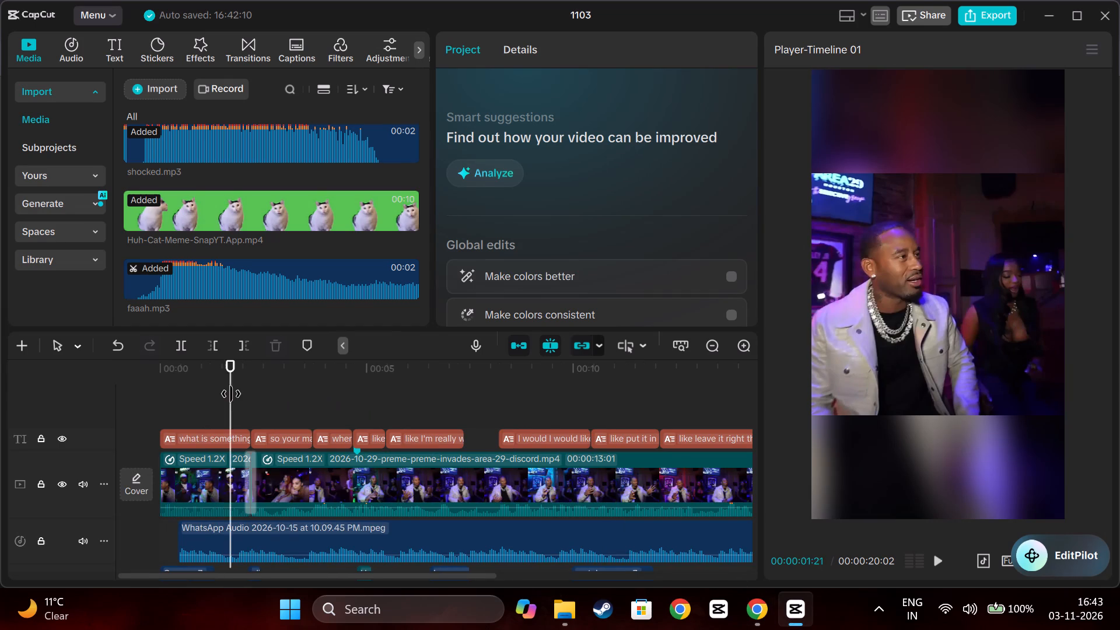
{"action": "left_click_drag", "start_coordinate": [231, 394], "coordinate": [55, 407]}
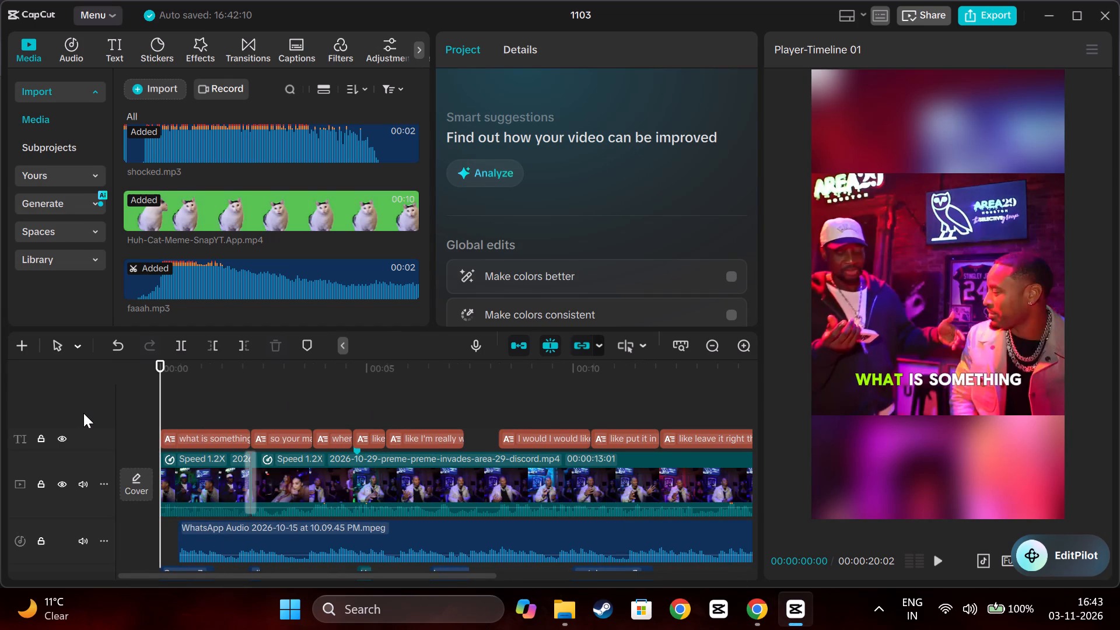
{"action": "key", "text": "ctrl+v"}
{"action": "left_click", "coordinate": [113, 44]}
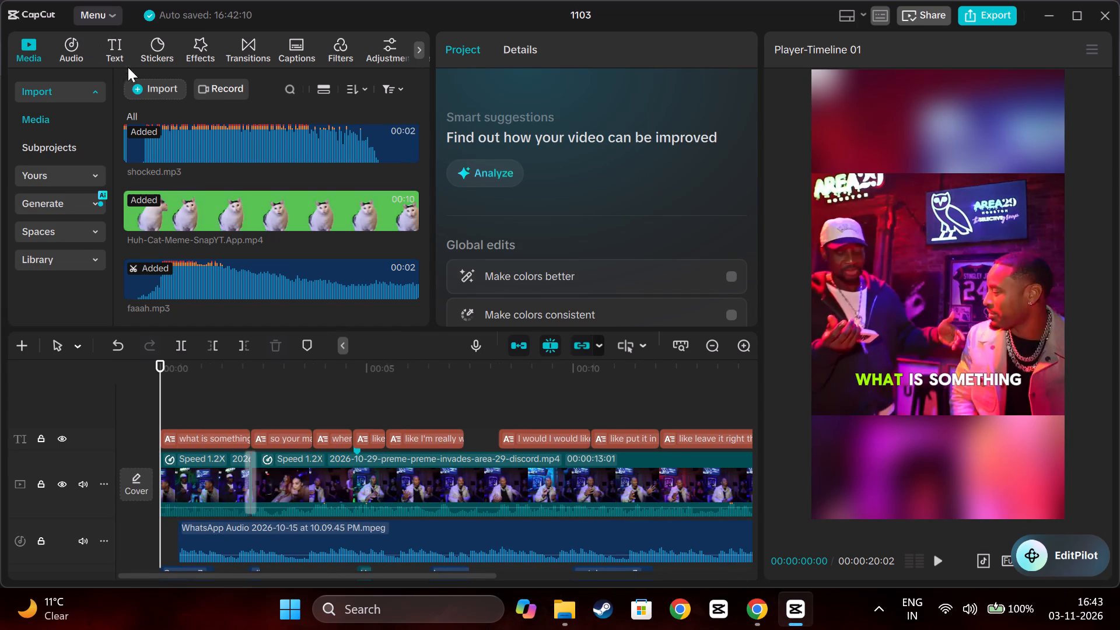
{"action": "left_click", "coordinate": [113, 44]}
{"action": "left_click", "coordinate": [191, 145]}
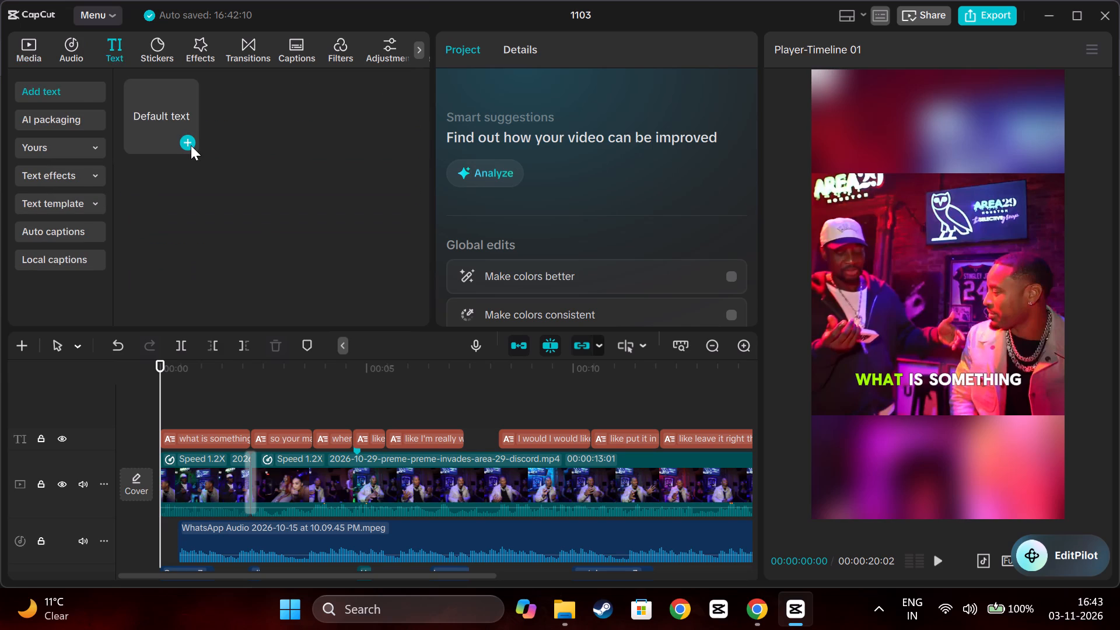
Replace the default text with the copied title "He really confessed THIS on livestream?! 😭💀".
{"action": "left_click", "coordinate": [527, 128]}
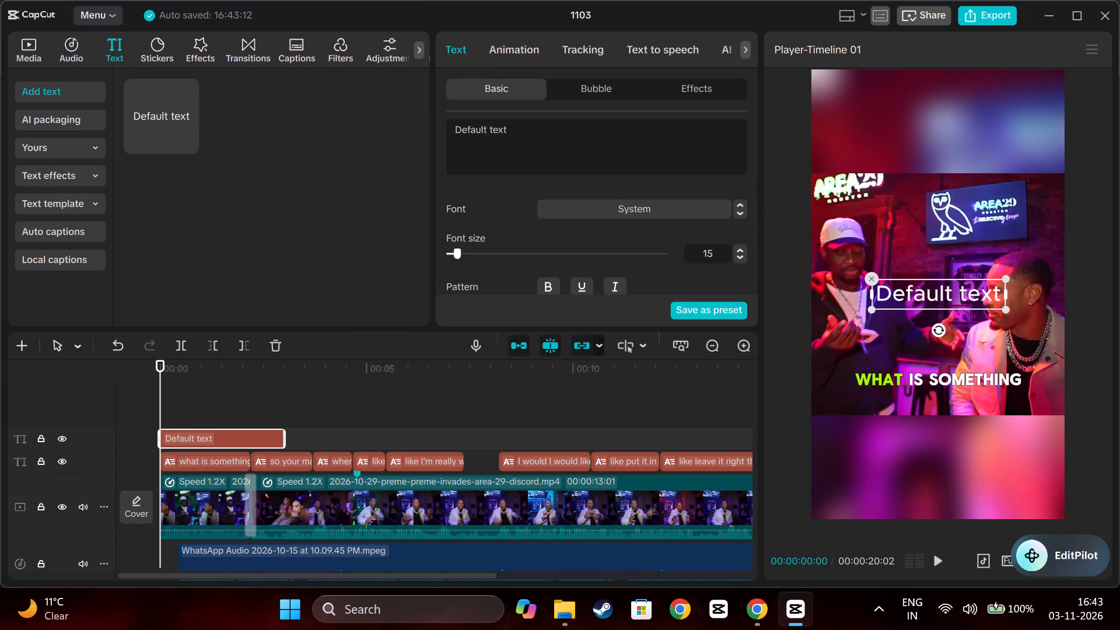
{"action": "key", "text": "BackSpace"}
{"action": "key", "text": "BackSpace"}
{"action": "key", "text": "BackSpace"}
{"action": "key", "text": "BackSpace"}
{"action": "key", "text": "BackSpace"}
{"action": "key", "text": "BackSpace"}
{"action": "key", "text": "BackSpace"}
{"action": "key", "text": "BackSpace"}
{"action": "key", "text": "BackSpace"}
{"action": "key", "text": "BackSpace"}
{"action": "key", "text": "BackSpace"}
{"action": "key", "text": "BackSpace"}
{"action": "key", "text": "BackSpace"}
{"action": "key", "text": "BackSpace"}
{"action": "key", "text": "BackSpace"}
{"action": "key", "text": "BackSpace"}
{"action": "key", "text": "BackSpace"}
{"action": "key", "text": "BackSpace"}
{"action": "key", "text": "BackSpace"}
{"action": "key", "text": "BackSpace"}
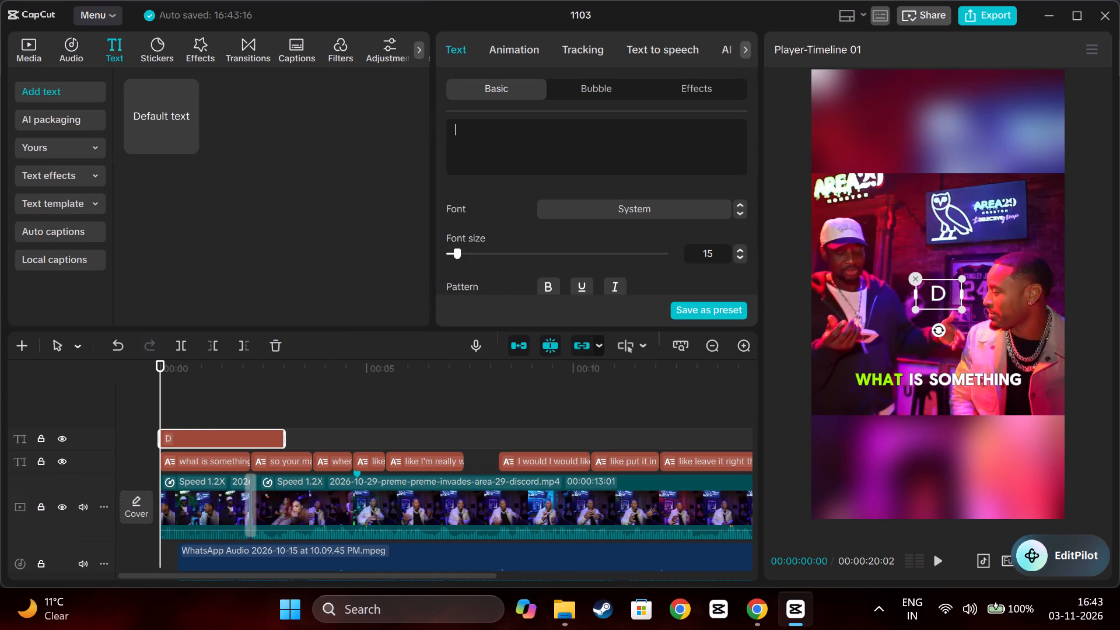
{"action": "key", "text": "ctrl+v"}
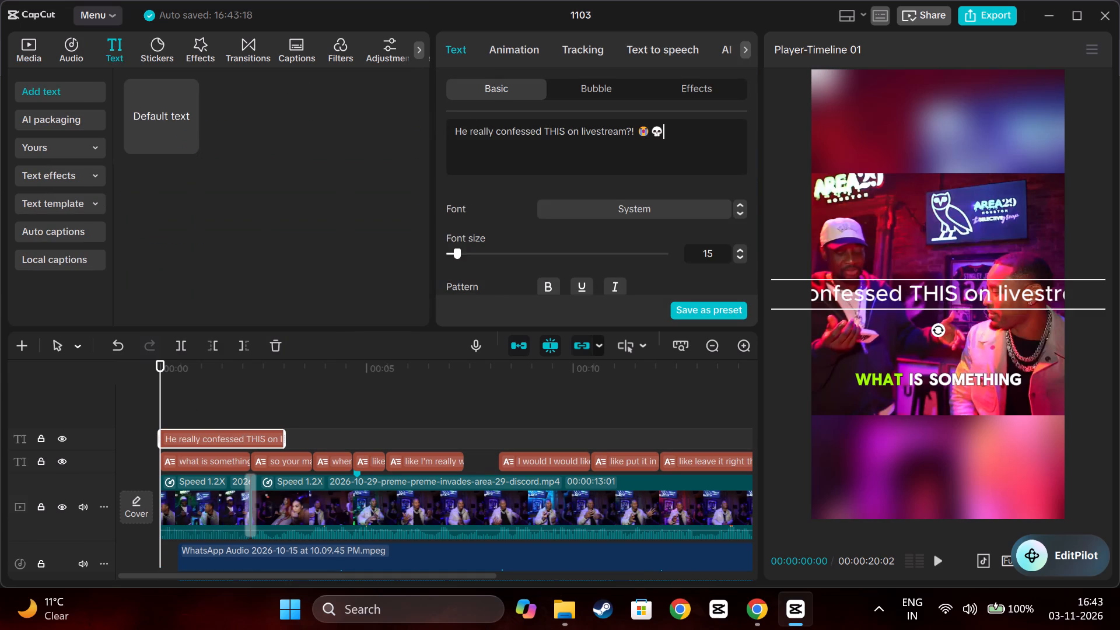
Reduce the title's font size to 10 and break it into two lines after "THIS".
{"action": "triple_click", "coordinate": [738, 256]}
{"action": "left_click", "coordinate": [738, 256]}
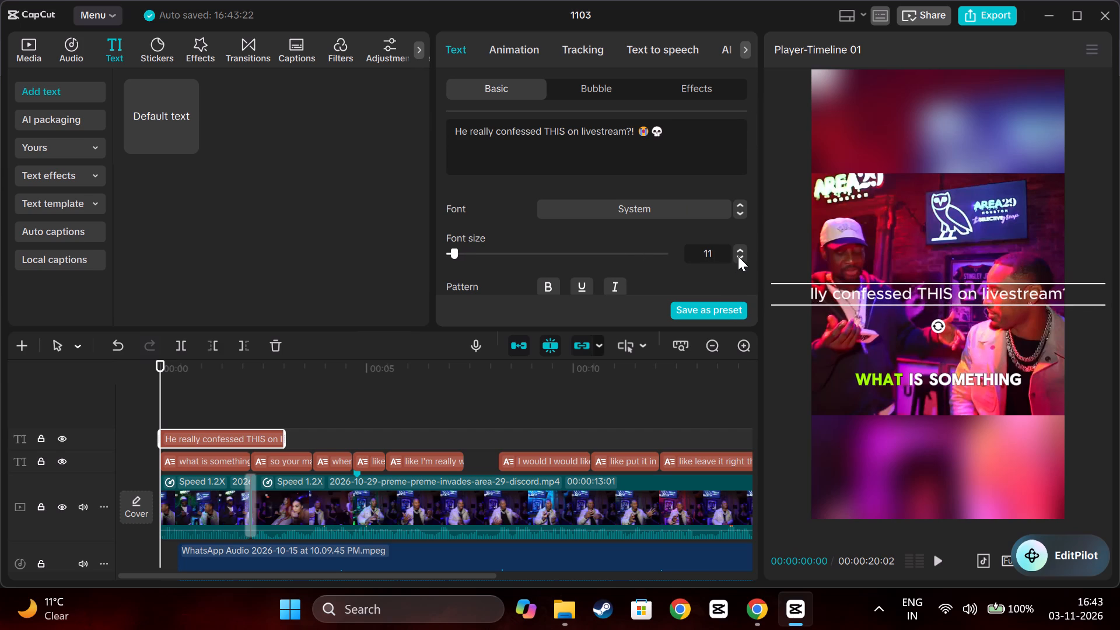
{"action": "left_click", "coordinate": [738, 256]}
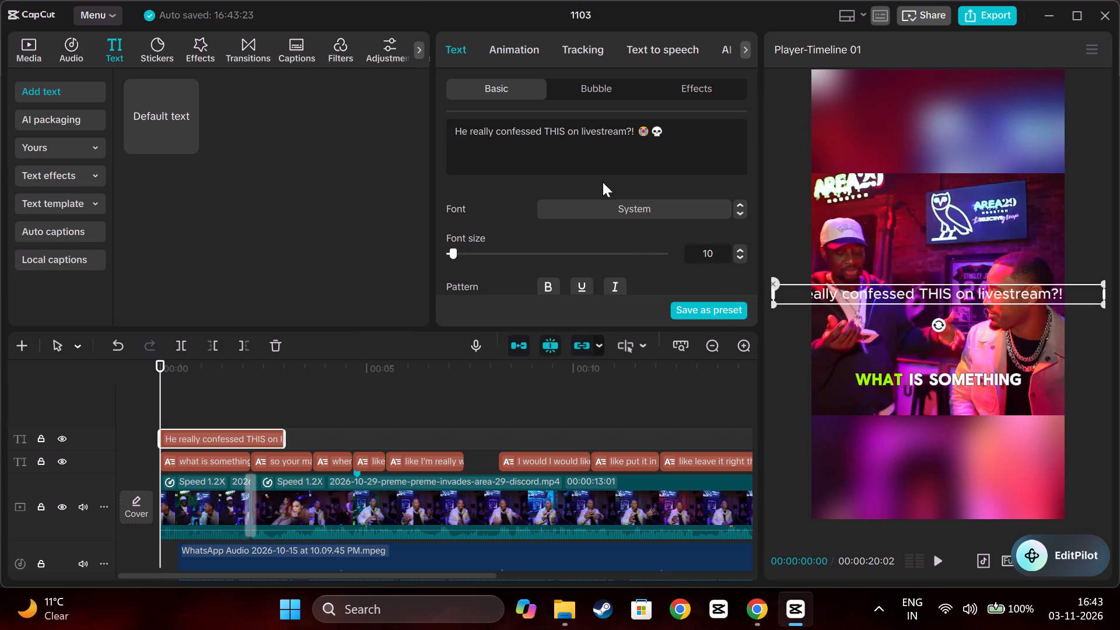
{"action": "left_click", "coordinate": [566, 132]}
{"action": "key", "text": "Return"}
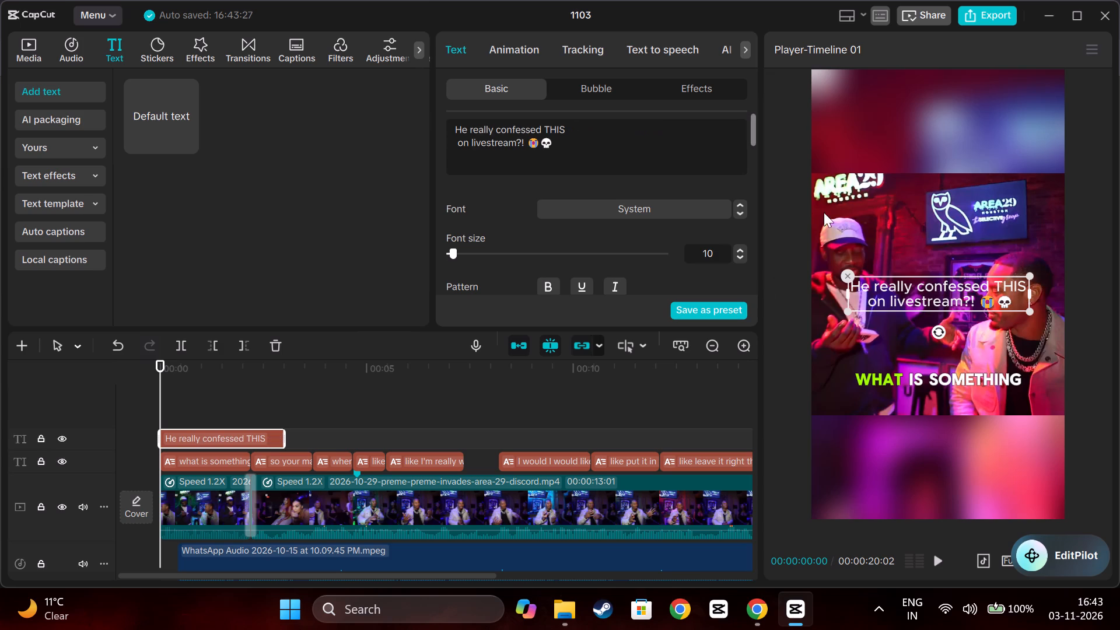
Centre the title in the upper blurred area just above the video and set its font size to 11.
{"action": "left_click_drag", "start_coordinate": [909, 286], "coordinate": [901, 148]}
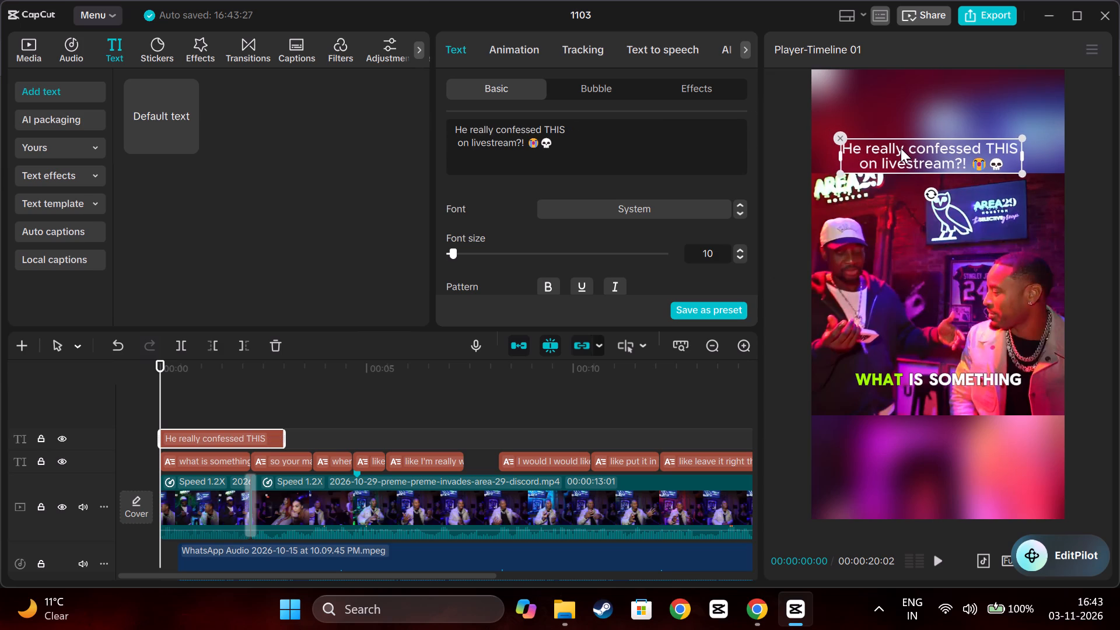
{"action": "left_click_drag", "start_coordinate": [901, 148], "coordinate": [908, 149]}
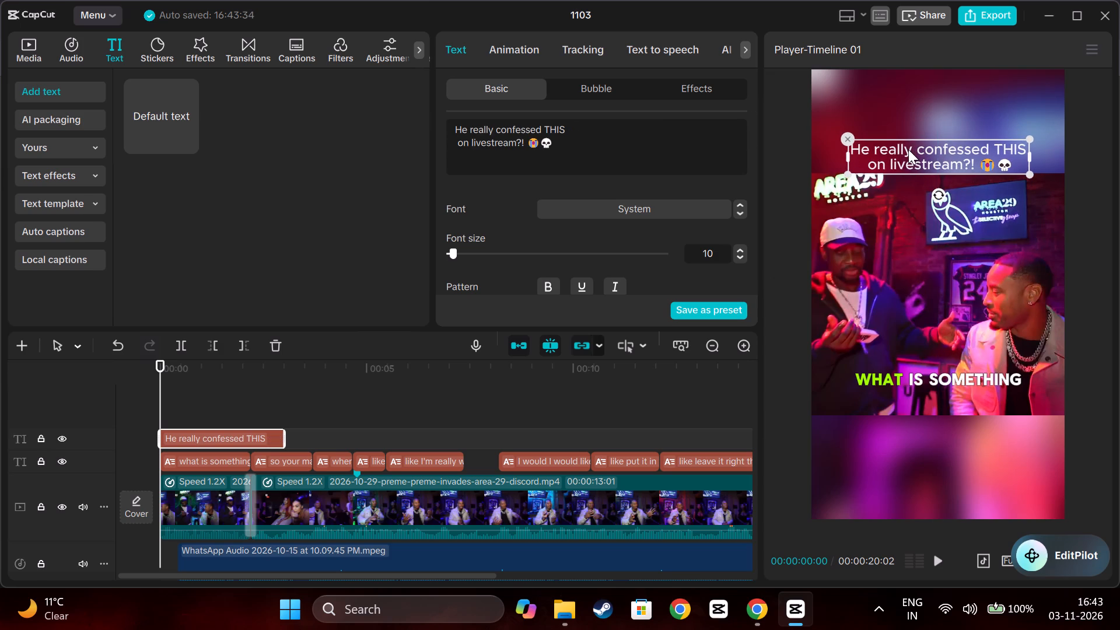
{"action": "left_click", "coordinate": [739, 246]}
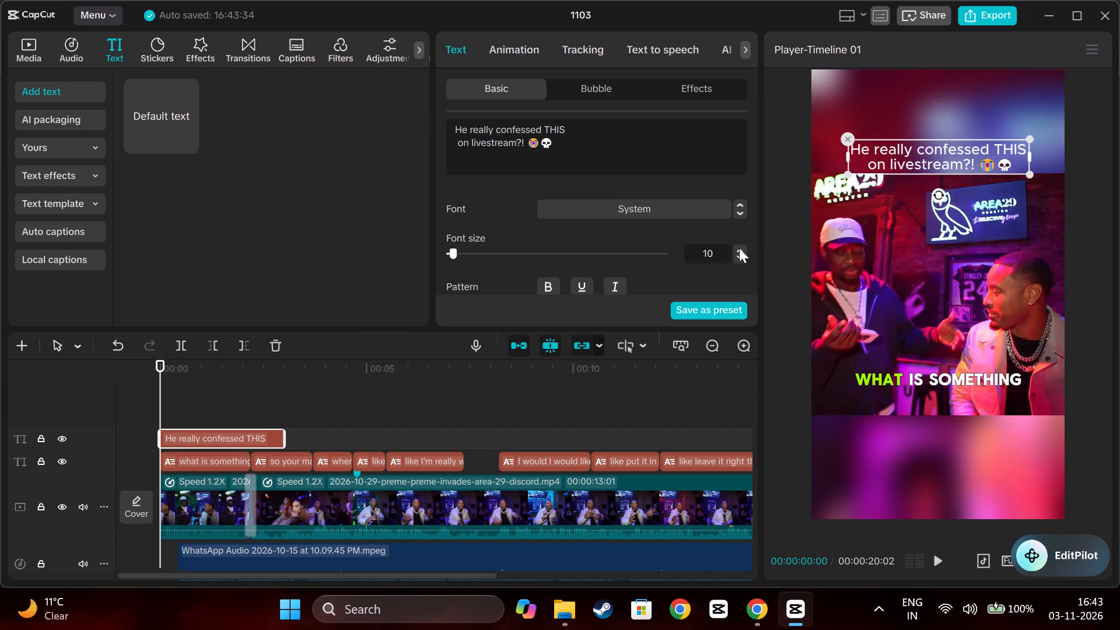
{"action": "left_click", "coordinate": [739, 248]}
{"action": "left_click", "coordinate": [925, 148]}
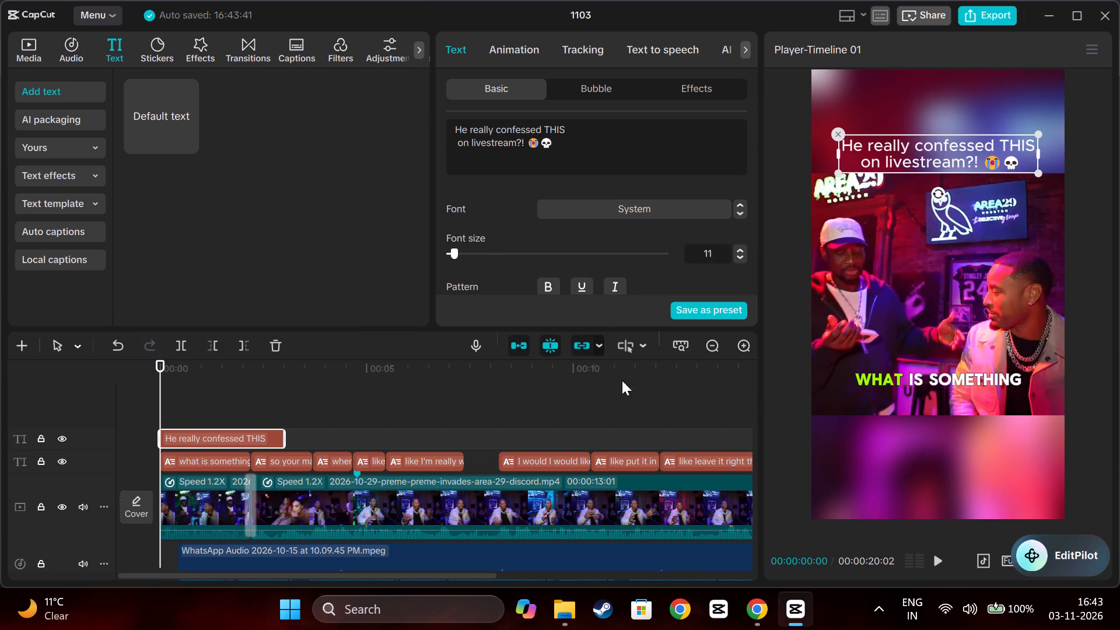
Apply the preset style with white letters and a black outline to the title.
{"action": "scroll", "coordinate": [510, 208], "scroll_direction": "down", "scroll_amount": 1}
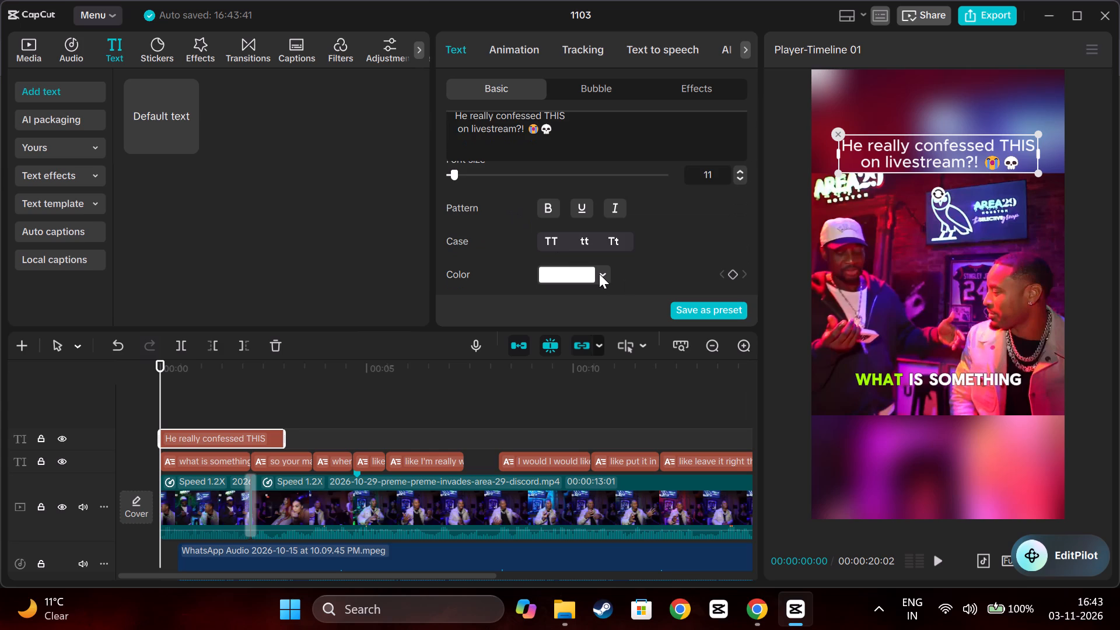
{"action": "left_click", "coordinate": [599, 274]}
{"action": "left_click", "coordinate": [704, 263]}
{"action": "scroll", "coordinate": [637, 251], "scroll_direction": "down", "scroll_amount": 2}
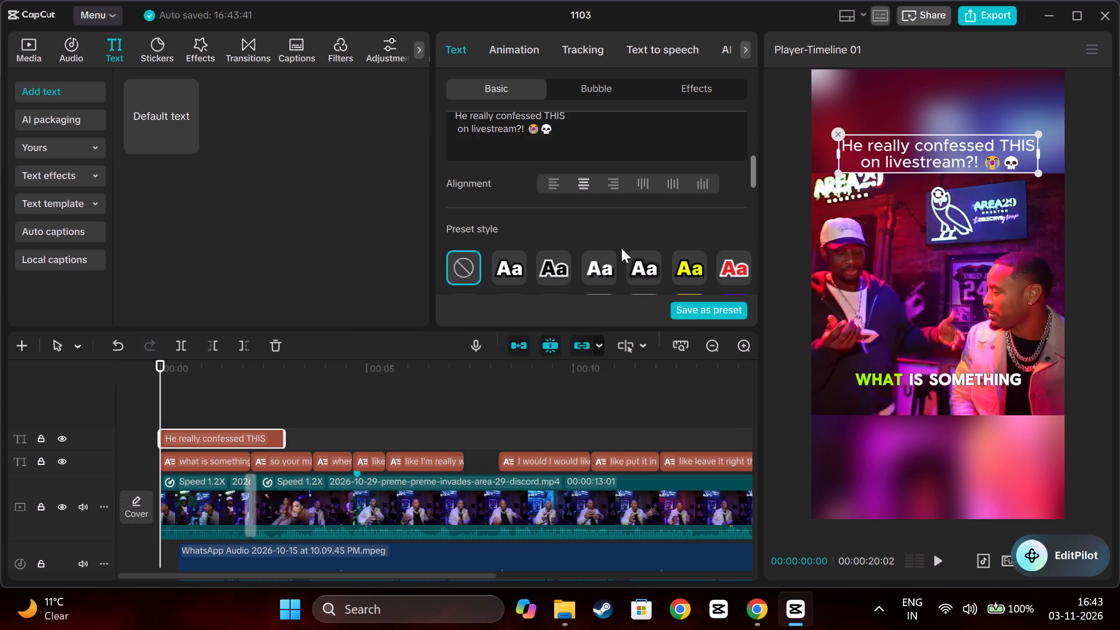
{"action": "left_click", "coordinate": [516, 263]}
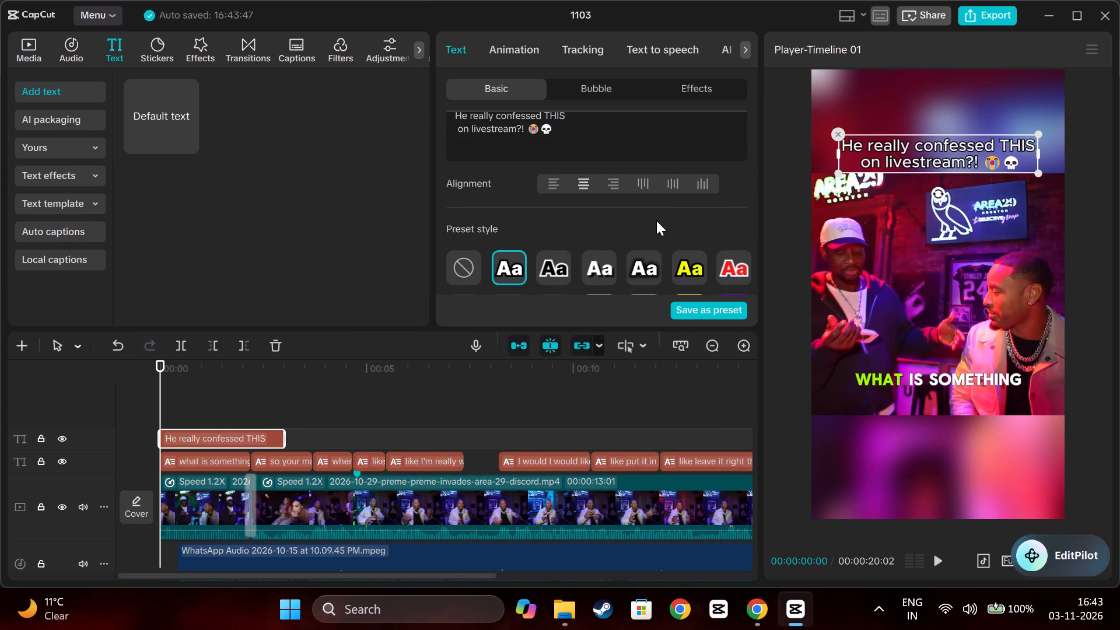
Colour only the word "confessed" in the title orange-yellow, FFAF00.
{"action": "scroll", "coordinate": [652, 223], "scroll_direction": "down", "scroll_amount": 1}
{"action": "scroll", "coordinate": [652, 223], "scroll_direction": "up", "scroll_amount": 2}
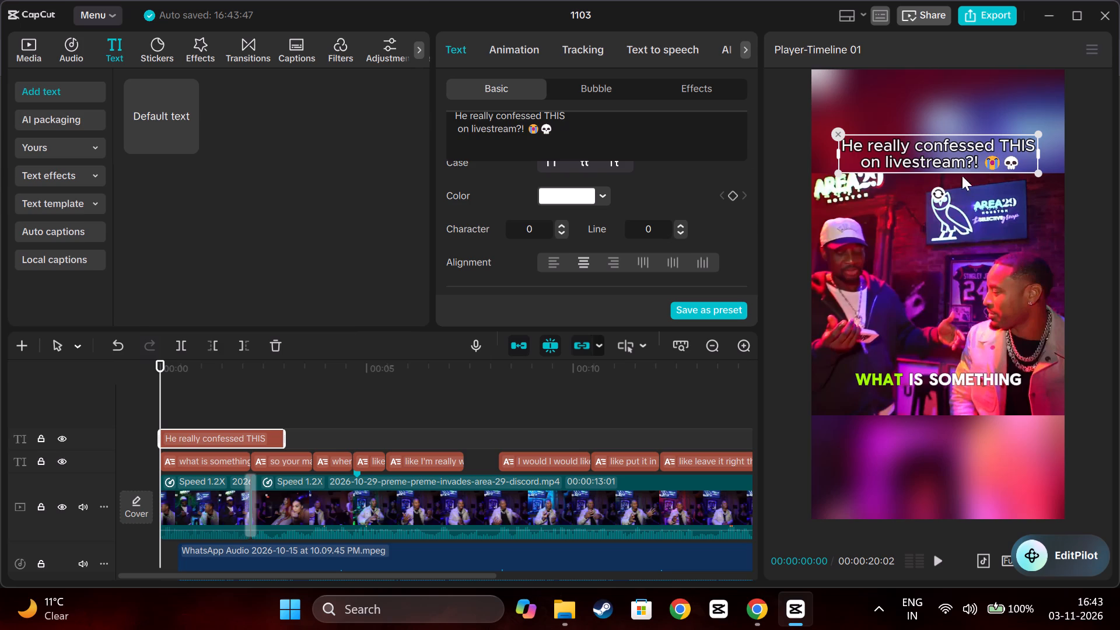
{"action": "scroll", "coordinate": [650, 196], "scroll_direction": "up", "scroll_amount": 2}
{"action": "left_click_drag", "start_coordinate": [539, 128], "coordinate": [519, 128]}
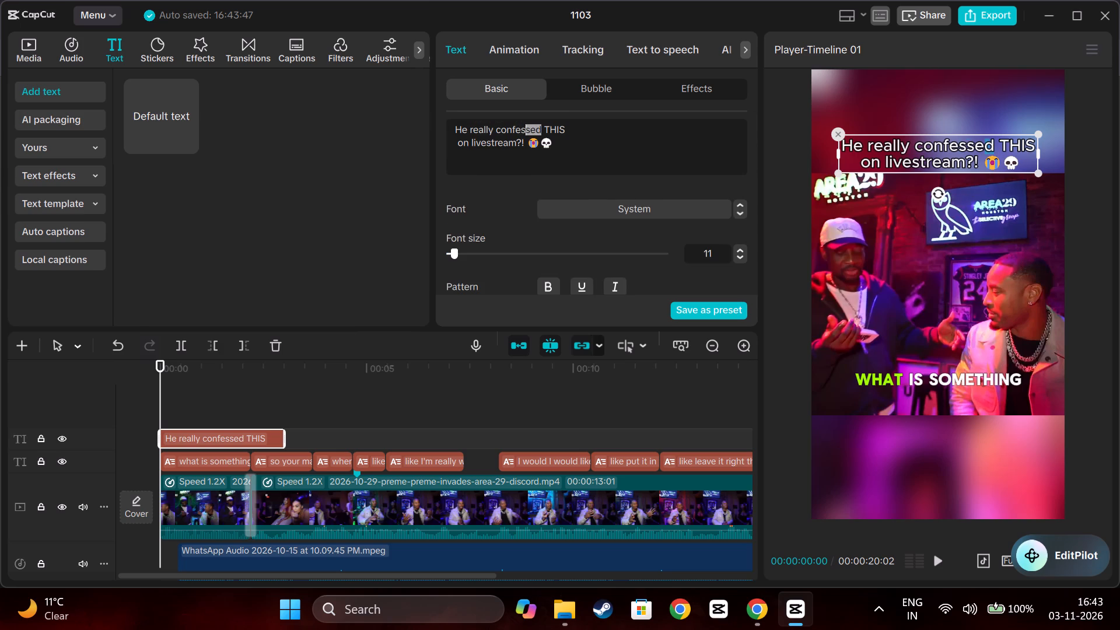
{"action": "left_click_drag", "start_coordinate": [519, 128], "coordinate": [495, 127]}
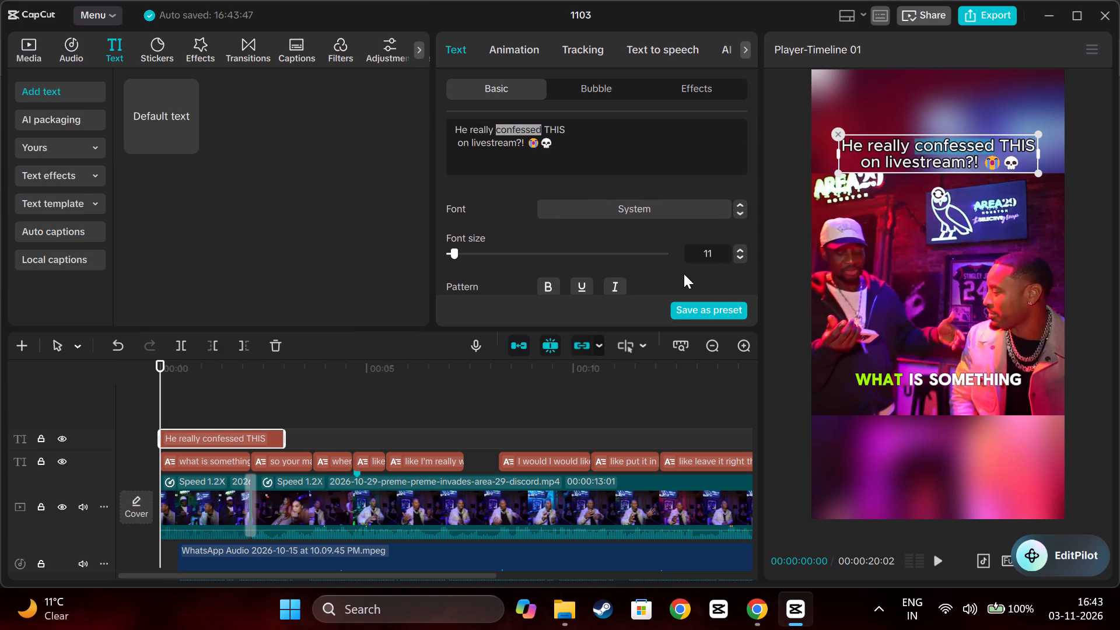
{"action": "scroll", "coordinate": [671, 253], "scroll_direction": "down", "scroll_amount": 2}
{"action": "left_click", "coordinate": [603, 197]}
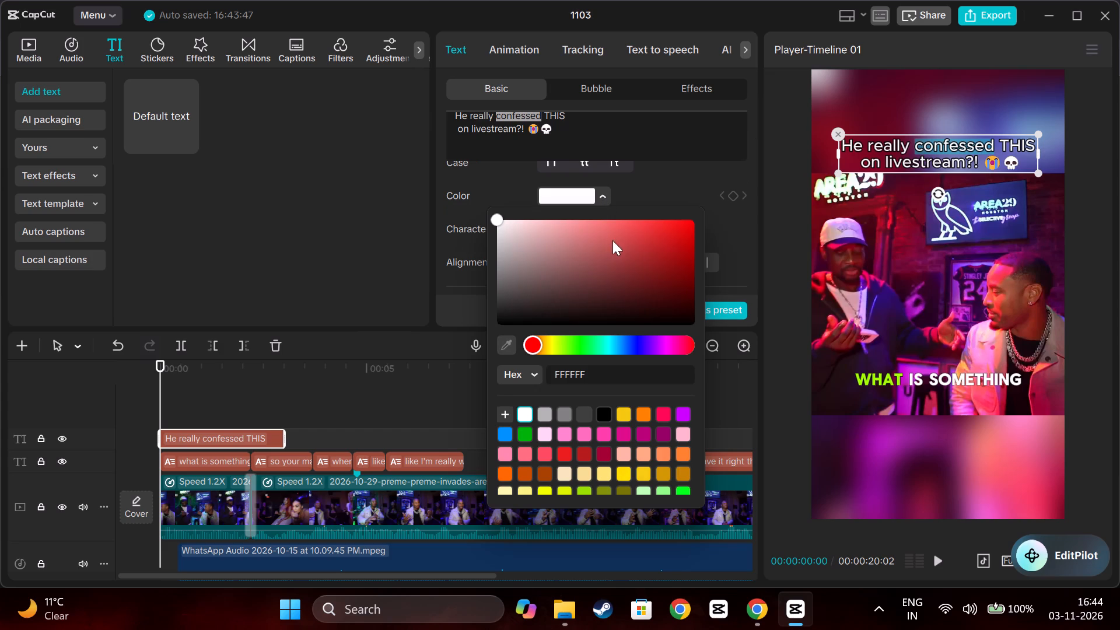
{"action": "left_click", "coordinate": [549, 342]}
{"action": "left_click", "coordinate": [549, 342]}
{"action": "left_click", "coordinate": [642, 264]}
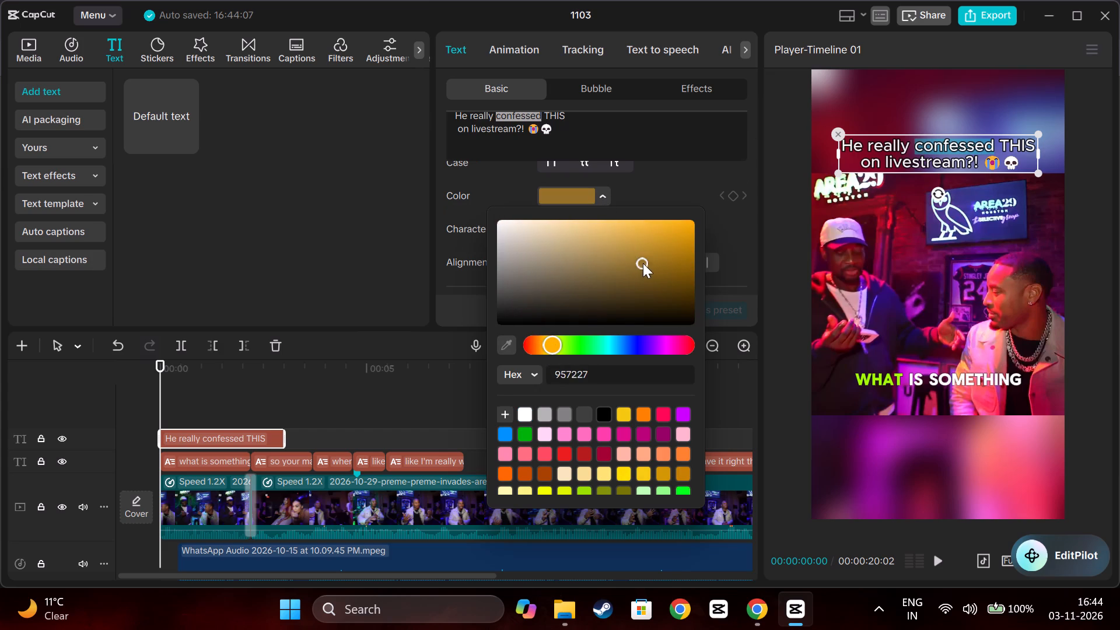
{"action": "left_click_drag", "start_coordinate": [645, 260], "coordinate": [744, 195]}
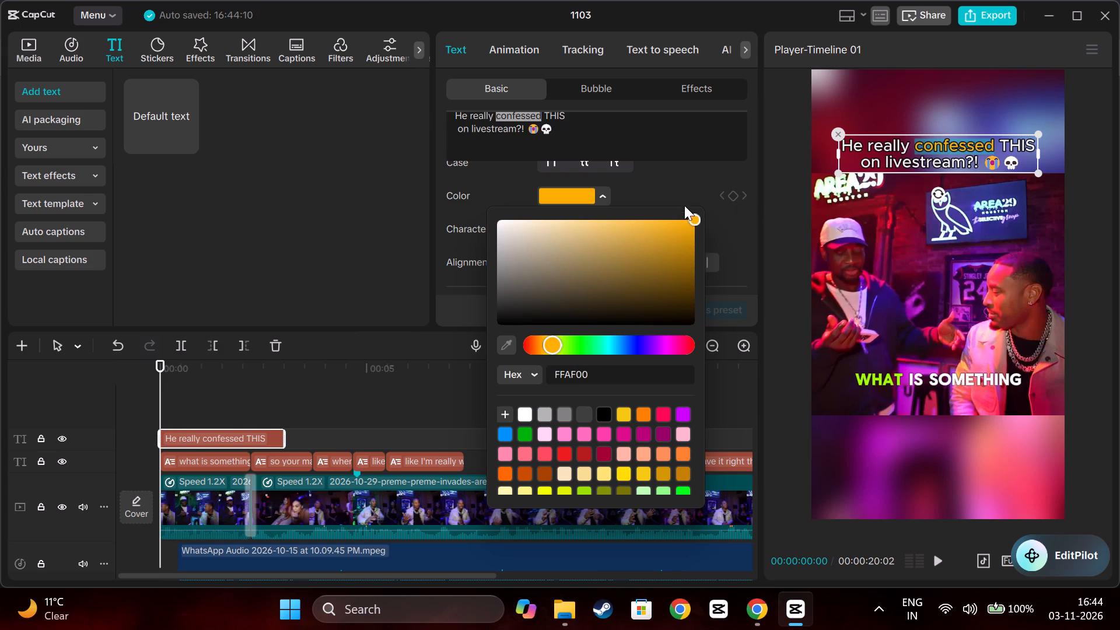
{"action": "left_click", "coordinate": [683, 191]}
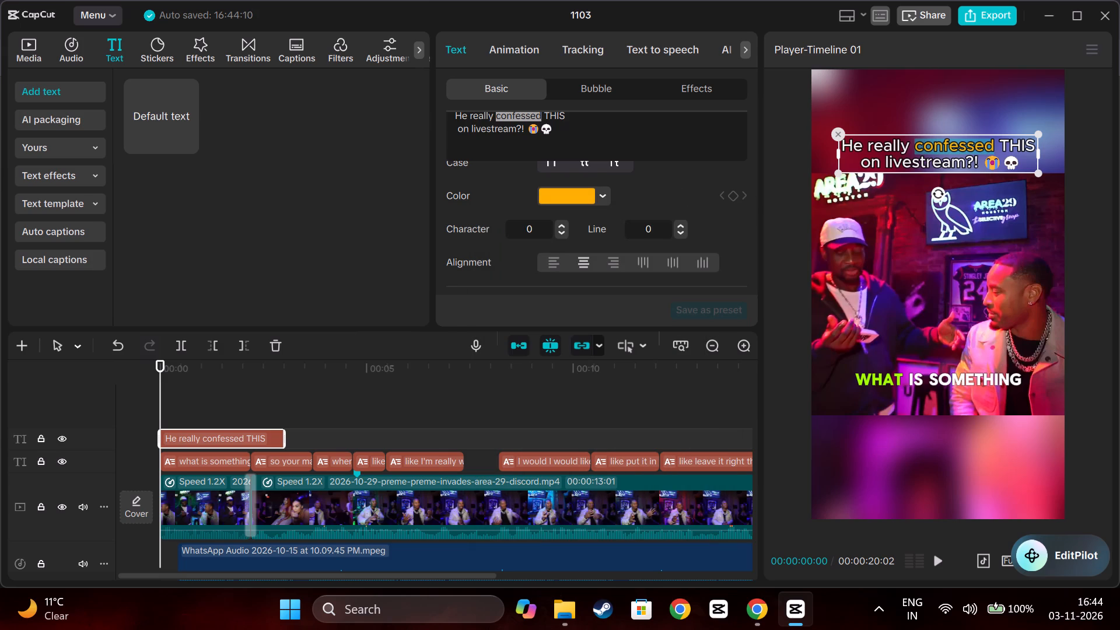
Colour only the word "livestream" in the title bright green.
{"action": "left_click_drag", "start_coordinate": [515, 129], "coordinate": [493, 129]}
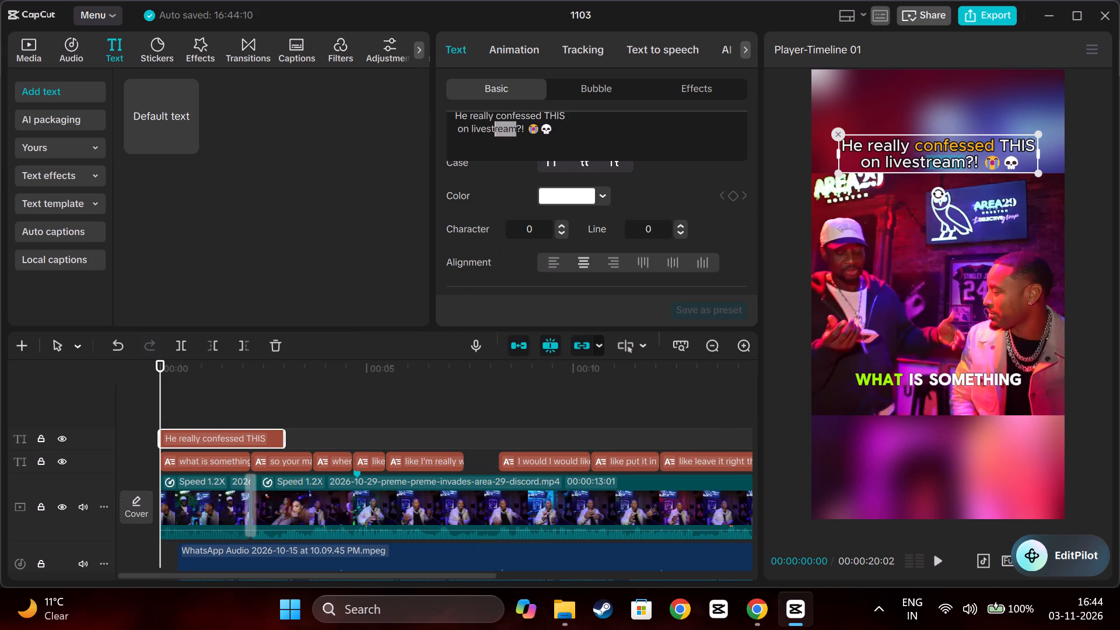
{"action": "left_click_drag", "start_coordinate": [493, 129], "coordinate": [473, 129]}
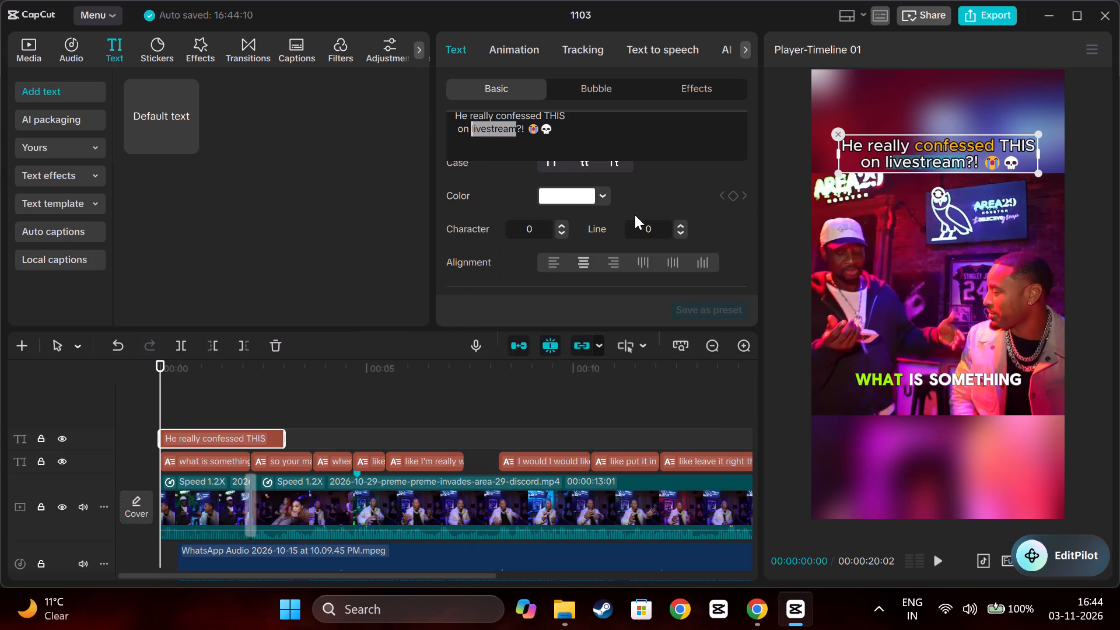
{"action": "left_click", "coordinate": [599, 194]}
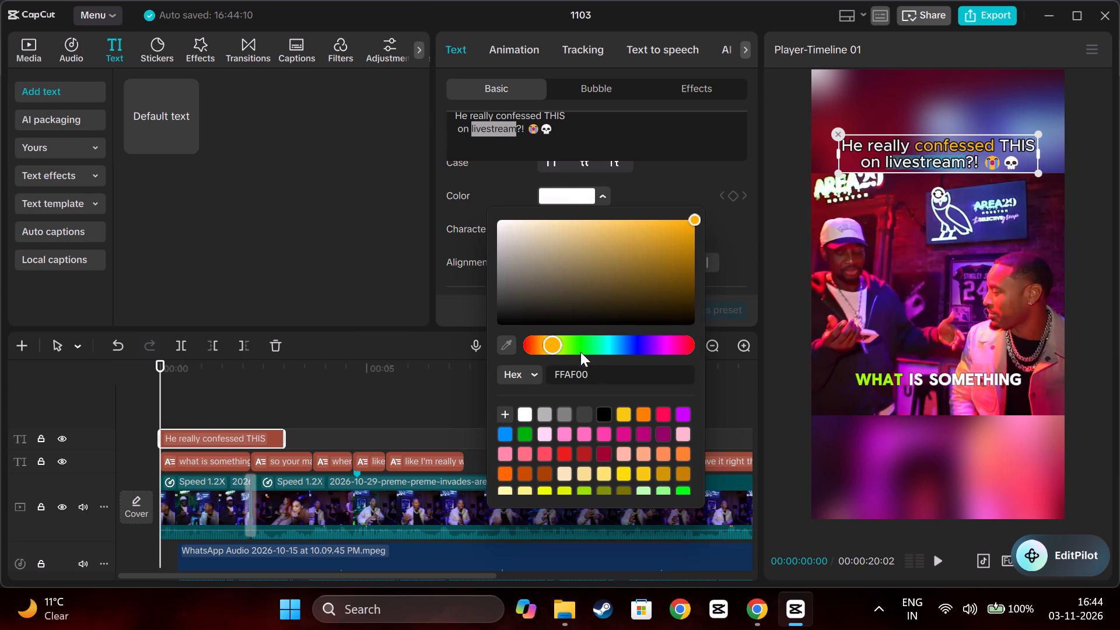
{"action": "left_click", "coordinate": [570, 345]}
{"action": "left_click_drag", "start_coordinate": [570, 344], "coordinate": [587, 344]}
{"action": "left_click", "coordinate": [682, 182]}
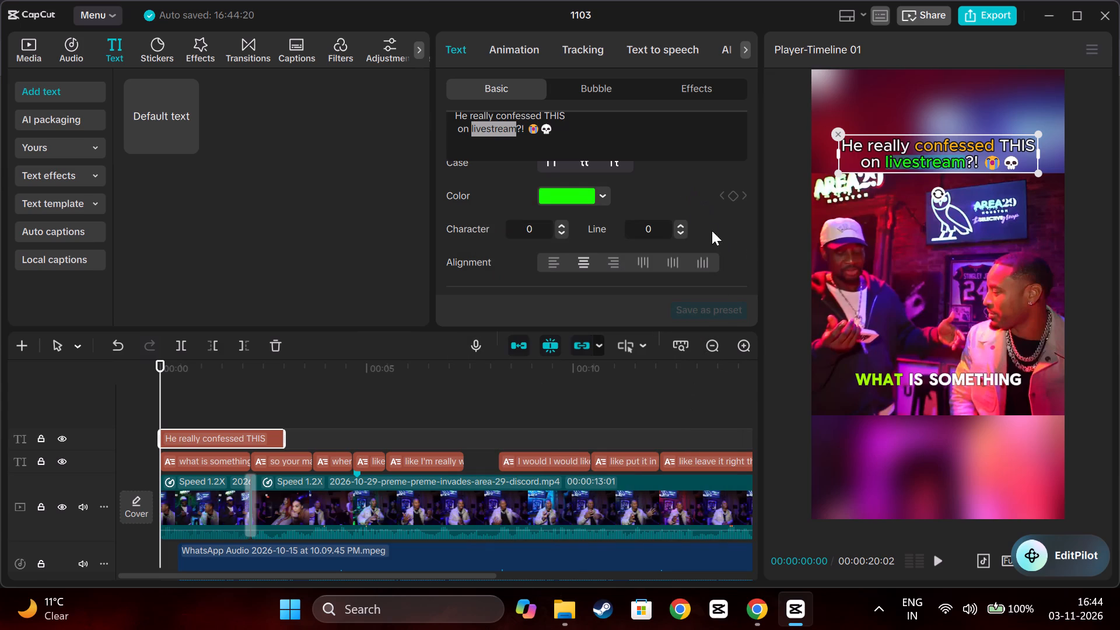
{"action": "left_click", "coordinate": [708, 221]}
Replace the title's first word "He" with "Preme", keeping the rest of the title text.
{"action": "scroll", "coordinate": [668, 220], "scroll_direction": "up", "scroll_amount": 3}
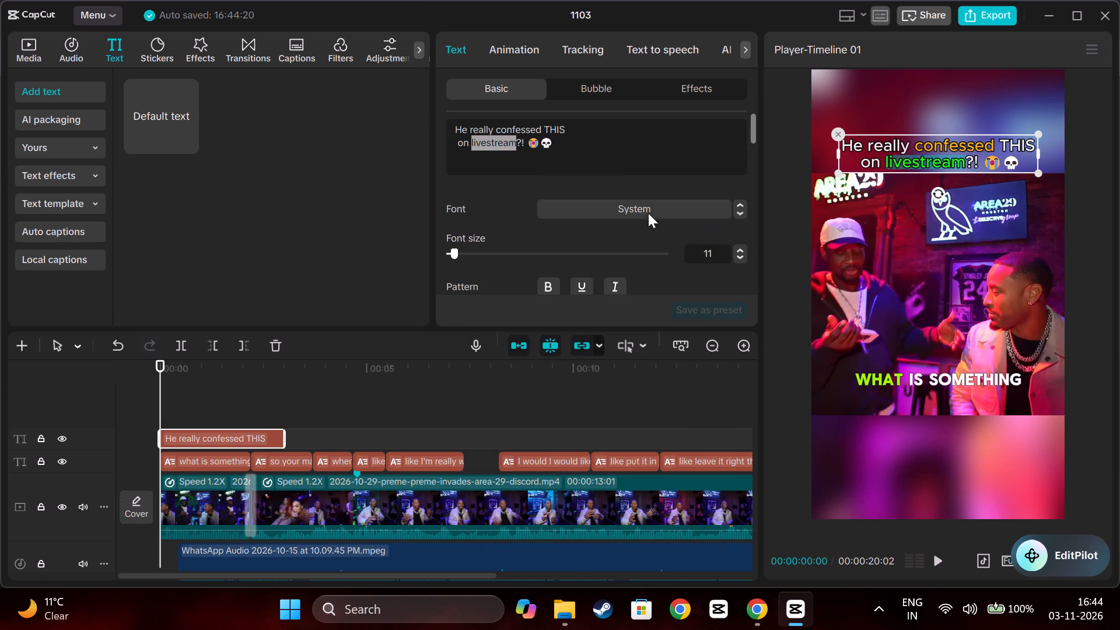
{"action": "left_click", "coordinate": [466, 126]}
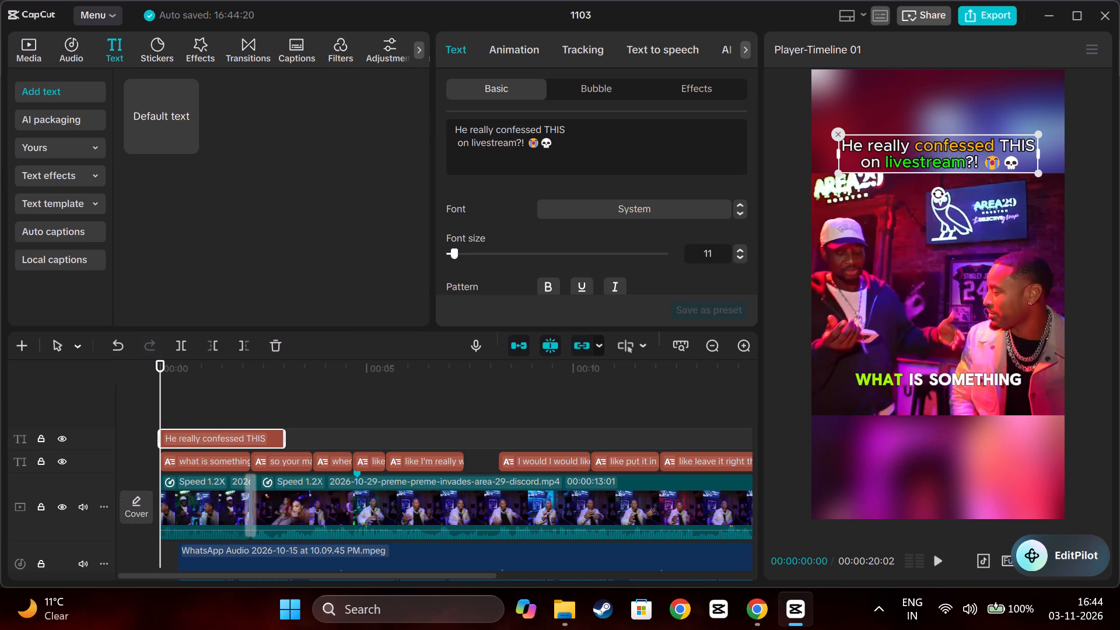
{"action": "key", "text": "BackSpace"}
{"action": "key", "text": "BackSpace"}
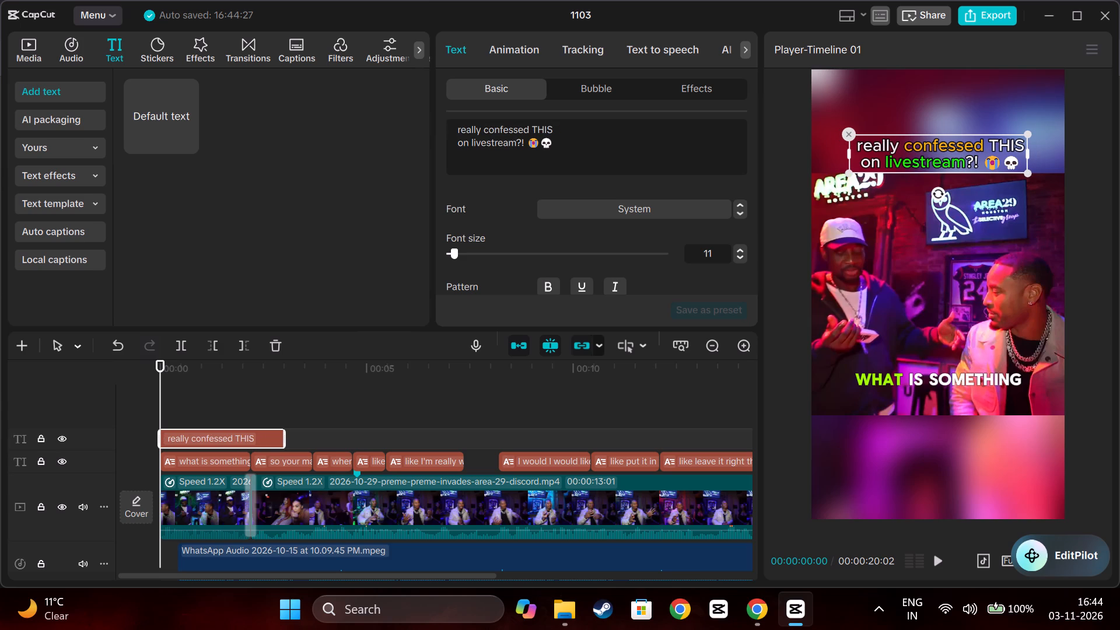
{"action": "type", "text": "Preme"}
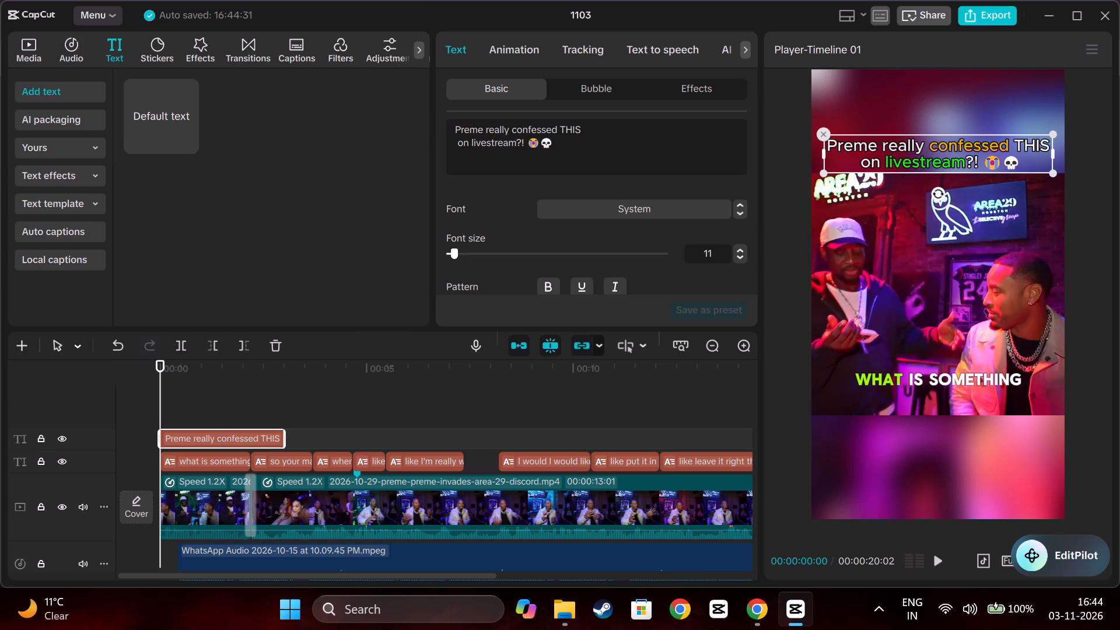
{"action": "left_click", "coordinate": [649, 184]}
{"action": "left_click", "coordinate": [606, 157]}
{"action": "left_click", "coordinate": [633, 190]}
{"action": "left_click", "coordinate": [864, 101]}
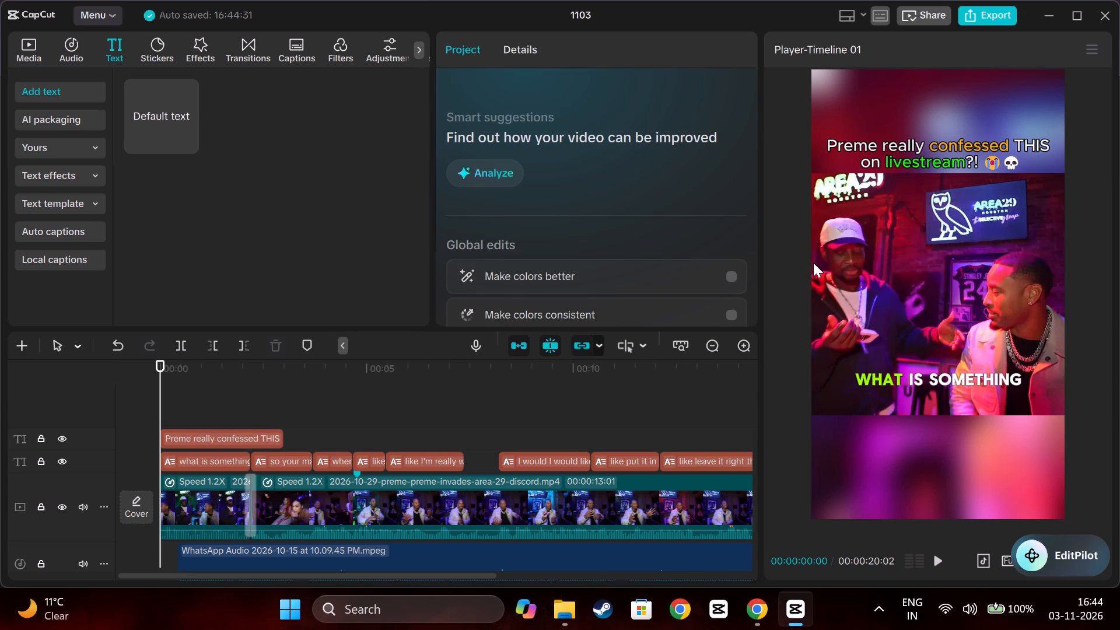
Extend the title clip on the timeline so it ends together with the last video clip.
{"action": "scroll", "coordinate": [813, 265], "scroll_direction": "down", "scroll_amount": 2}
{"action": "left_click", "coordinate": [245, 437]}
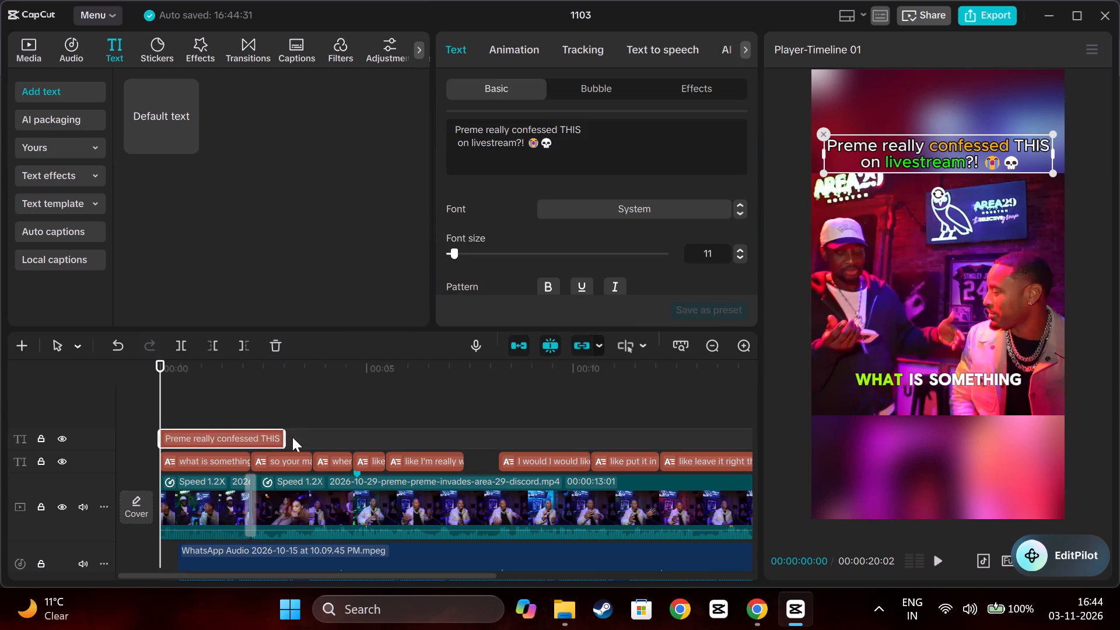
{"action": "left_click_drag", "start_coordinate": [283, 437], "coordinate": [691, 456]}
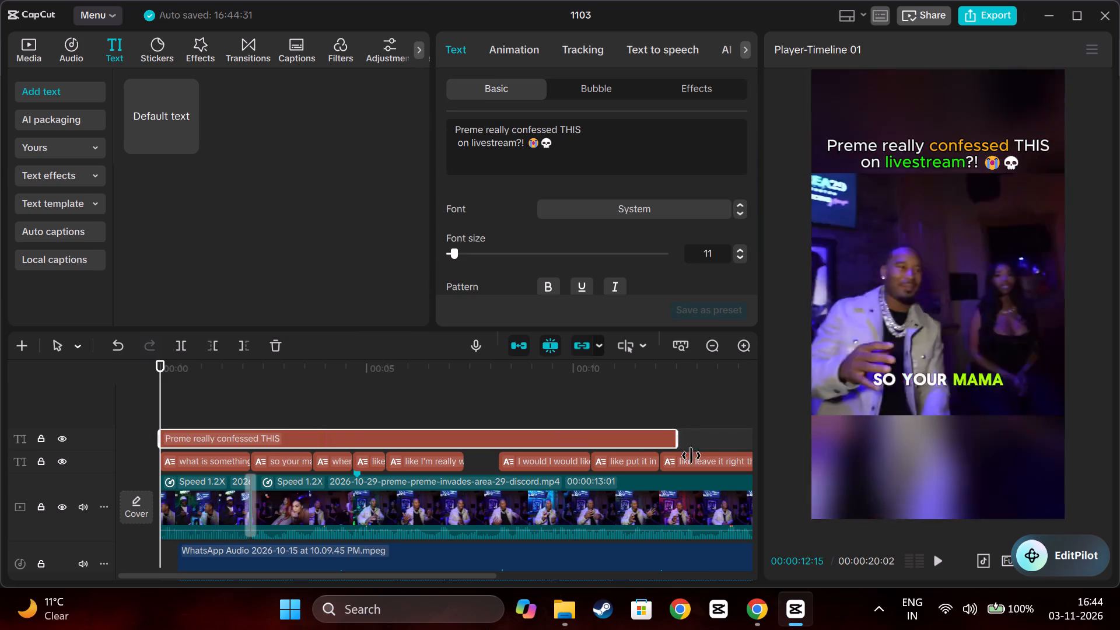
{"action": "left_click_drag", "start_coordinate": [691, 456], "coordinate": [463, 457]}
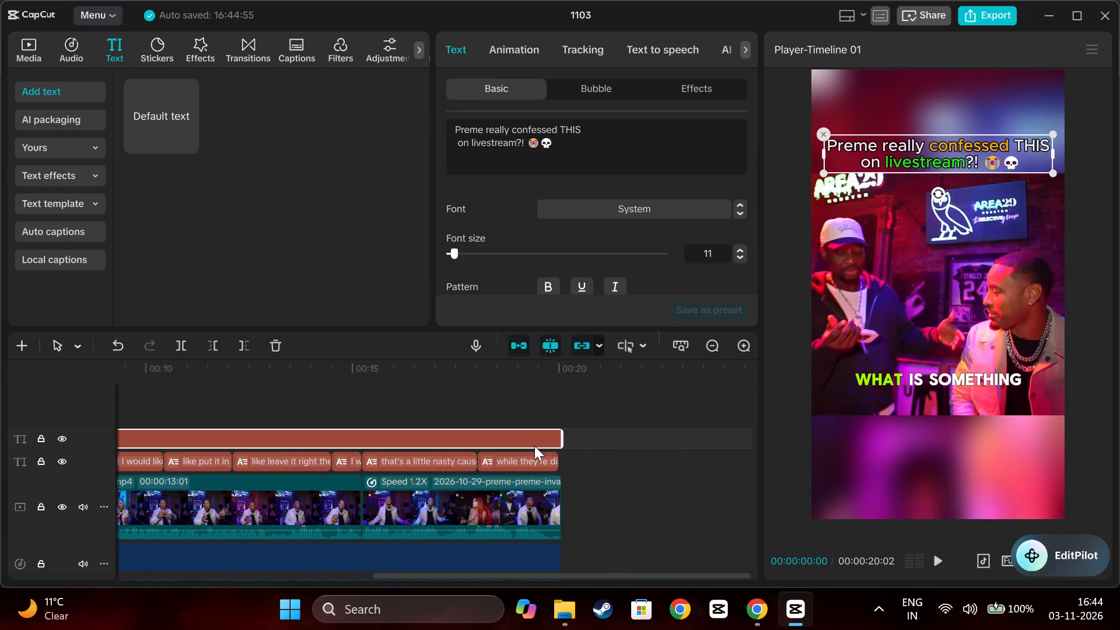
Scrub from the video's end back to its start to check the title over the clips, and view the audio tracks.
{"action": "left_click", "coordinate": [528, 399]}
{"action": "left_click_drag", "start_coordinate": [528, 399], "coordinate": [555, 401]}
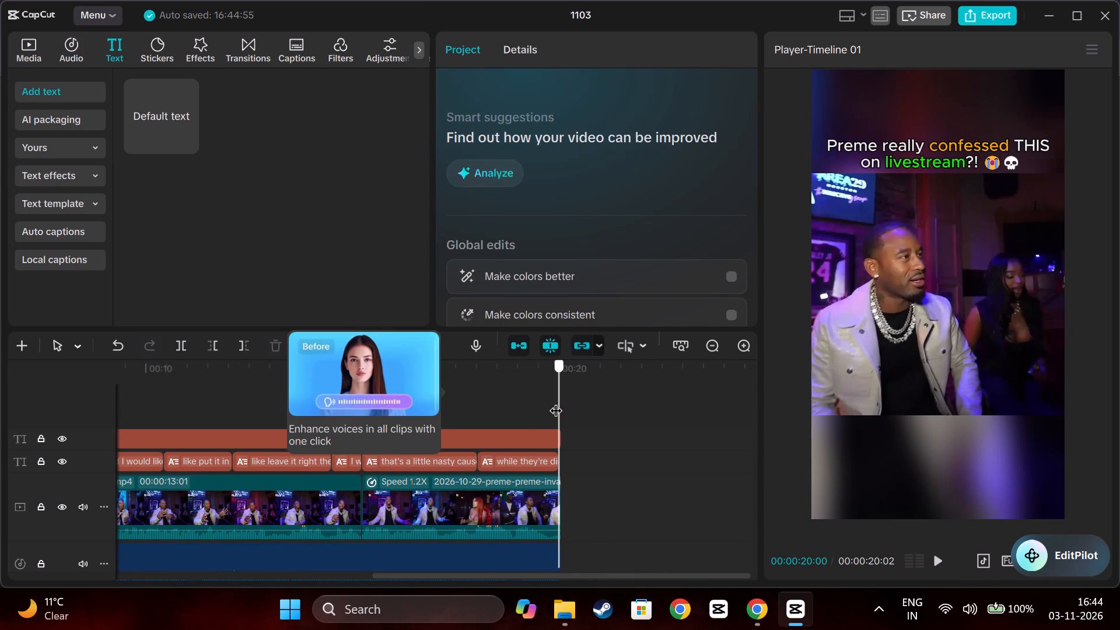
{"action": "left_click_drag", "start_coordinate": [555, 401], "coordinate": [248, 407]}
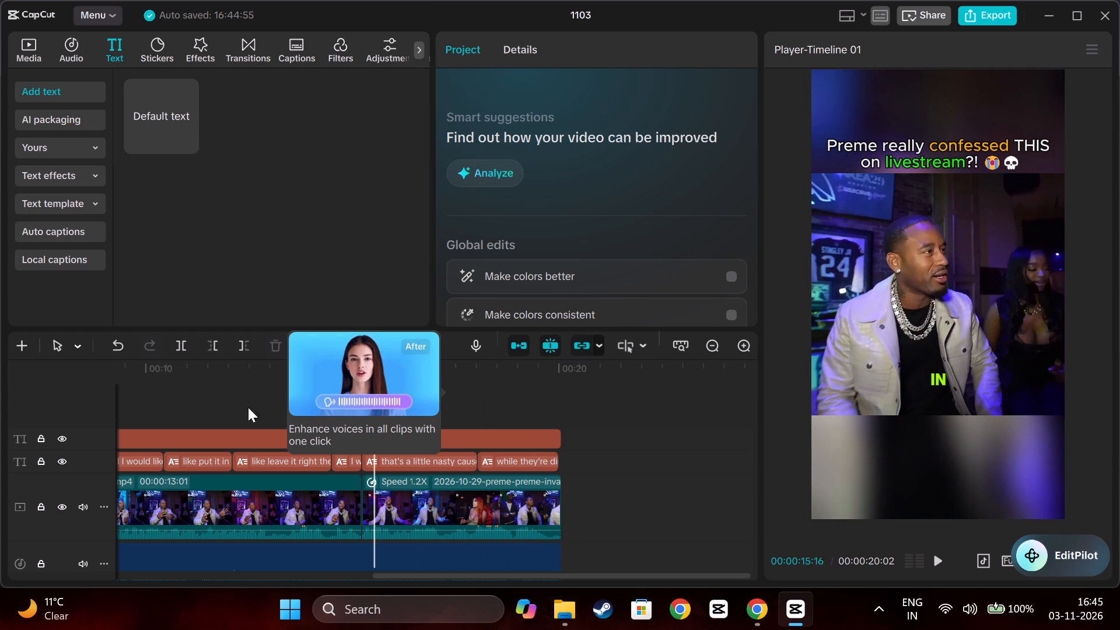
{"action": "left_click_drag", "start_coordinate": [248, 407], "coordinate": [184, 408]}
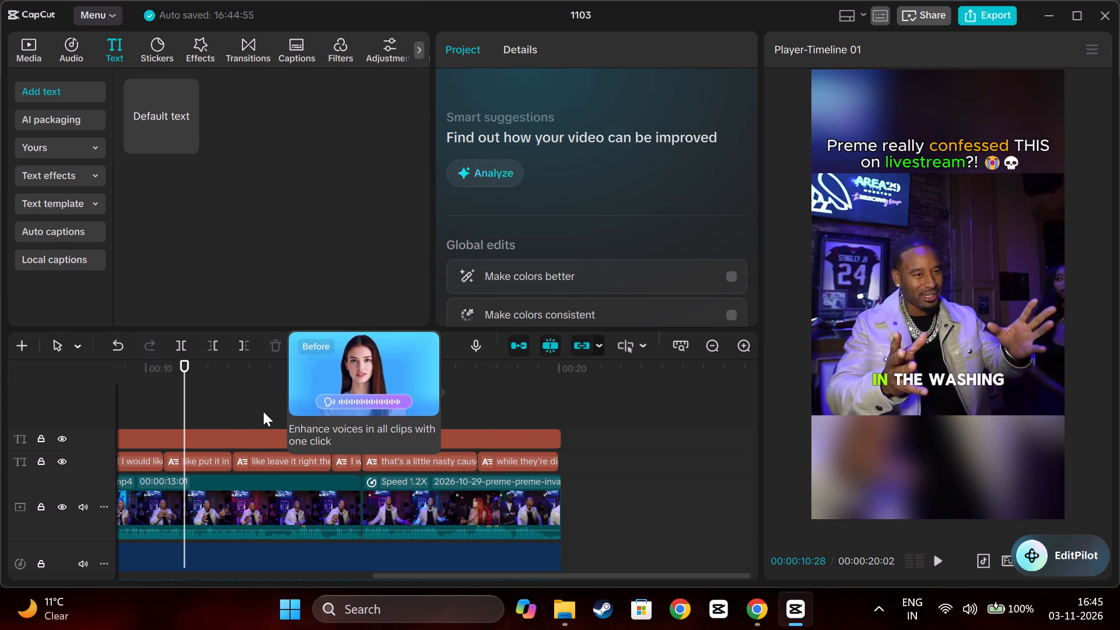
{"action": "left_click_drag", "start_coordinate": [184, 395], "coordinate": [0, 402]}
{"action": "scroll", "coordinate": [176, 419], "scroll_direction": "down", "scroll_amount": 9}
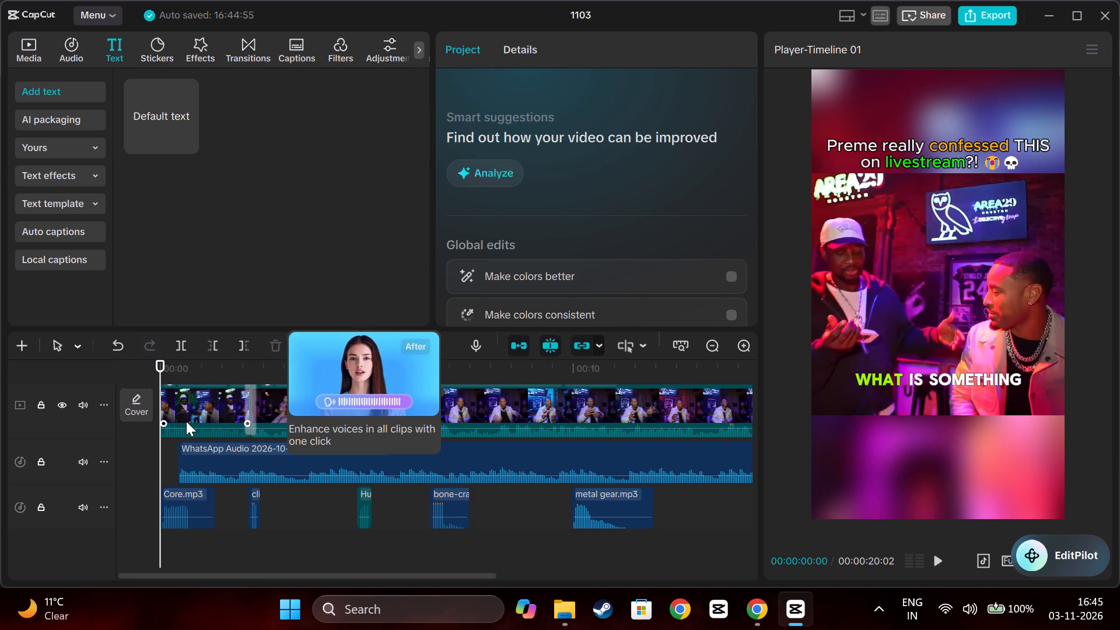
Add a default text clip at the start of the timeline and change its wording to "hyper clps daily".
{"action": "left_click", "coordinate": [150, 121]}
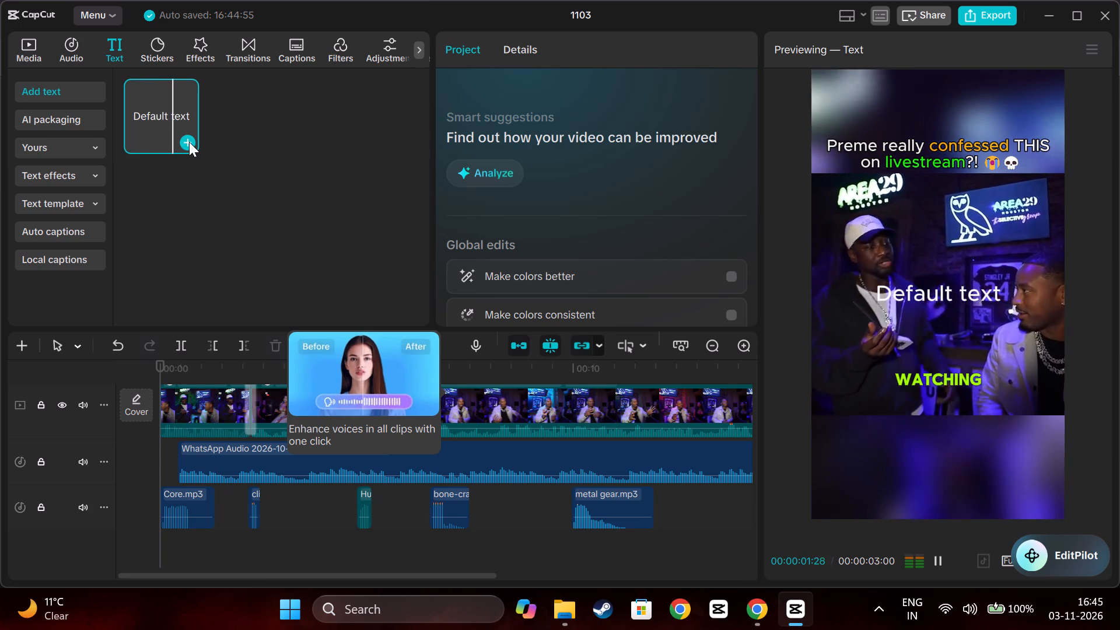
{"action": "left_click", "coordinate": [189, 142]}
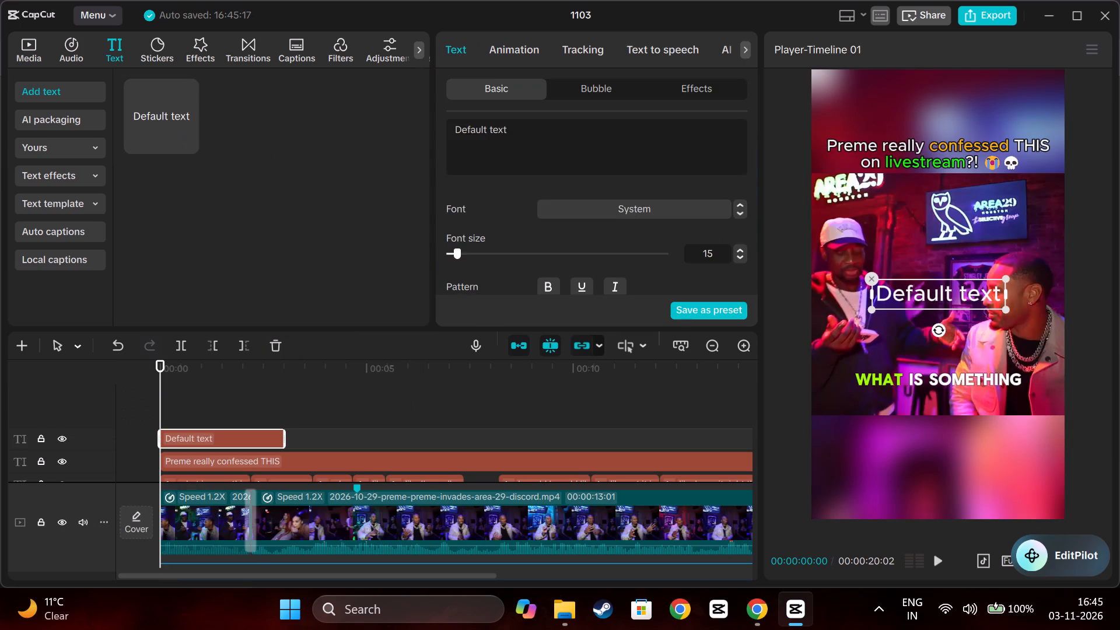
{"action": "left_click", "coordinate": [547, 136]}
{"action": "key", "text": "BackSpace"}
{"action": "key", "text": "BackSpace"}
{"action": "key", "text": "BackSpace"}
{"action": "key", "text": "BackSpace"}
{"action": "key", "text": "BackSpace"}
{"action": "key", "text": "BackSpace"}
{"action": "key", "text": "BackSpace"}
{"action": "key", "text": "BackSpace"}
{"action": "key", "text": "BackSpace"}
{"action": "key", "text": "BackSpace"}
{"action": "key", "text": "BackSpace"}
{"action": "key", "text": "BackSpace"}
{"action": "key", "text": "BackSpace"}
{"action": "key", "text": "BackSpace"}
{"action": "key", "text": "BackSpace"}
{"action": "key", "text": "BackSpace"}
{"action": "key", "text": "BackSpace"}
{"action": "key", "text": "BackSpace"}
{"action": "key", "text": "BackSpace"}
{"action": "key", "text": "BackSpace"}
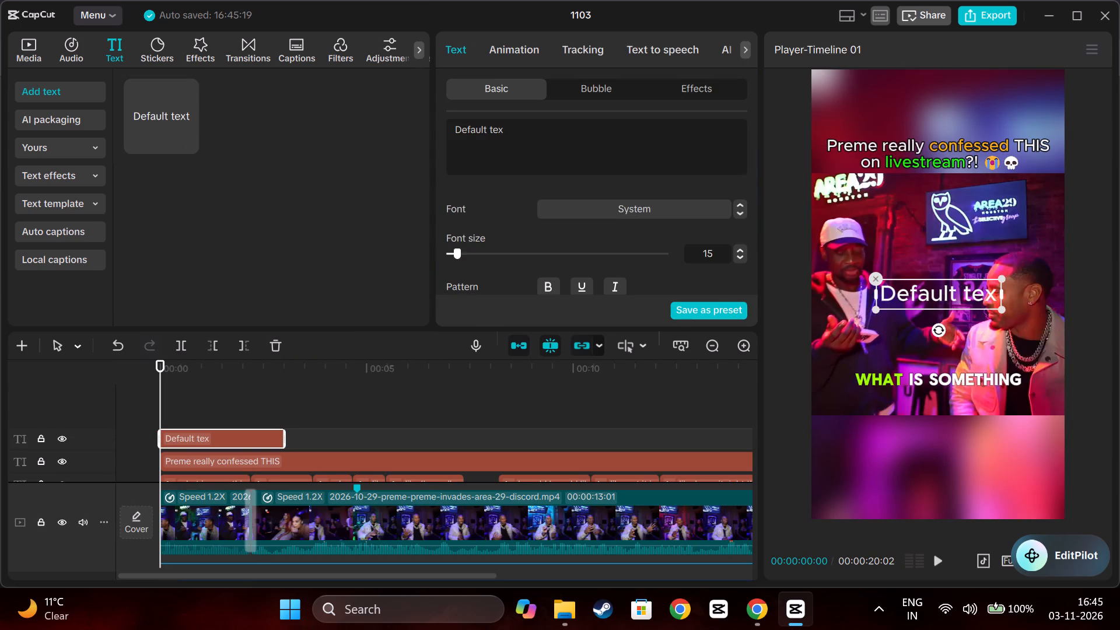
{"action": "type", "text": "hyper"}
{"action": "key", "text": "space"}
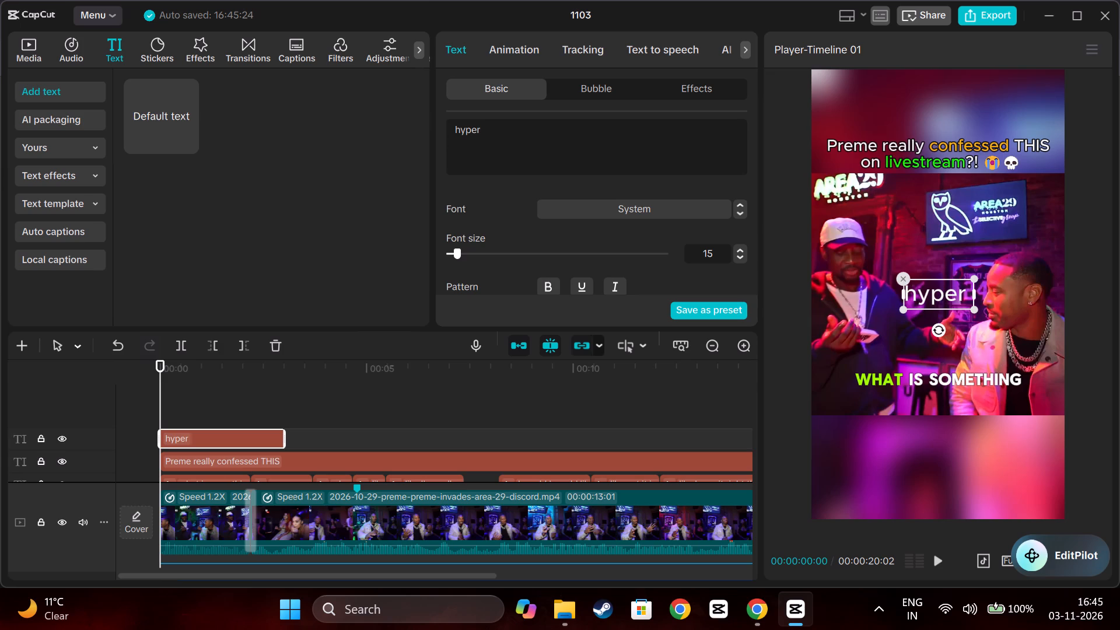
{"action": "type", "text": "clps daily"}
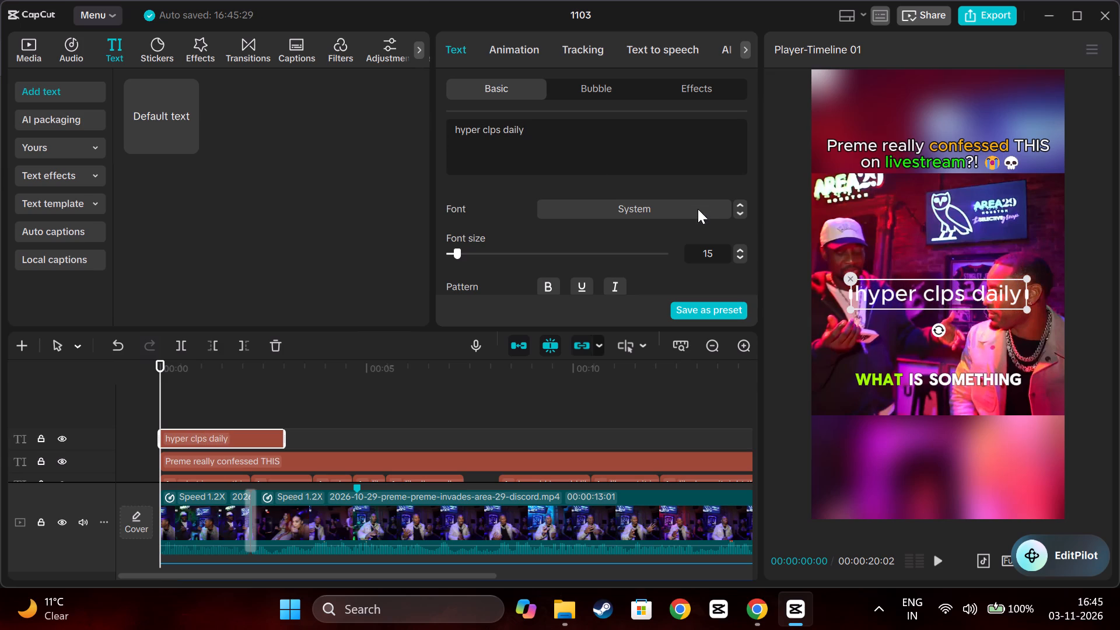
Set the font of the "hyper clps daily" text to Lalezar.
{"action": "left_click", "coordinate": [740, 211]}
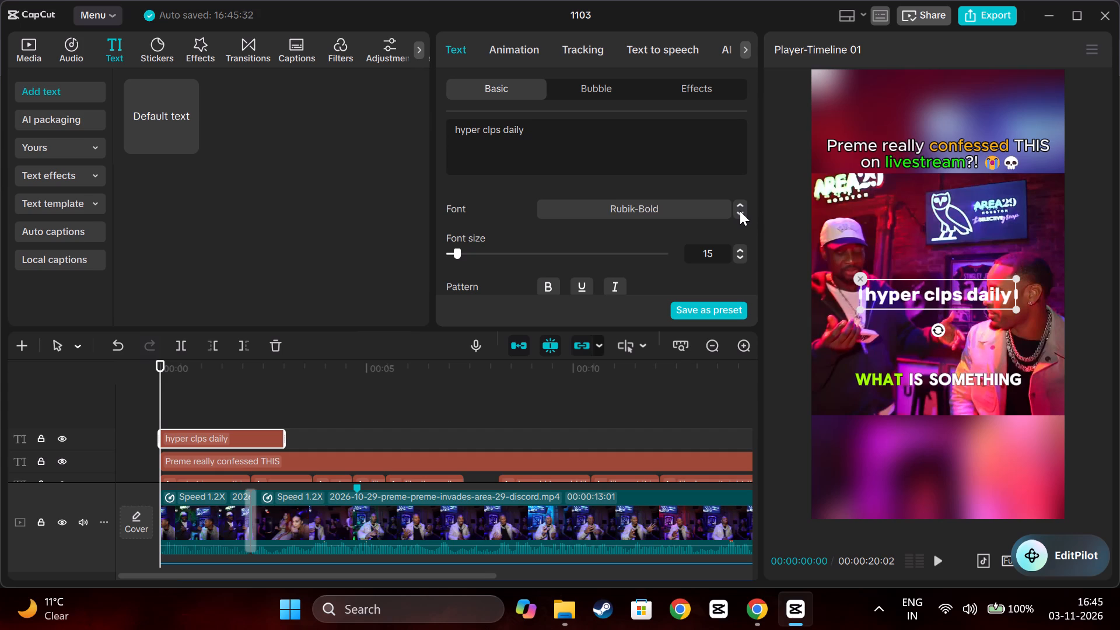
{"action": "left_click", "coordinate": [692, 212]}
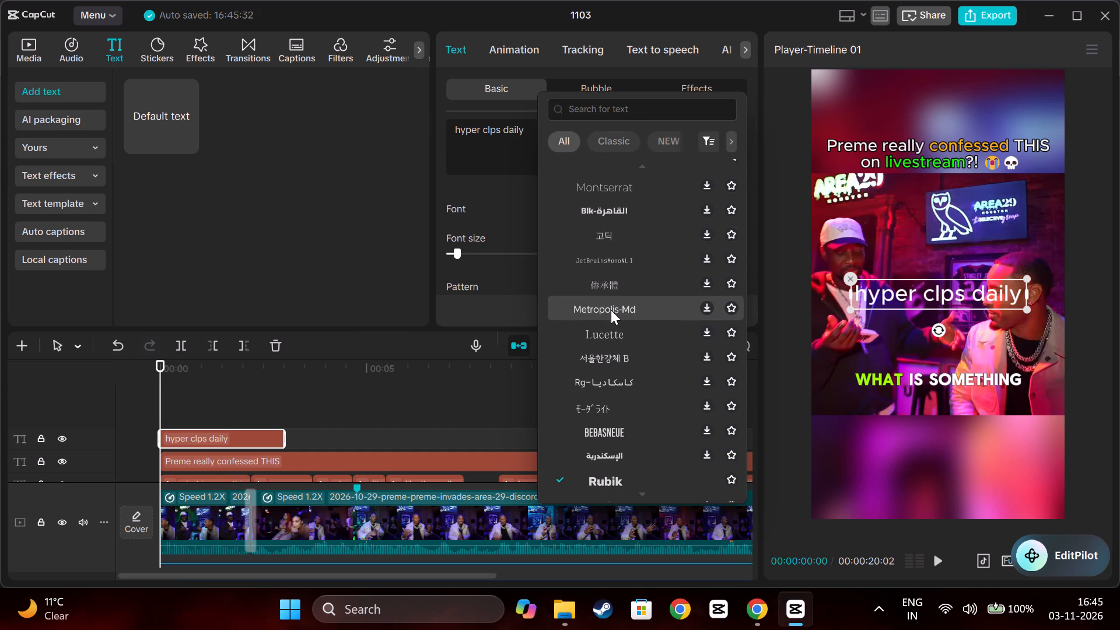
{"action": "scroll", "coordinate": [608, 360], "scroll_direction": "down", "scroll_amount": 1}
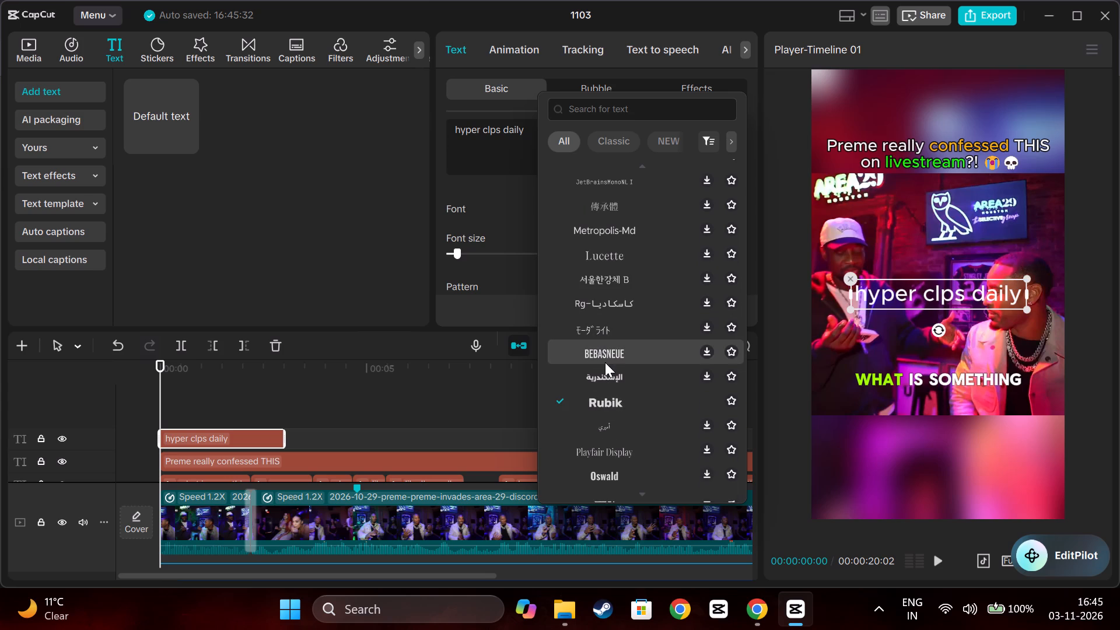
{"action": "scroll", "coordinate": [605, 398], "scroll_direction": "down", "scroll_amount": 1}
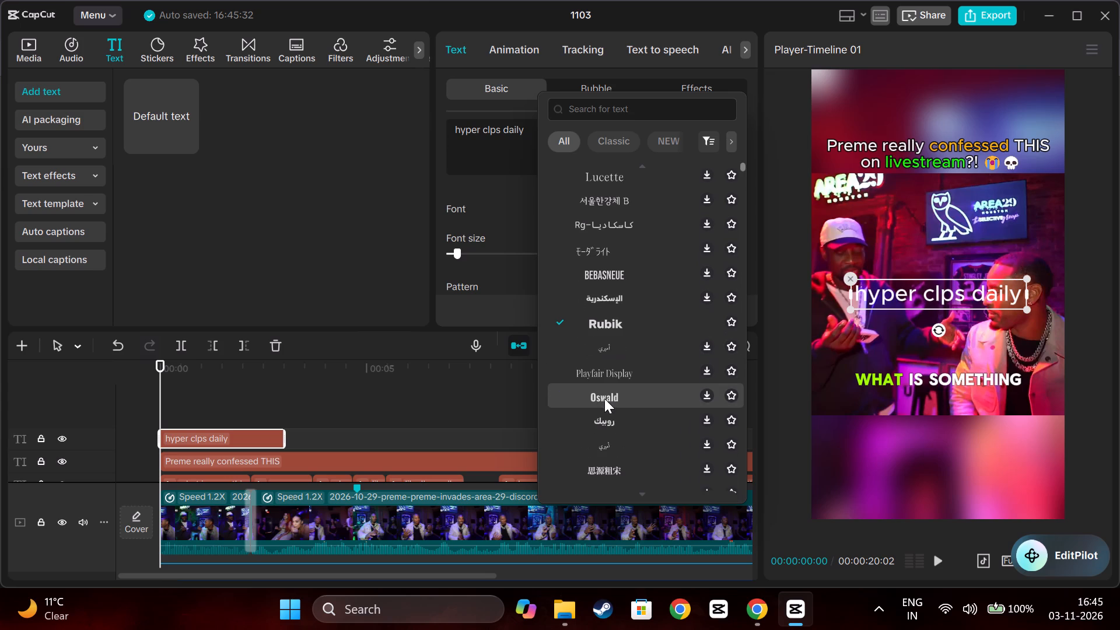
{"action": "scroll", "coordinate": [603, 391], "scroll_direction": "down", "scroll_amount": 2}
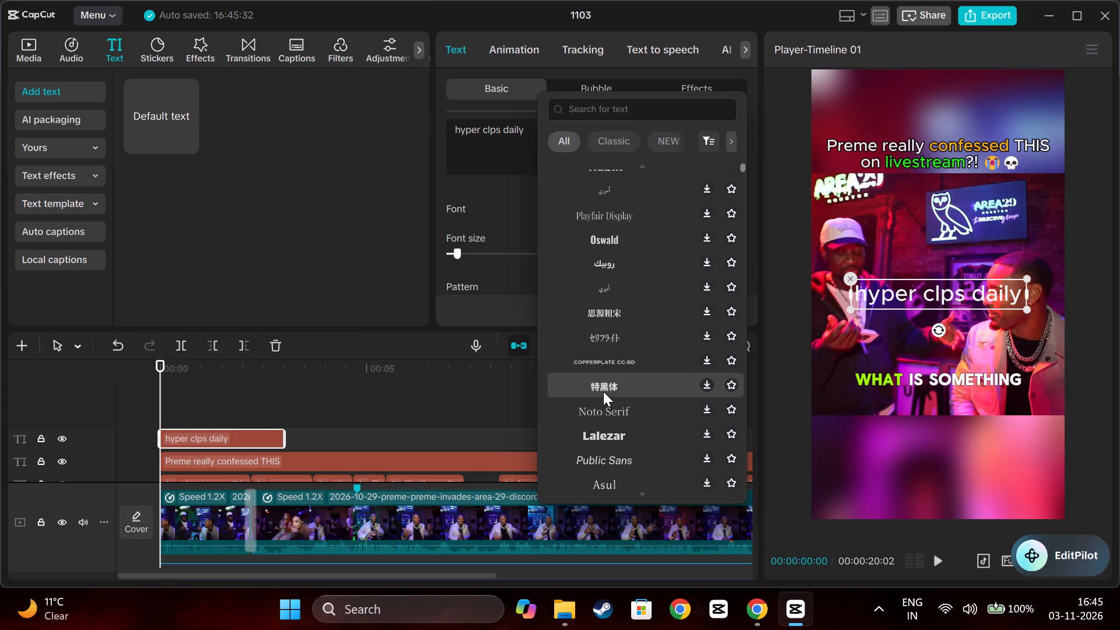
{"action": "scroll", "coordinate": [603, 391], "scroll_direction": "down", "scroll_amount": 1}
{"action": "left_click", "coordinate": [607, 359]}
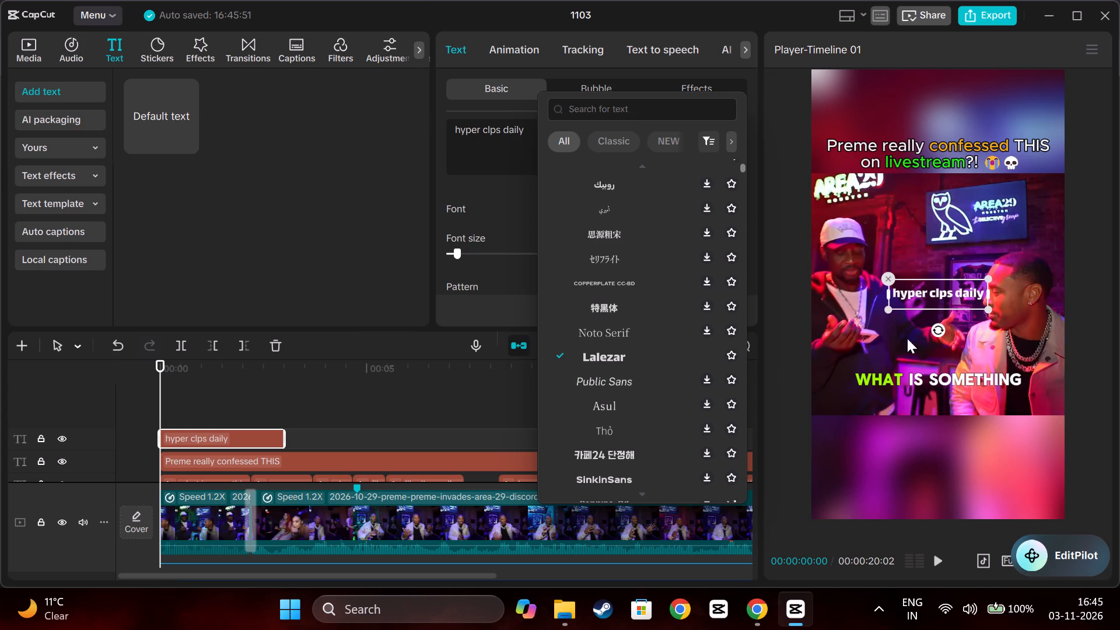
Place the "hyper clps daily" text horizontally centred in the lower blurred area, just below the video.
{"action": "left_click_drag", "start_coordinate": [940, 292], "coordinate": [944, 429]}
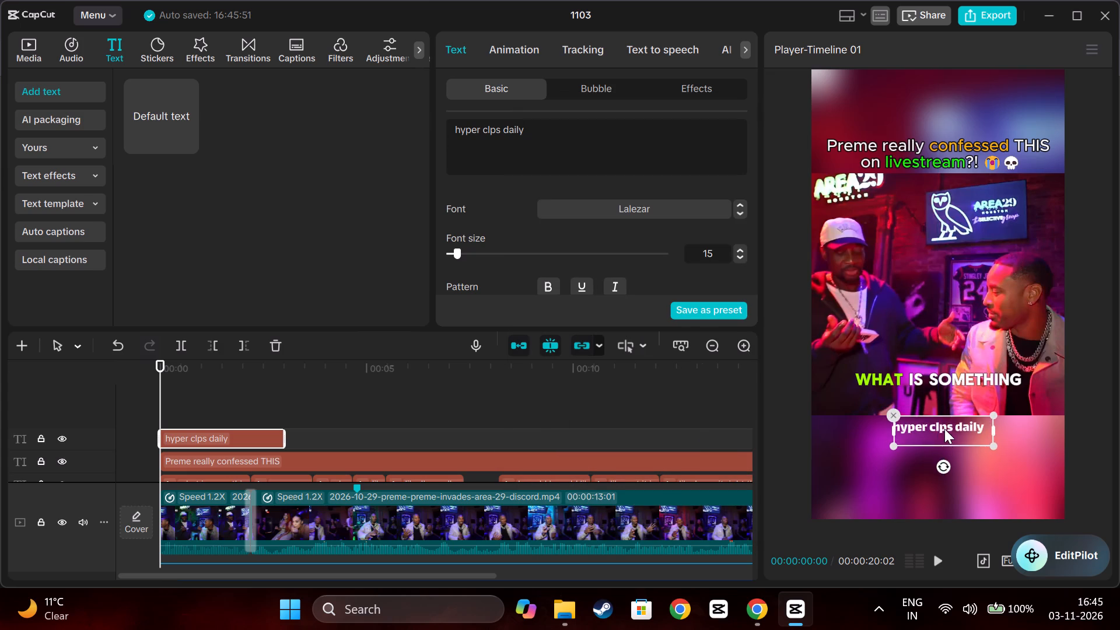
{"action": "left_click_drag", "start_coordinate": [944, 429], "coordinate": [940, 439]}
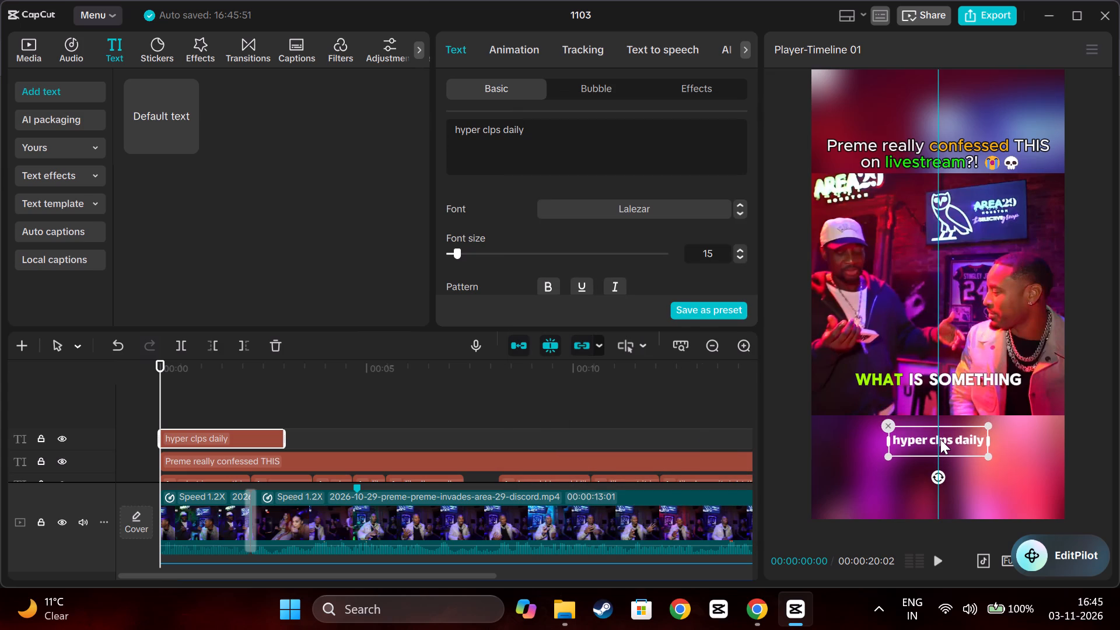
{"action": "left_click_drag", "start_coordinate": [940, 439], "coordinate": [941, 441]}
Lower the blend opacity of the "hyper clps daily" text to 39%.
{"action": "scroll", "coordinate": [514, 230], "scroll_direction": "down", "scroll_amount": 4}
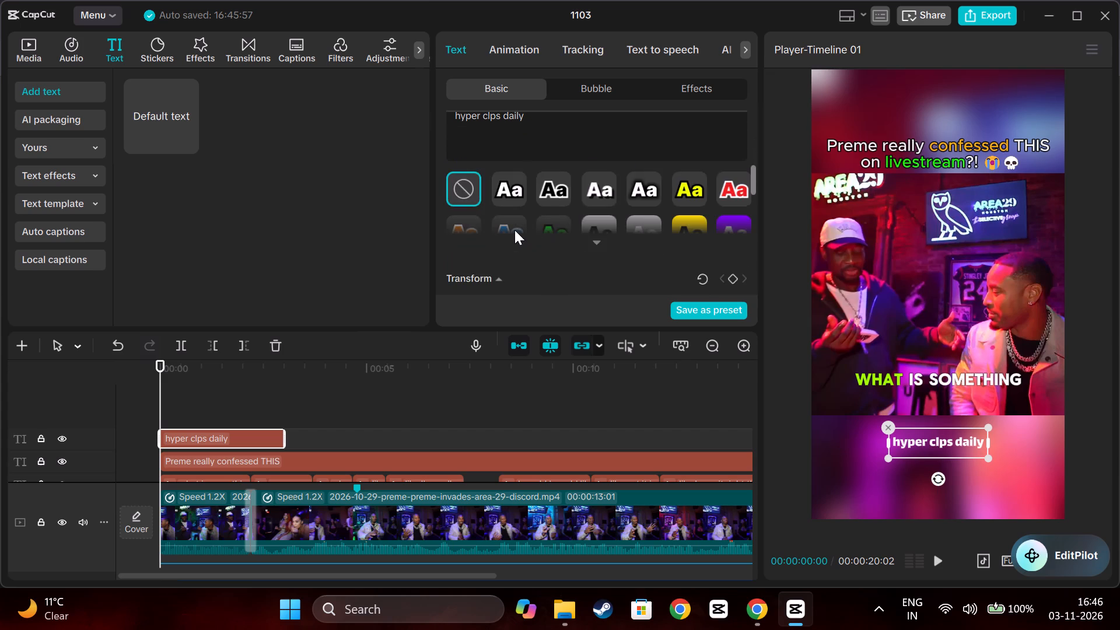
{"action": "scroll", "coordinate": [514, 230], "scroll_direction": "down", "scroll_amount": 1}
{"action": "scroll", "coordinate": [592, 229], "scroll_direction": "down", "scroll_amount": 2}
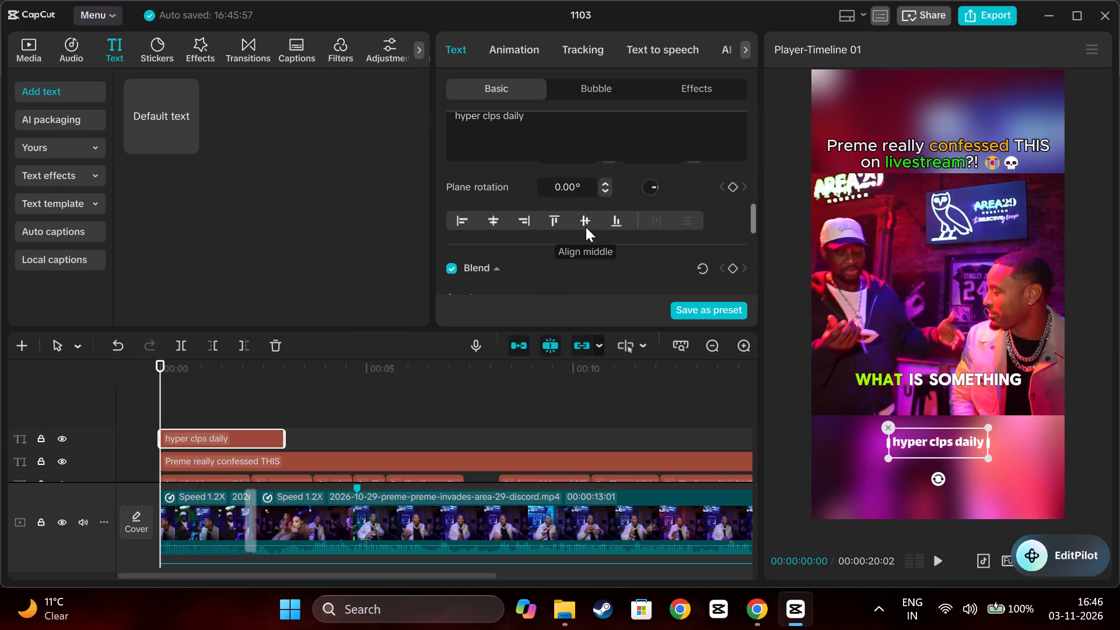
{"action": "scroll", "coordinate": [586, 227], "scroll_direction": "down", "scroll_amount": 1}
{"action": "left_click_drag", "start_coordinate": [632, 233], "coordinate": [562, 236]}
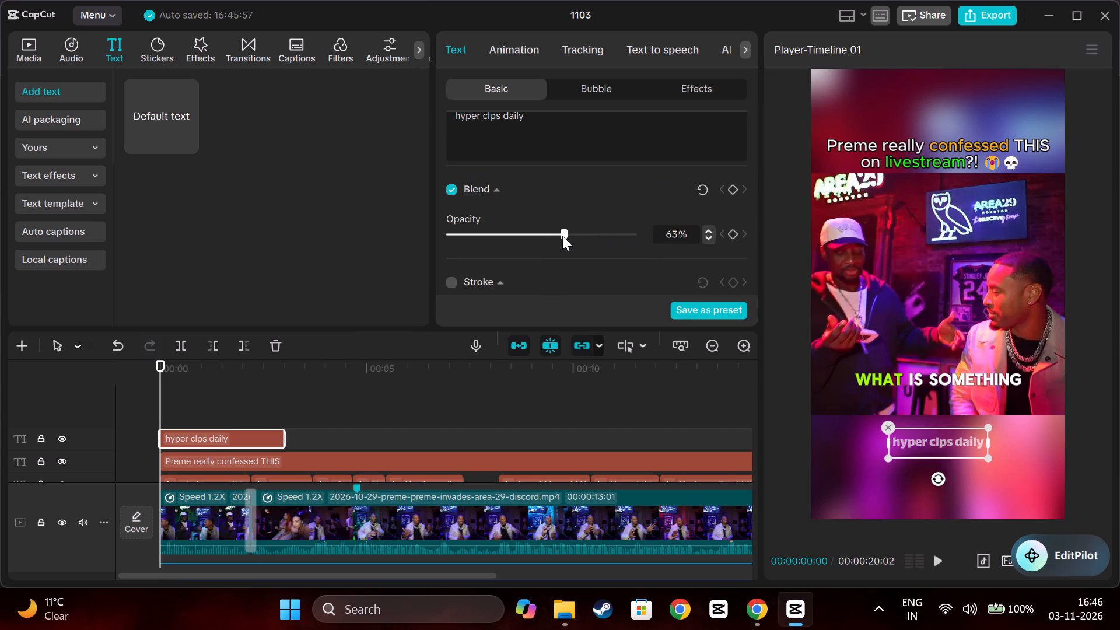
{"action": "left_click_drag", "start_coordinate": [562, 236], "coordinate": [519, 239]}
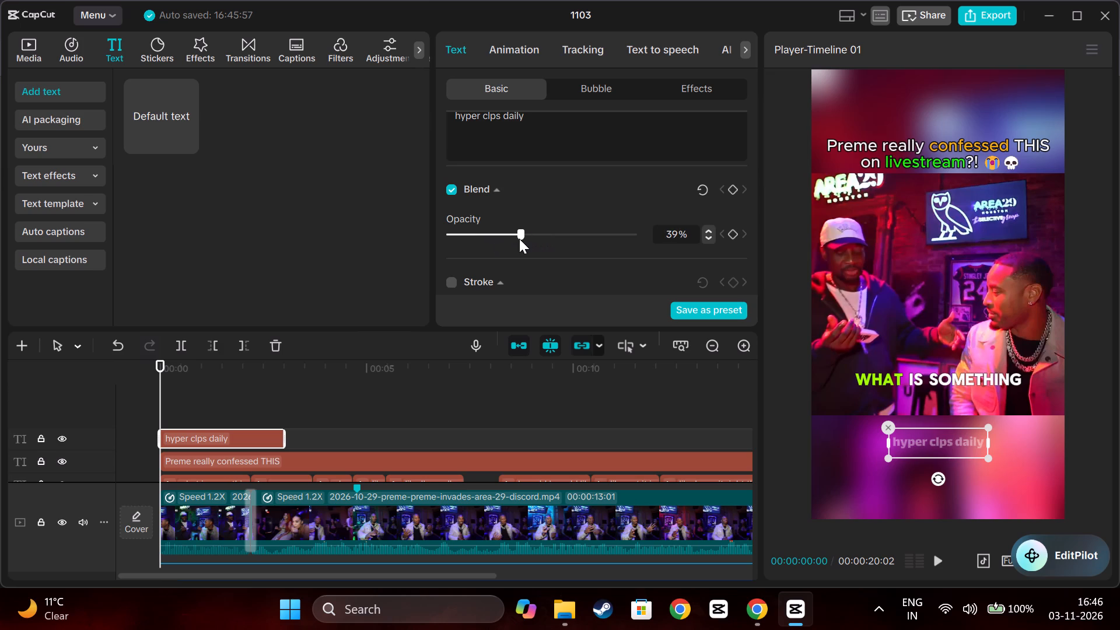
Lower the blend opacity of the "hyper clps daily" text to 22%.
{"action": "left_click_drag", "start_coordinate": [519, 239], "coordinate": [523, 239]}
{"action": "left_click_drag", "start_coordinate": [523, 239], "coordinate": [485, 242]}
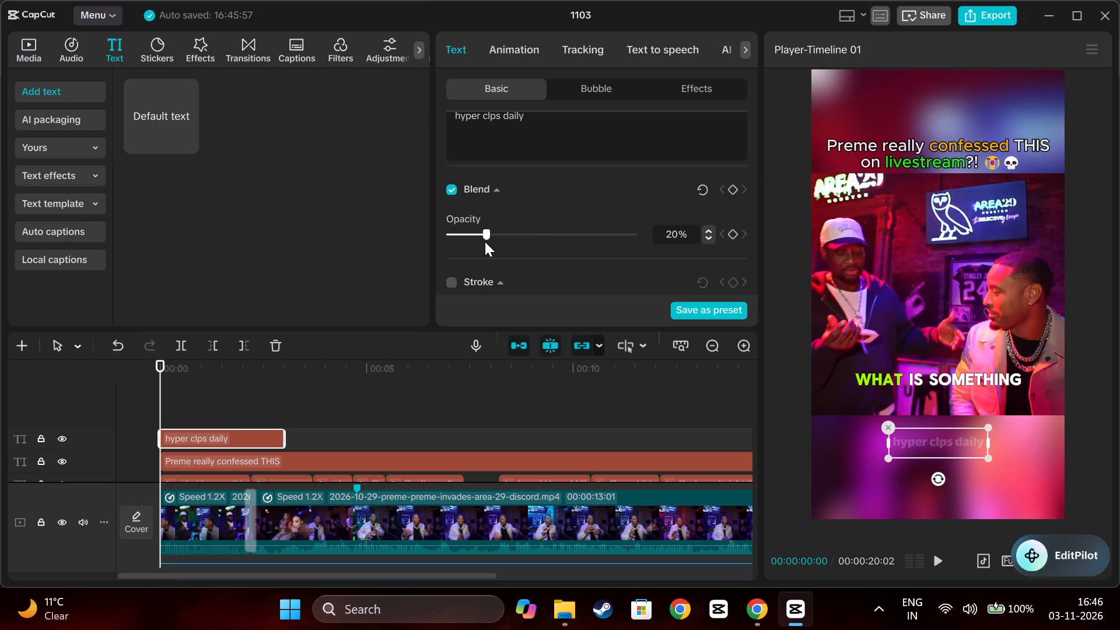
{"action": "left_click_drag", "start_coordinate": [485, 242], "coordinate": [488, 240]}
{"action": "scroll", "coordinate": [1038, 405], "scroll_direction": "down", "scroll_amount": 4}
Move the floating EditPilot button off the playback controls, up to the preview's title bar.
{"action": "left_click", "coordinate": [1093, 556]}
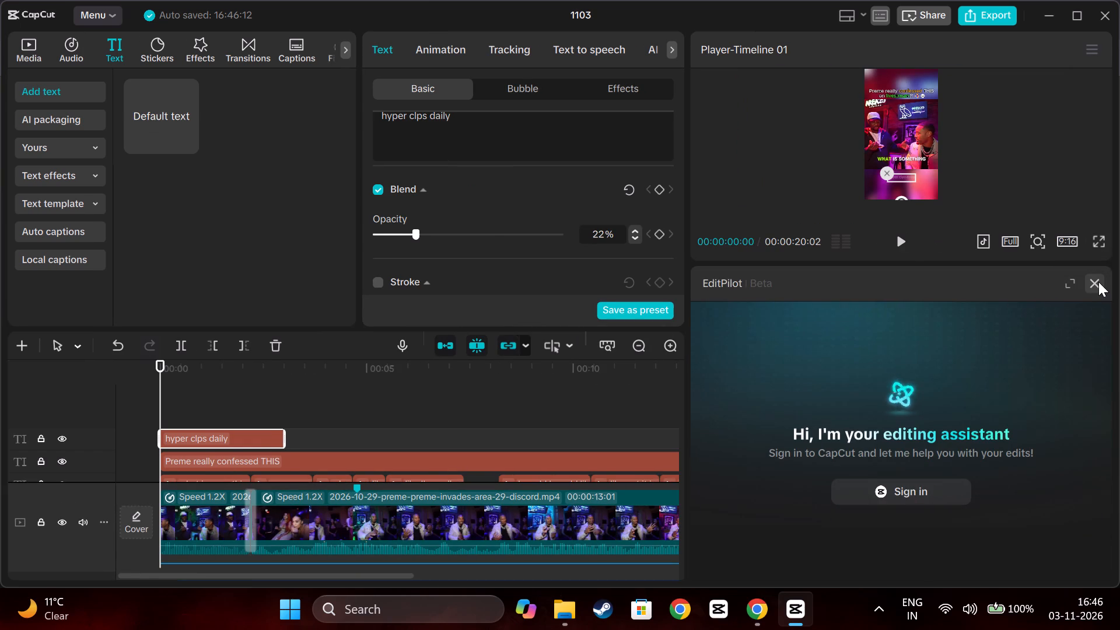
{"action": "left_click", "coordinate": [1098, 282]}
{"action": "left_click_drag", "start_coordinate": [1040, 555], "coordinate": [1060, 515]}
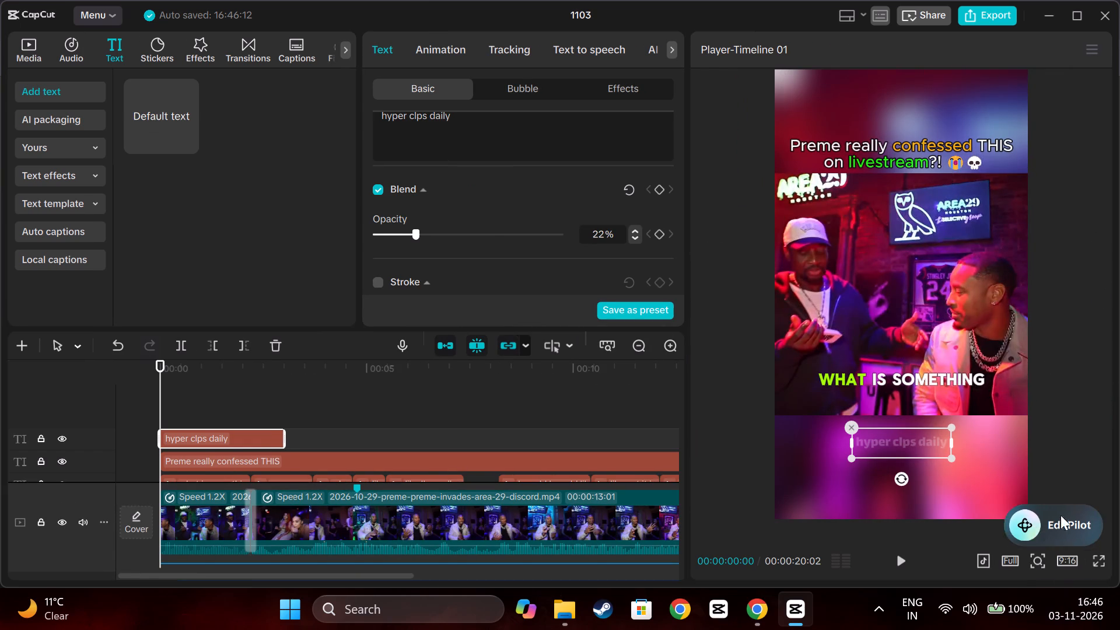
{"action": "left_click_drag", "start_coordinate": [1060, 515], "coordinate": [1073, 48]}
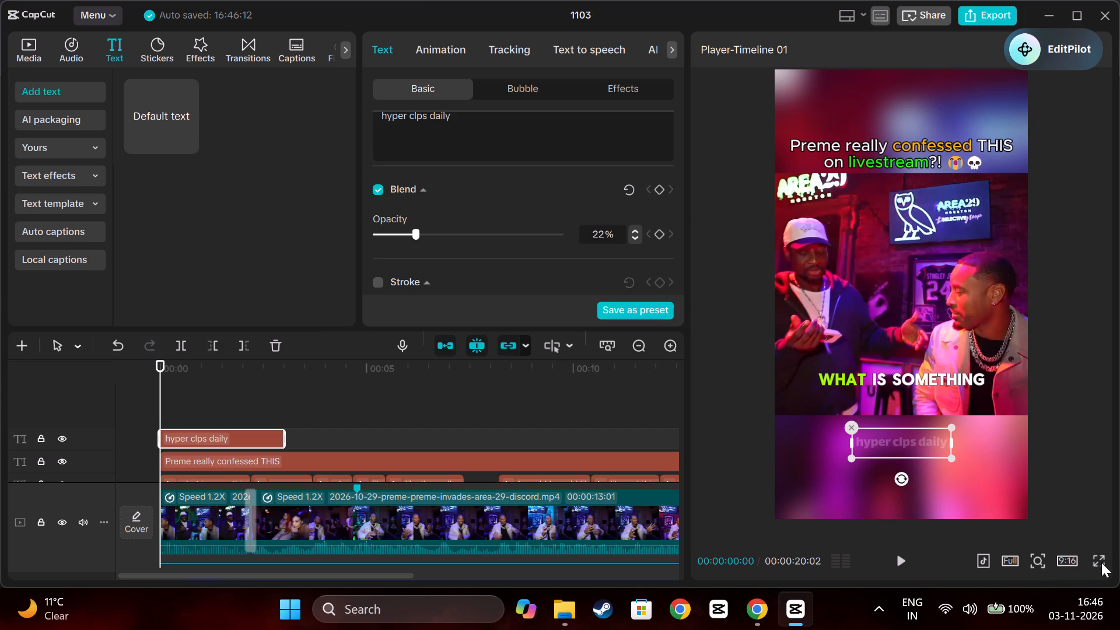
Play the short full screen from the start to check how the faint watermark looks, stopping after about five seconds.
{"action": "left_click", "coordinate": [1101, 562]}
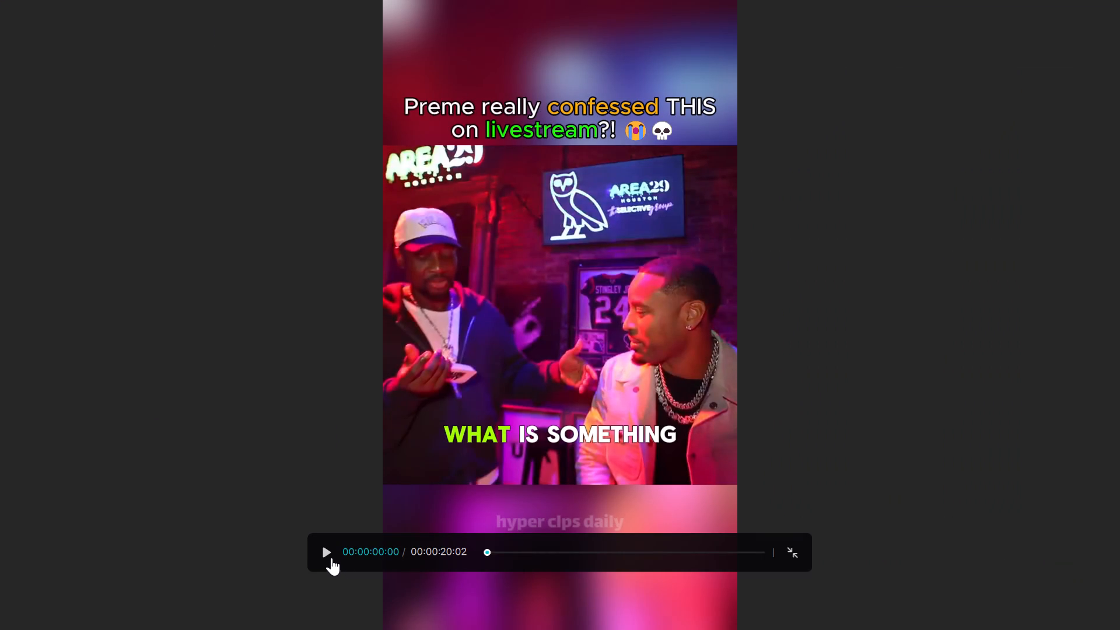
{"action": "left_click", "coordinate": [326, 552]}
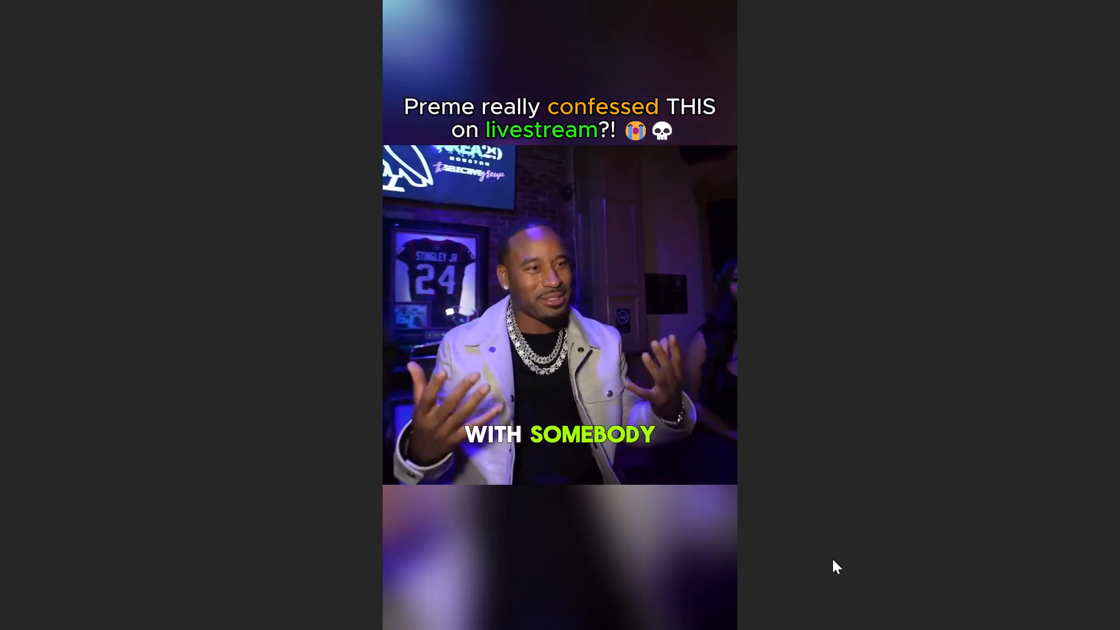
{"action": "key", "text": "Escape"}
{"action": "key", "text": "space"}
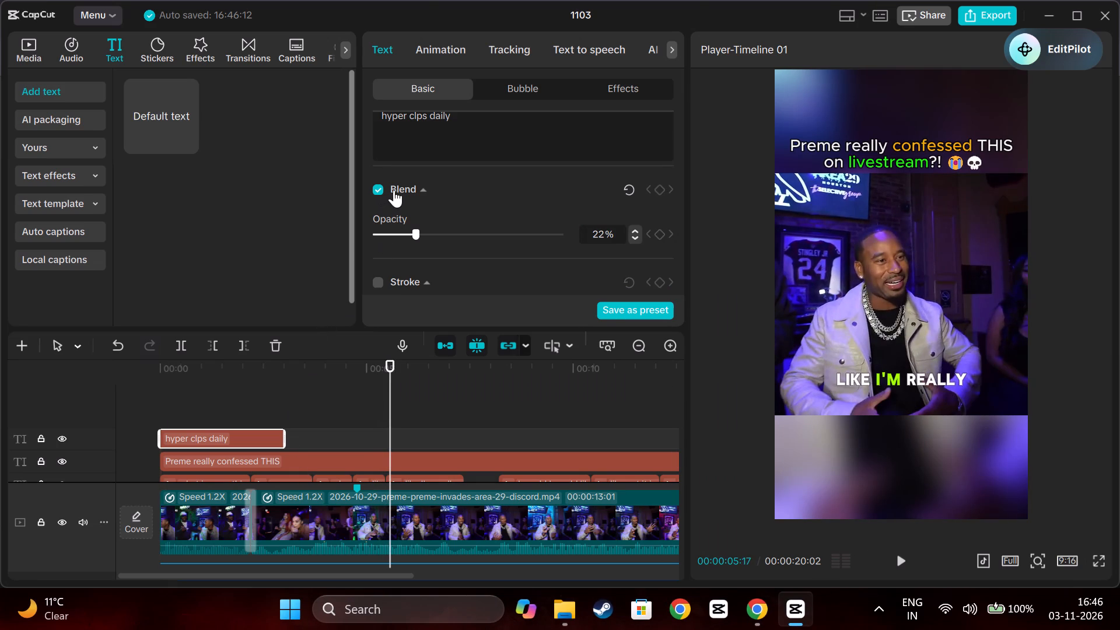
Correct the spelling of the watermark text to "hyper clips daily".
{"action": "scroll", "coordinate": [394, 190], "scroll_direction": "up", "scroll_amount": 2}
{"action": "left_click", "coordinate": [415, 112]}
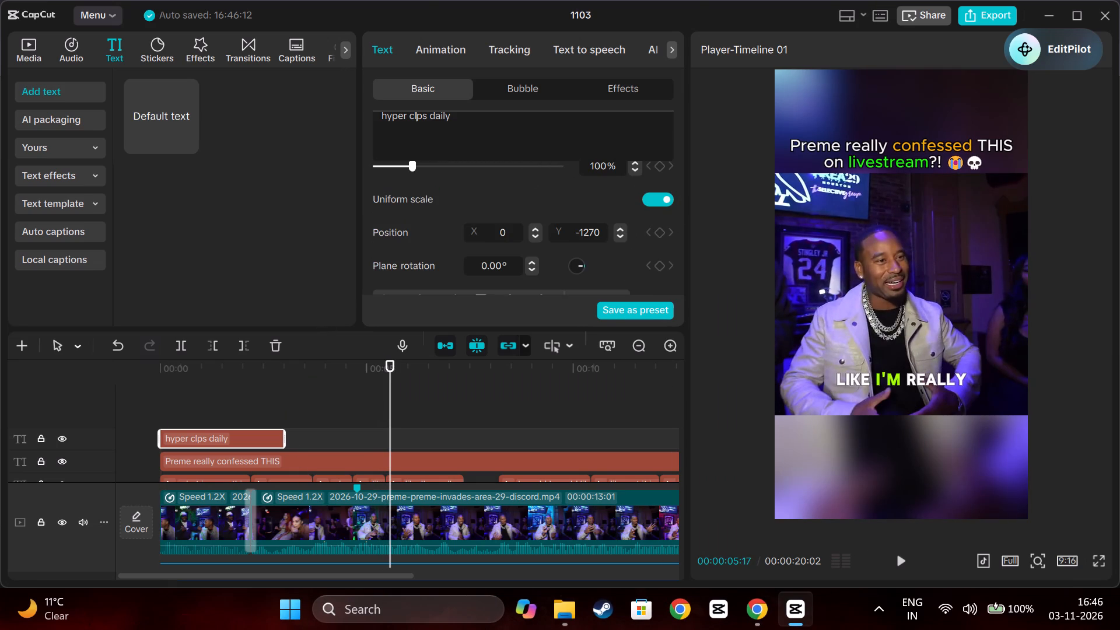
{"action": "key", "text": "i"}
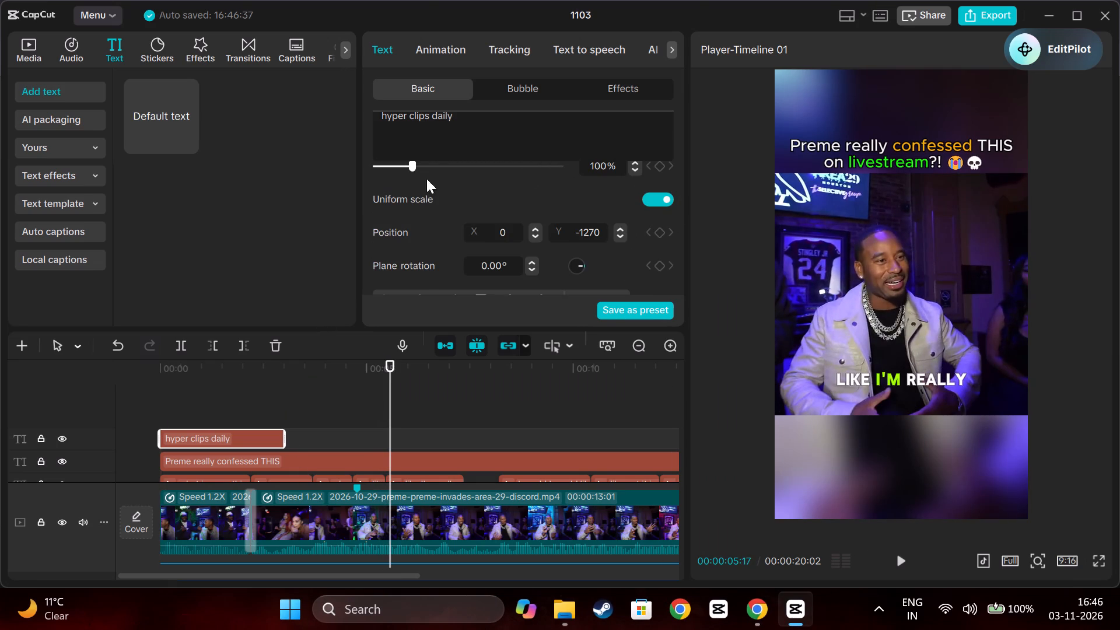
Extend the "hyper clips daily" text clip from the timeline start to just about the end of the video.
{"action": "left_click_drag", "start_coordinate": [285, 436], "coordinate": [651, 460]}
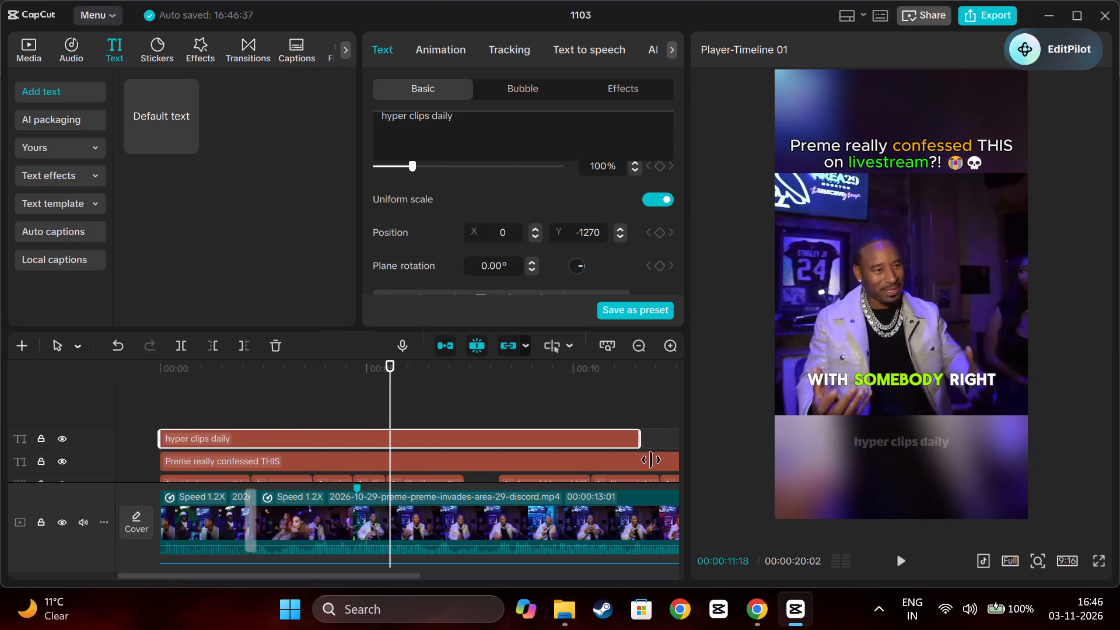
{"action": "left_click_drag", "start_coordinate": [651, 460], "coordinate": [311, 451]}
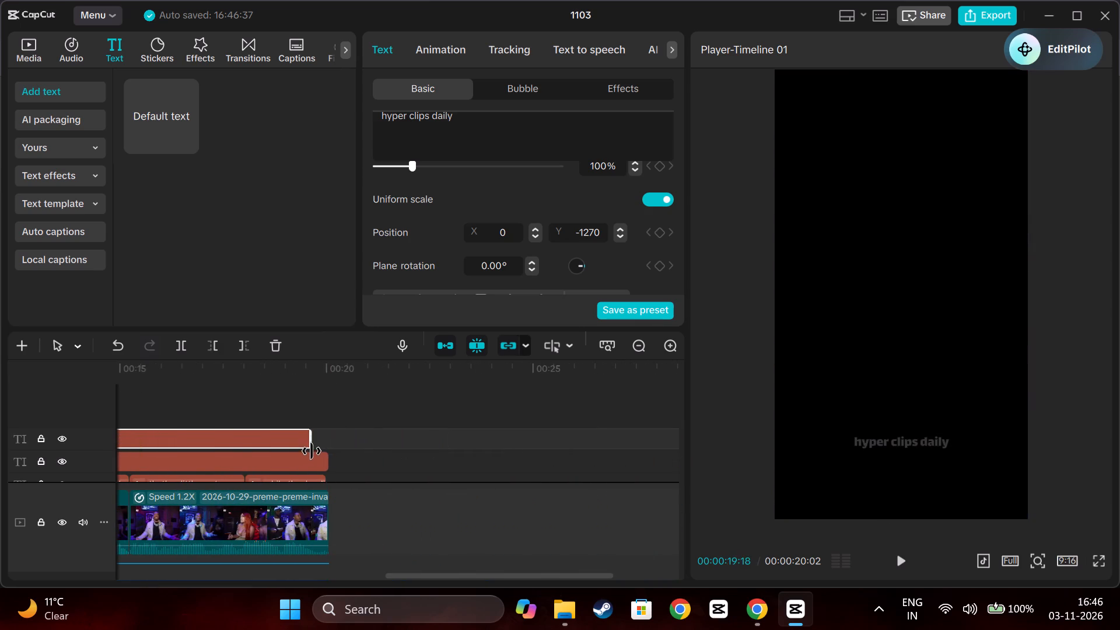
{"action": "left_click_drag", "start_coordinate": [311, 451], "coordinate": [320, 450]}
Scrub back through the timeline and play the short from the beginning to review the watermark throughout the video.
{"action": "left_click", "coordinate": [370, 399]}
{"action": "left_click_drag", "start_coordinate": [370, 399], "coordinate": [369, 399]}
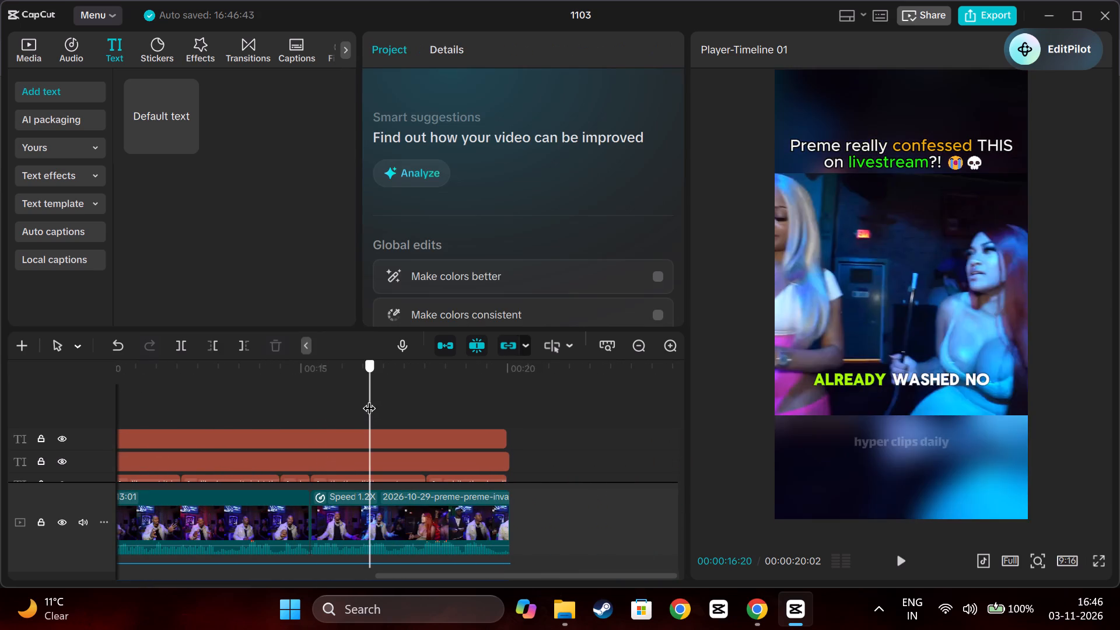
{"action": "left_click_drag", "start_coordinate": [369, 399], "coordinate": [213, 401]}
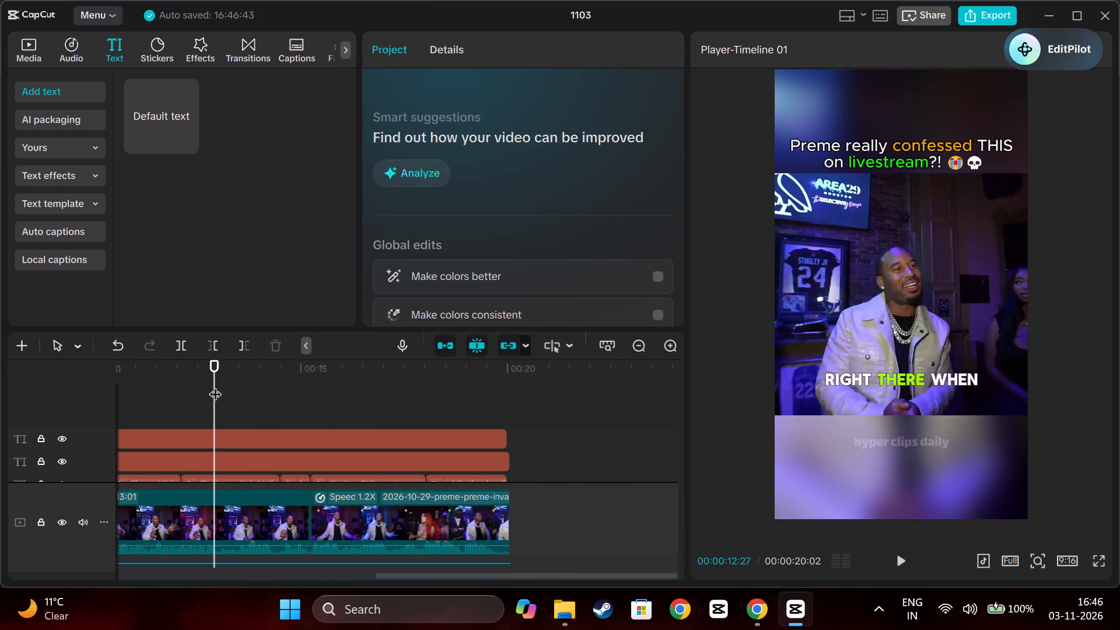
{"action": "left_click_drag", "start_coordinate": [213, 383], "coordinate": [0, 383]}
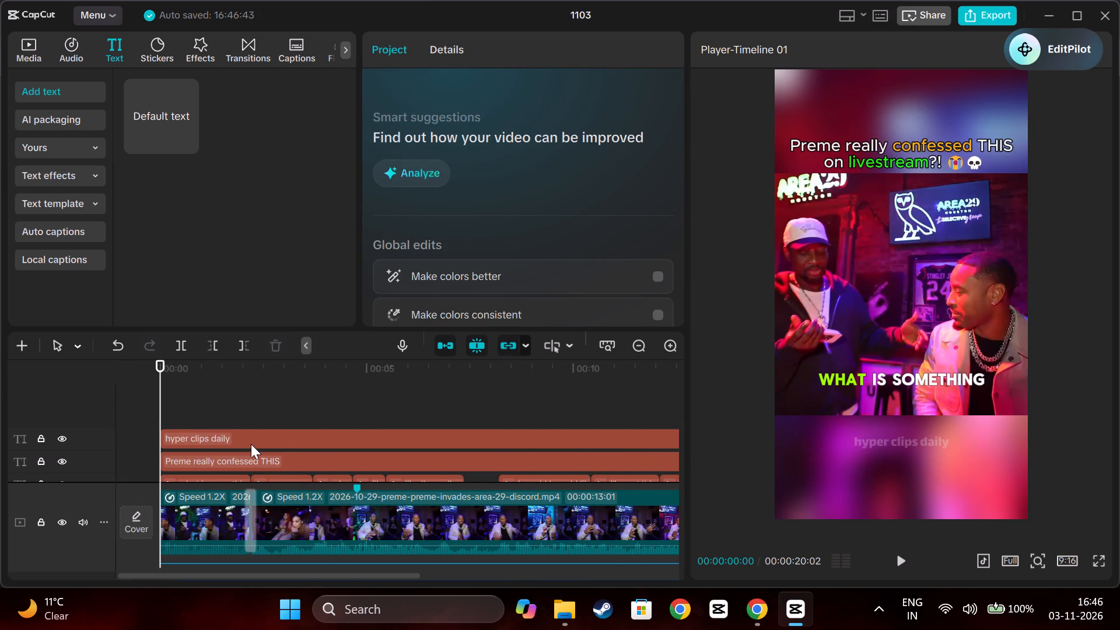
{"action": "key", "text": "space"}
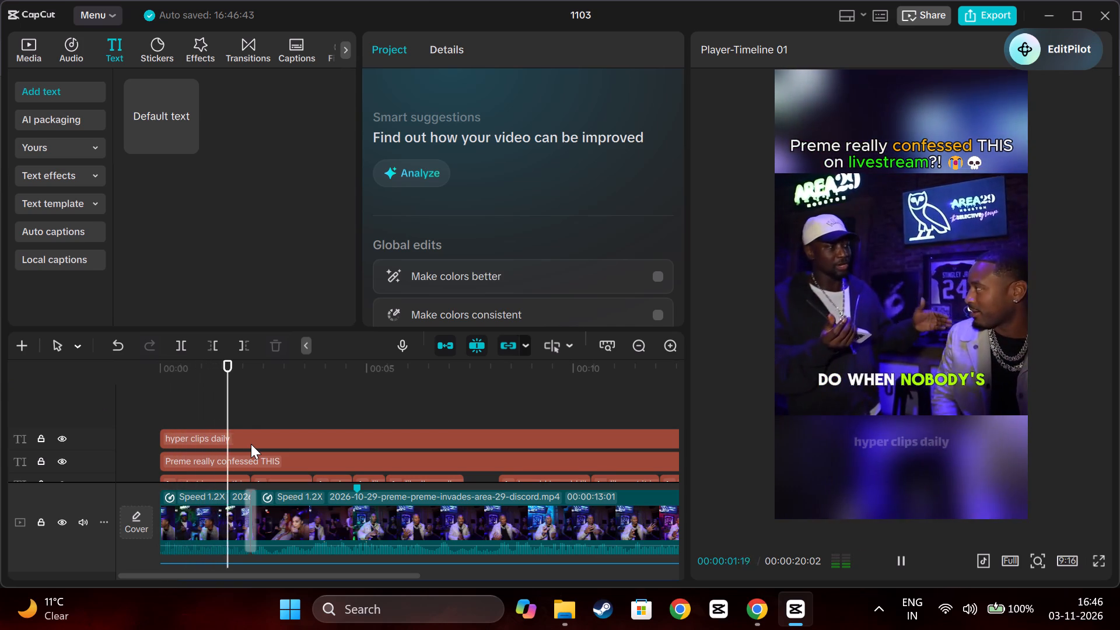